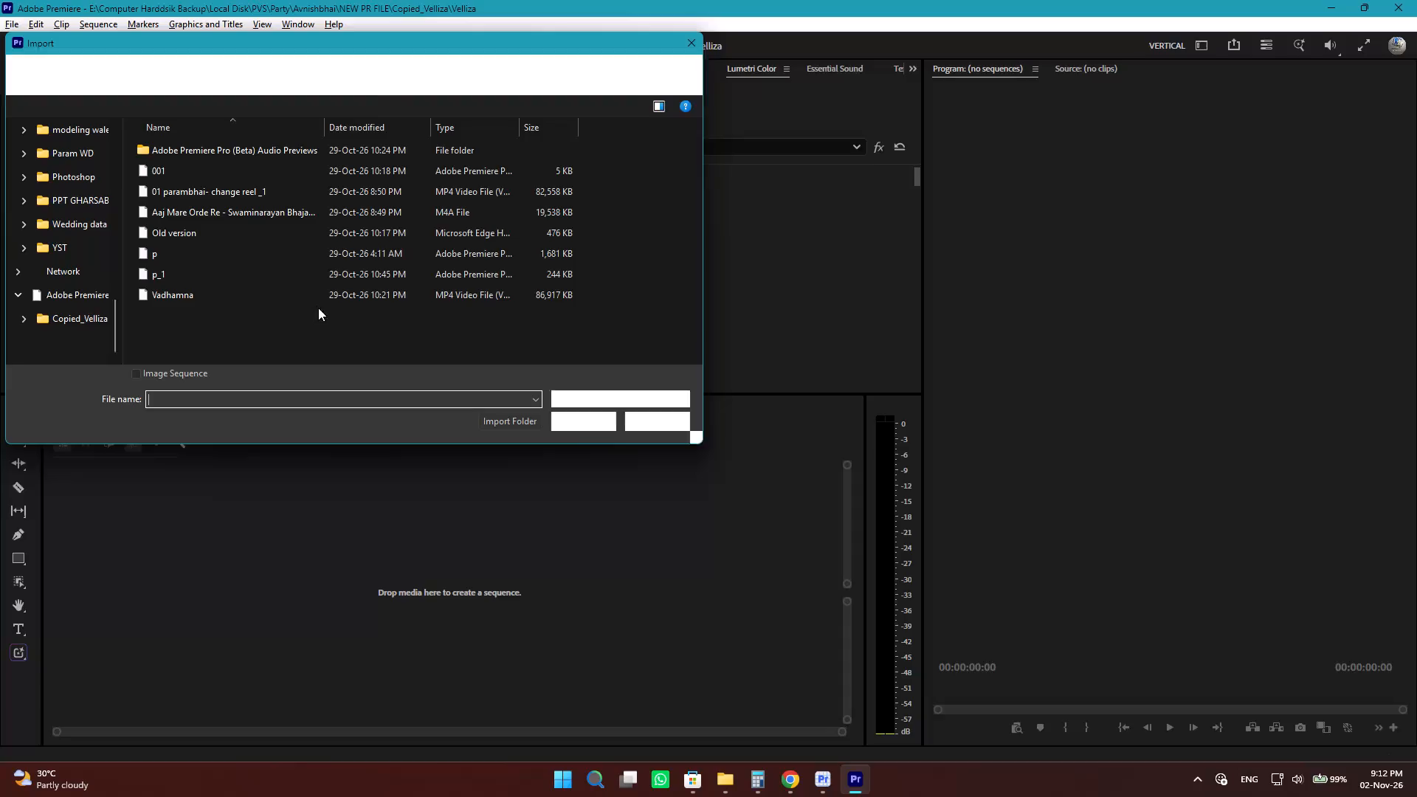
Go up to the Reel folder in the Import dialog to find the media.
left_click(274, 80)
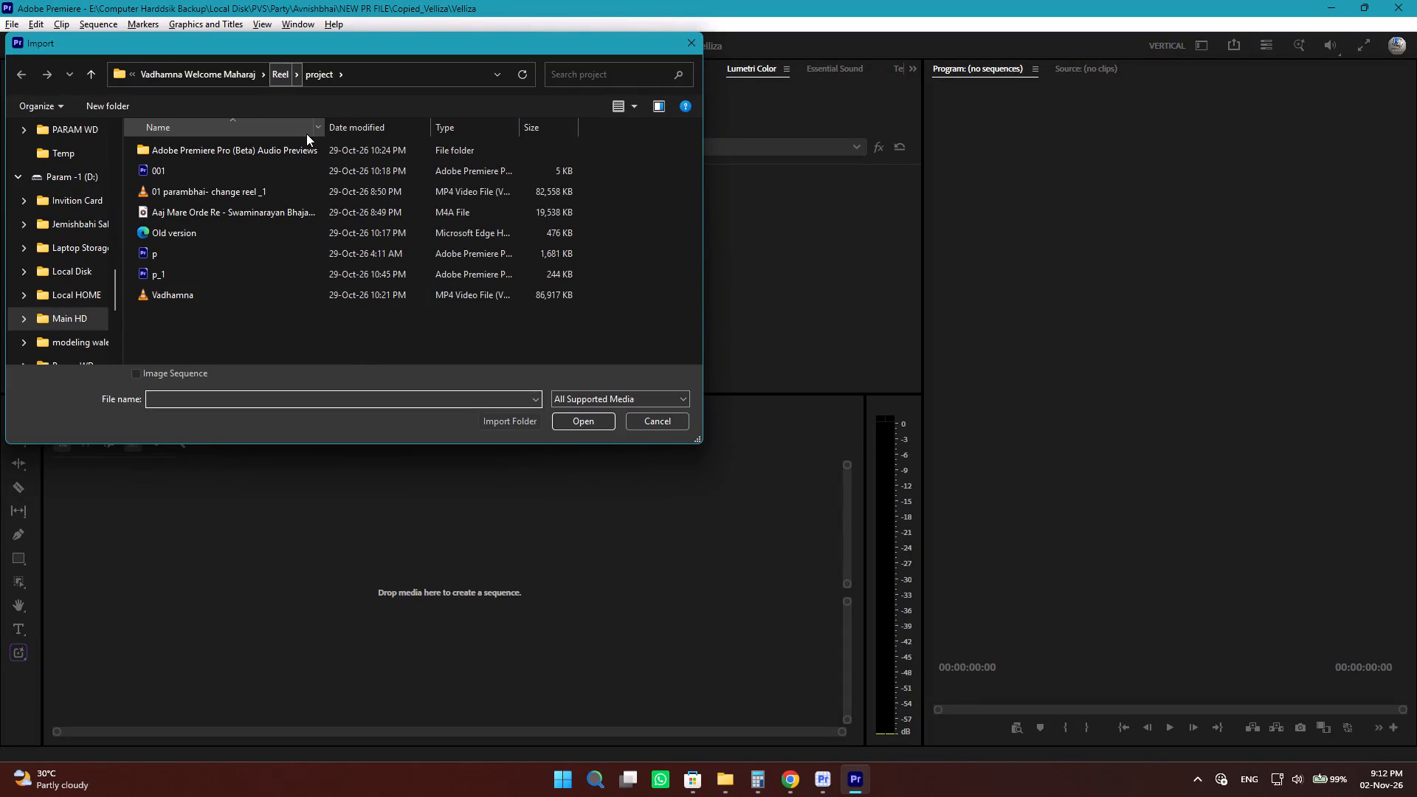
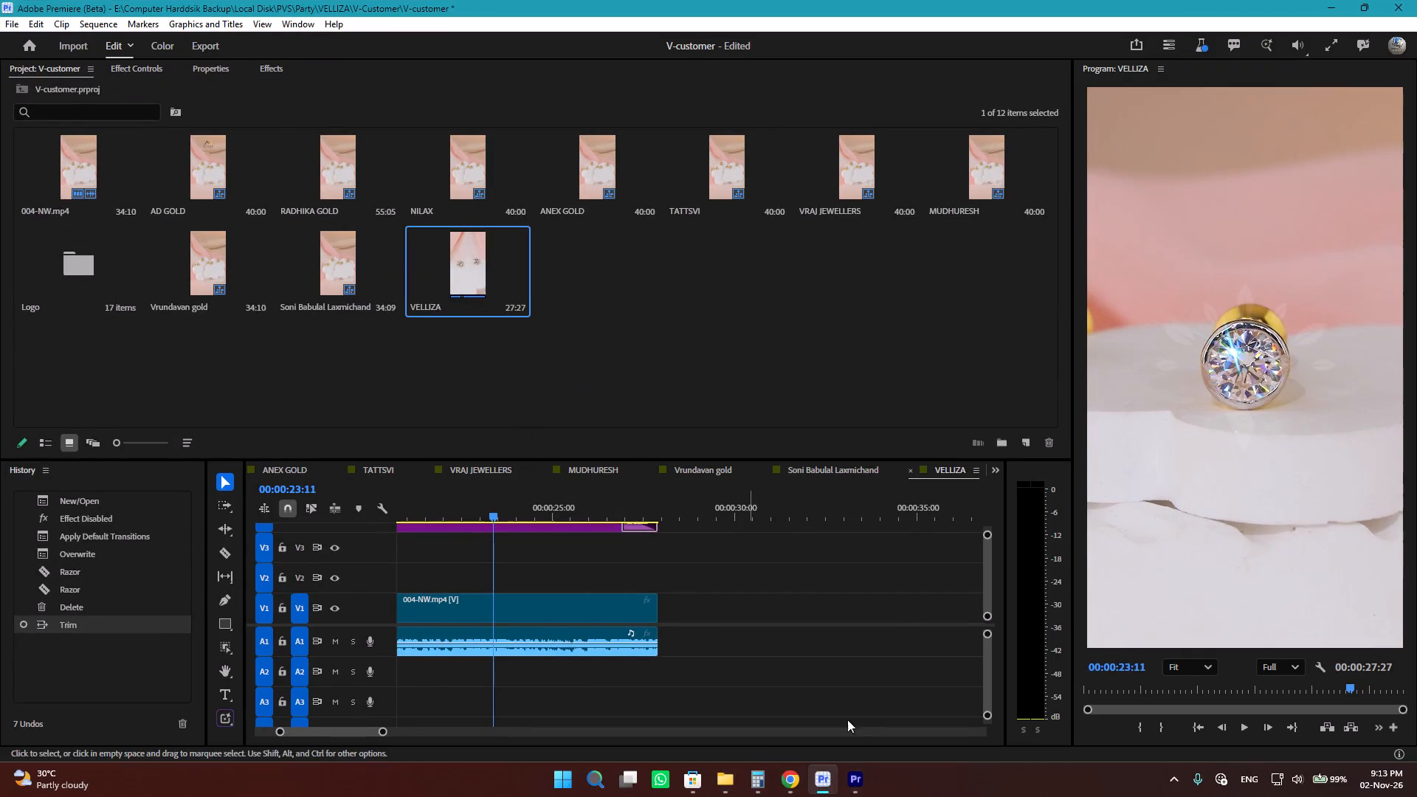
Switch to the Velliza project in Adobe Premiere 2026 and open the Import dialog.
left_click(861, 778)
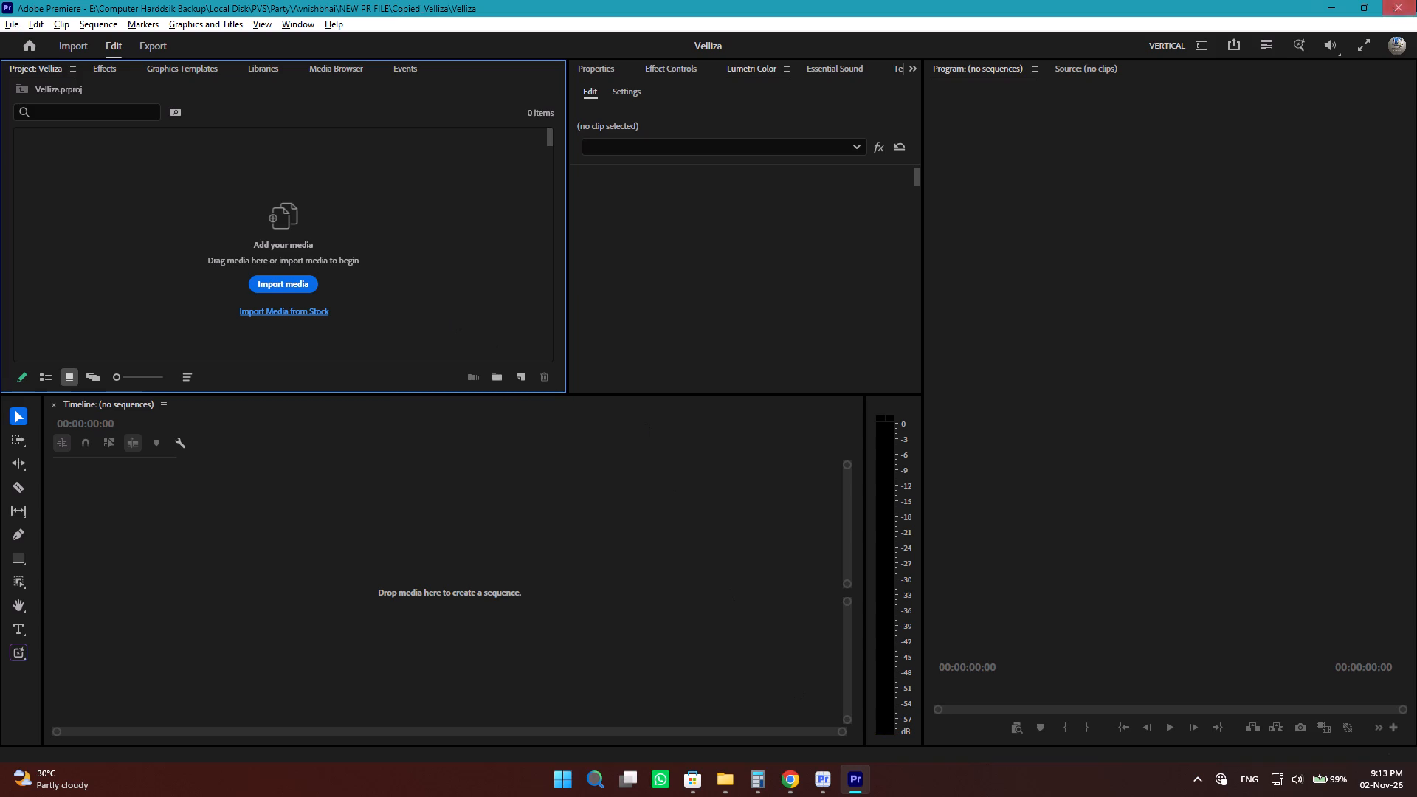
left_click(512, 432)
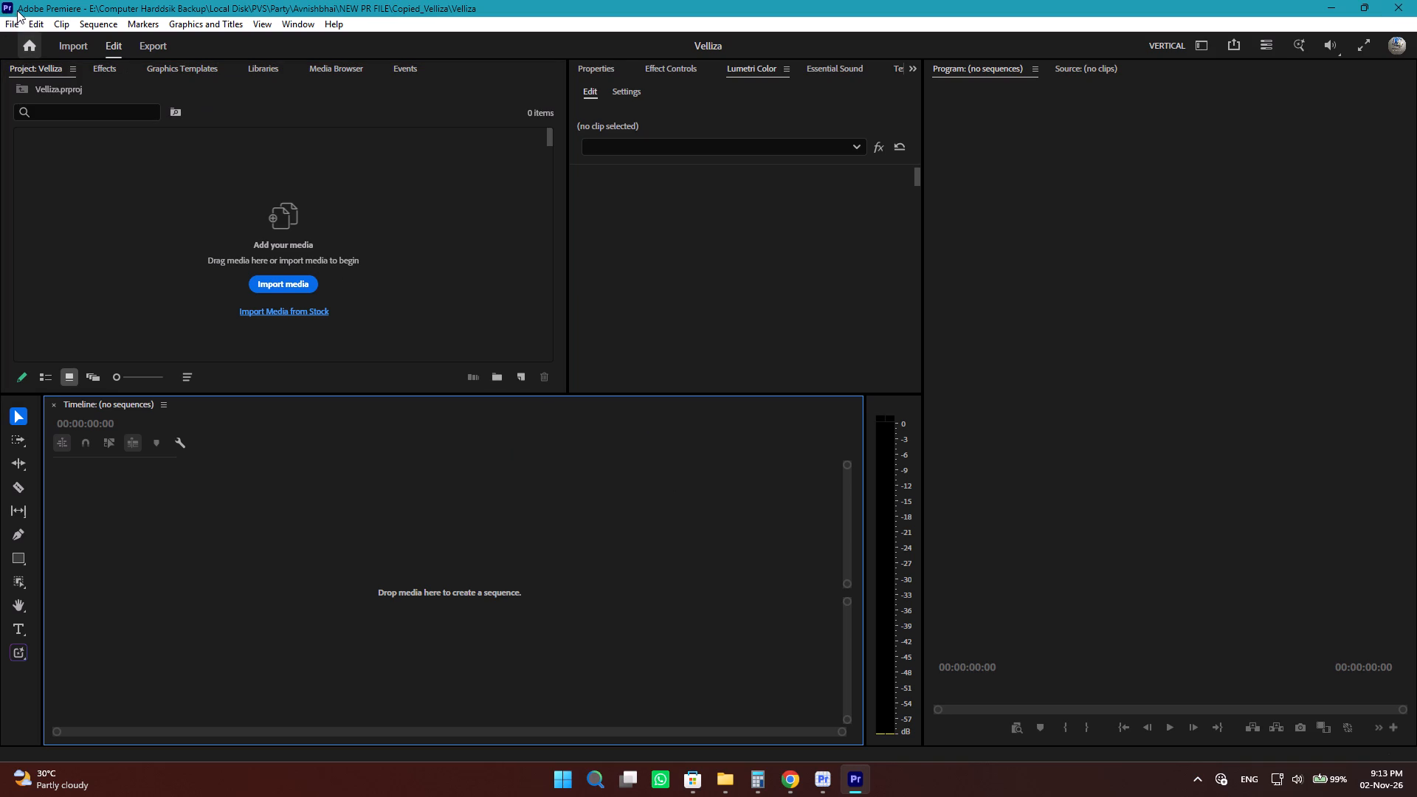
left_click(14, 24)
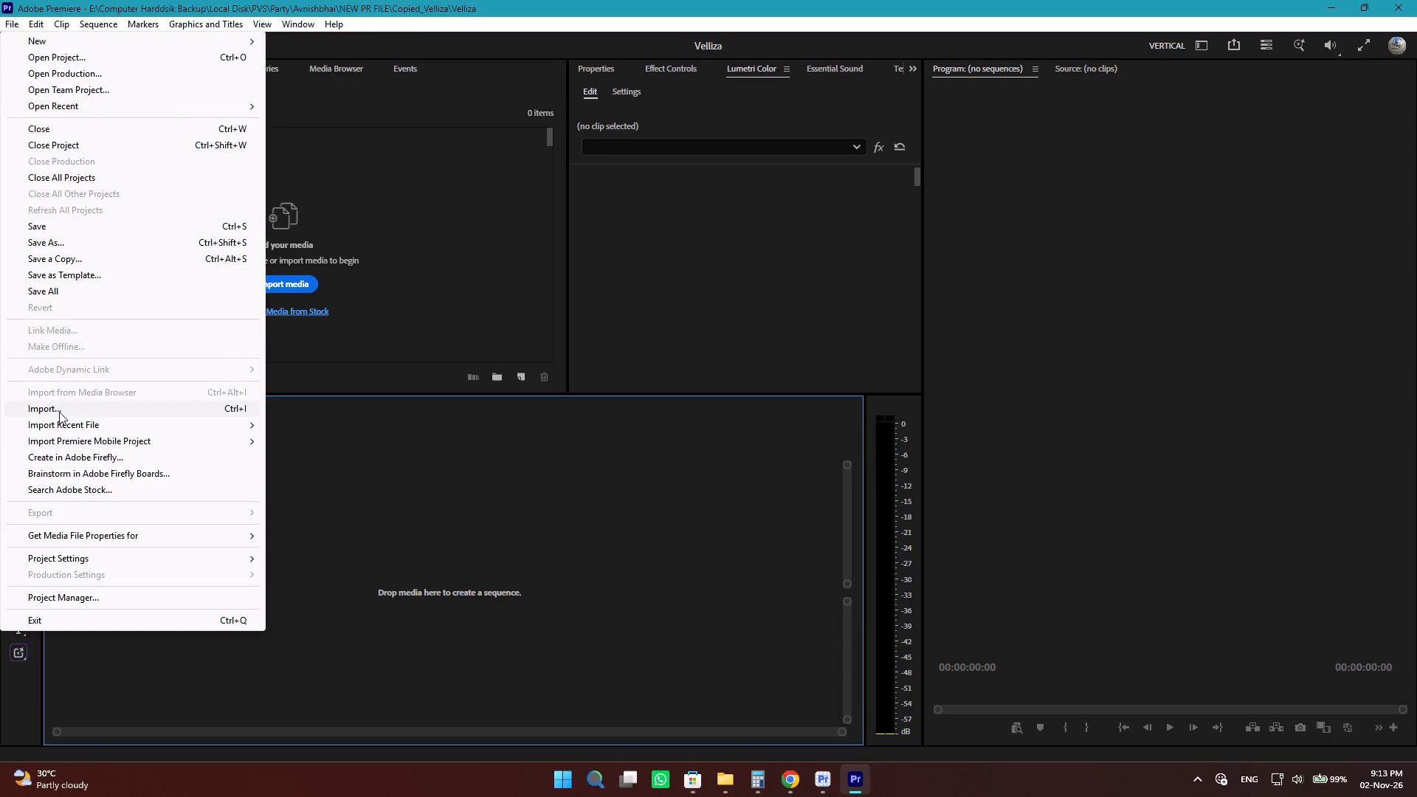
left_click(59, 411)
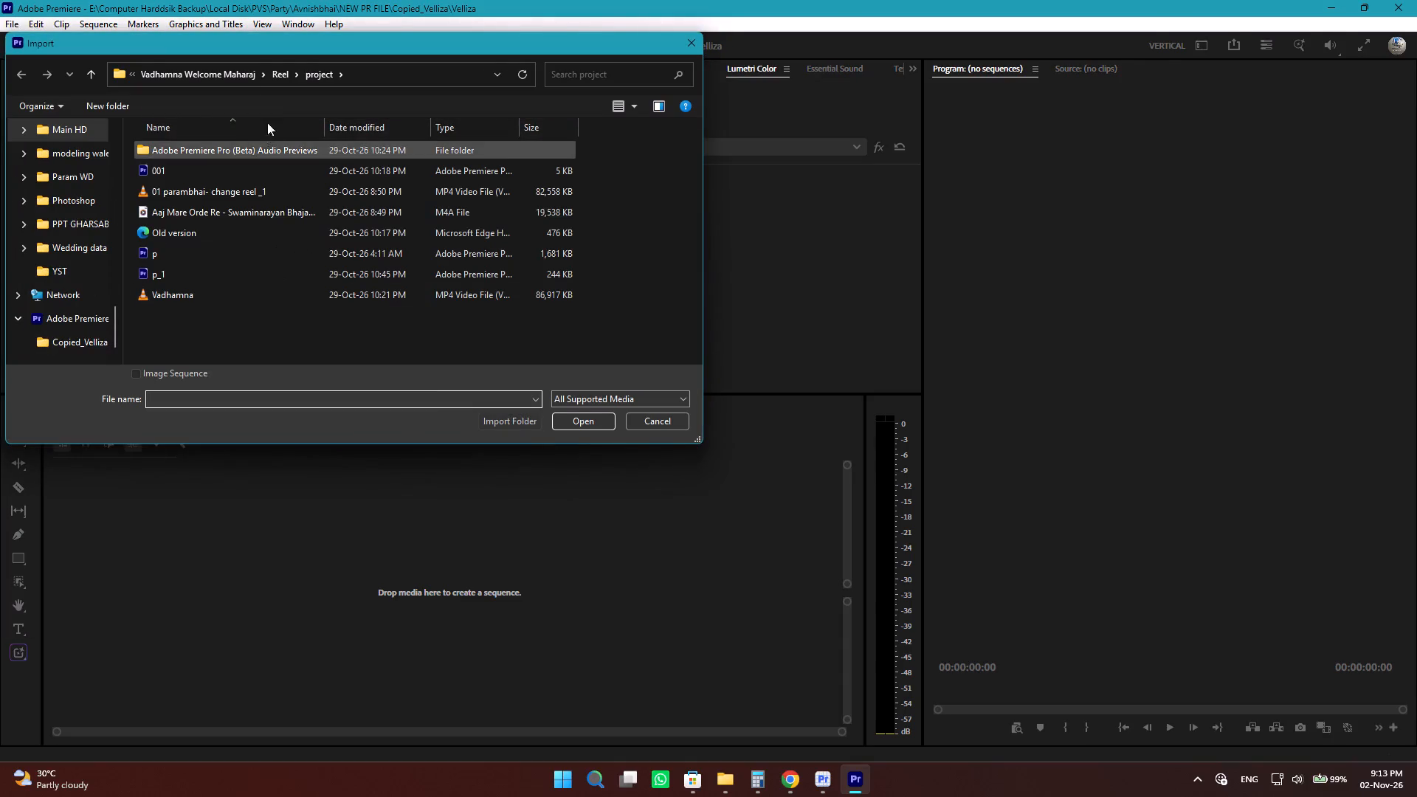
Switch to File Explorer and browse from PARAM (E:) through PVS, Party, Avnishbhai and NEW PR FILE to the Copied_Velliza folder.
key("alt+Tab")
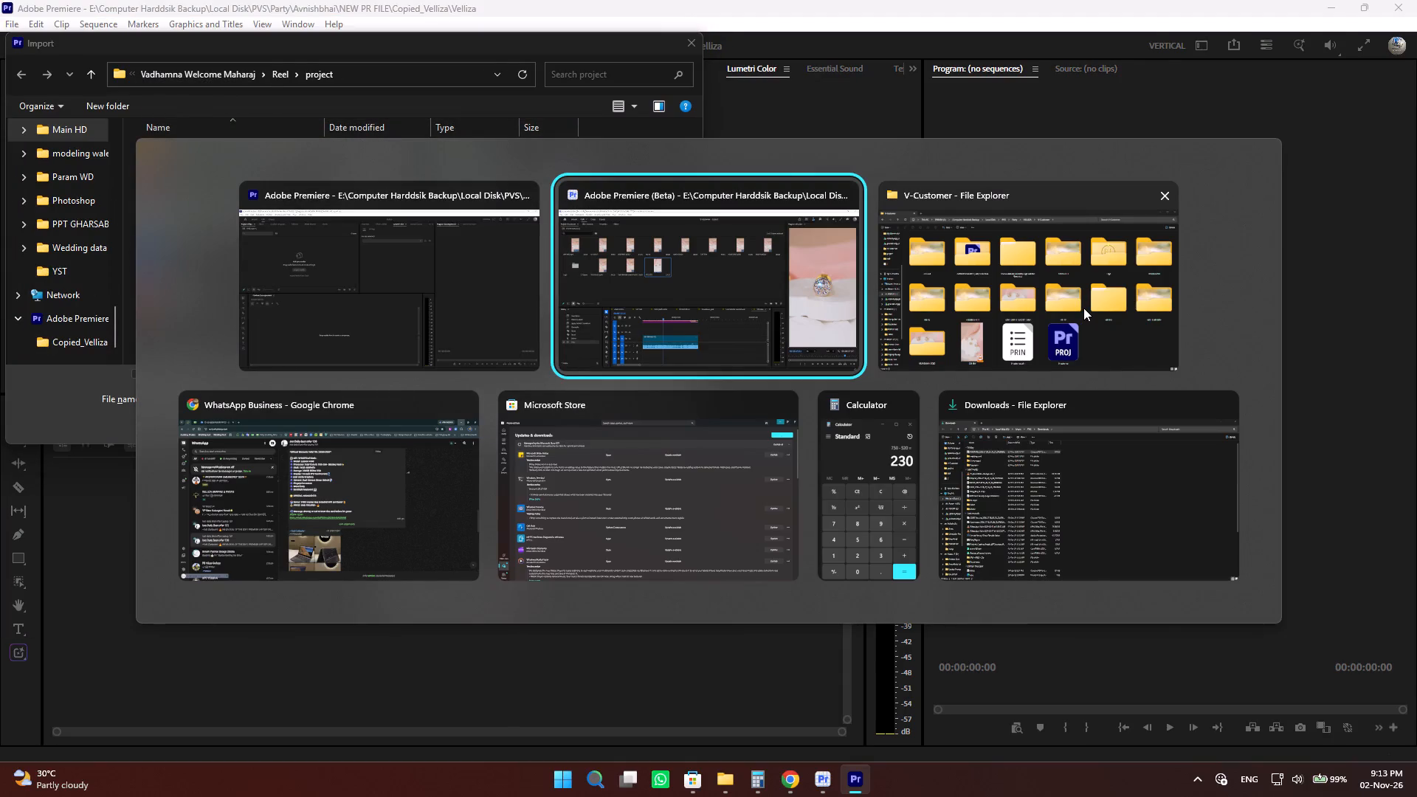
left_click(1000, 300, "alt")
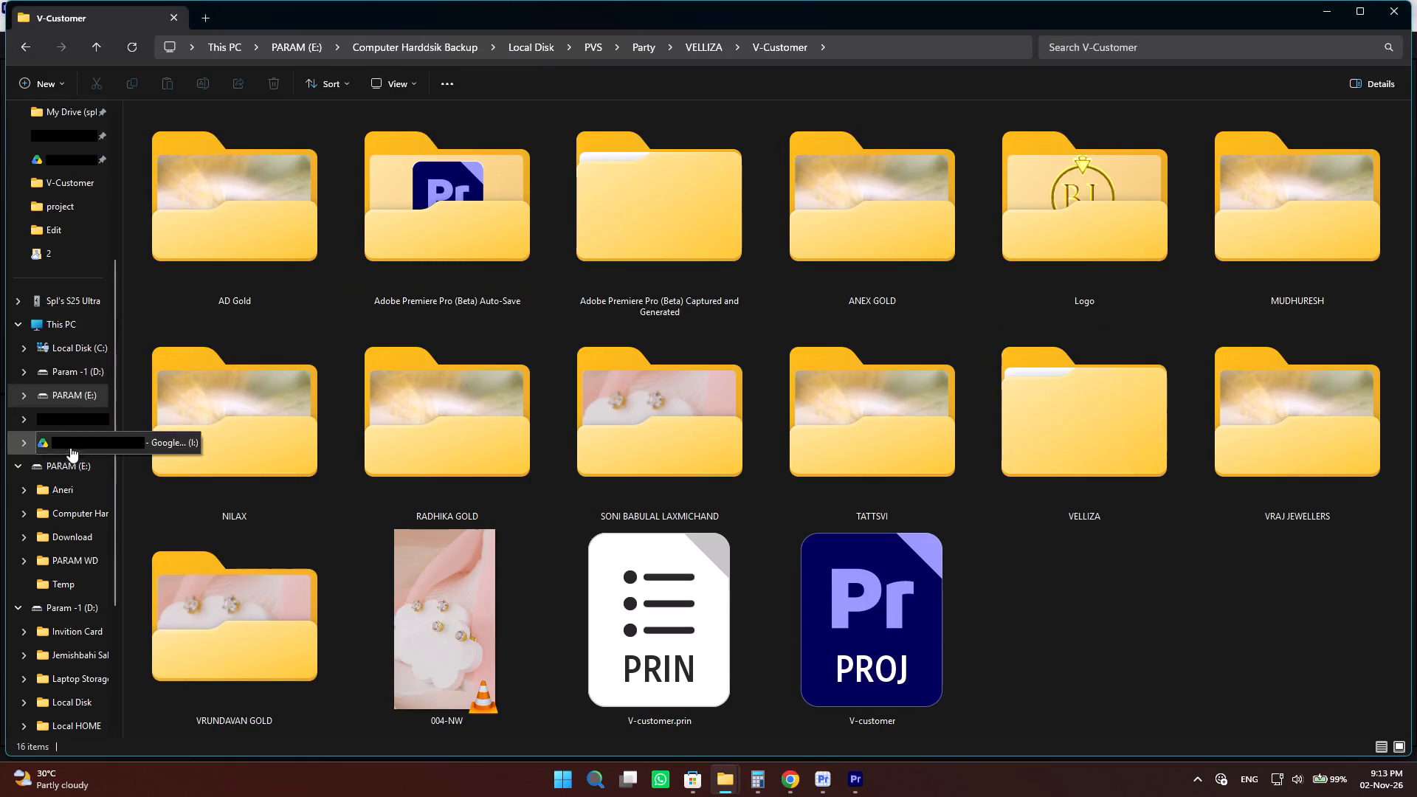
left_click(58, 398)
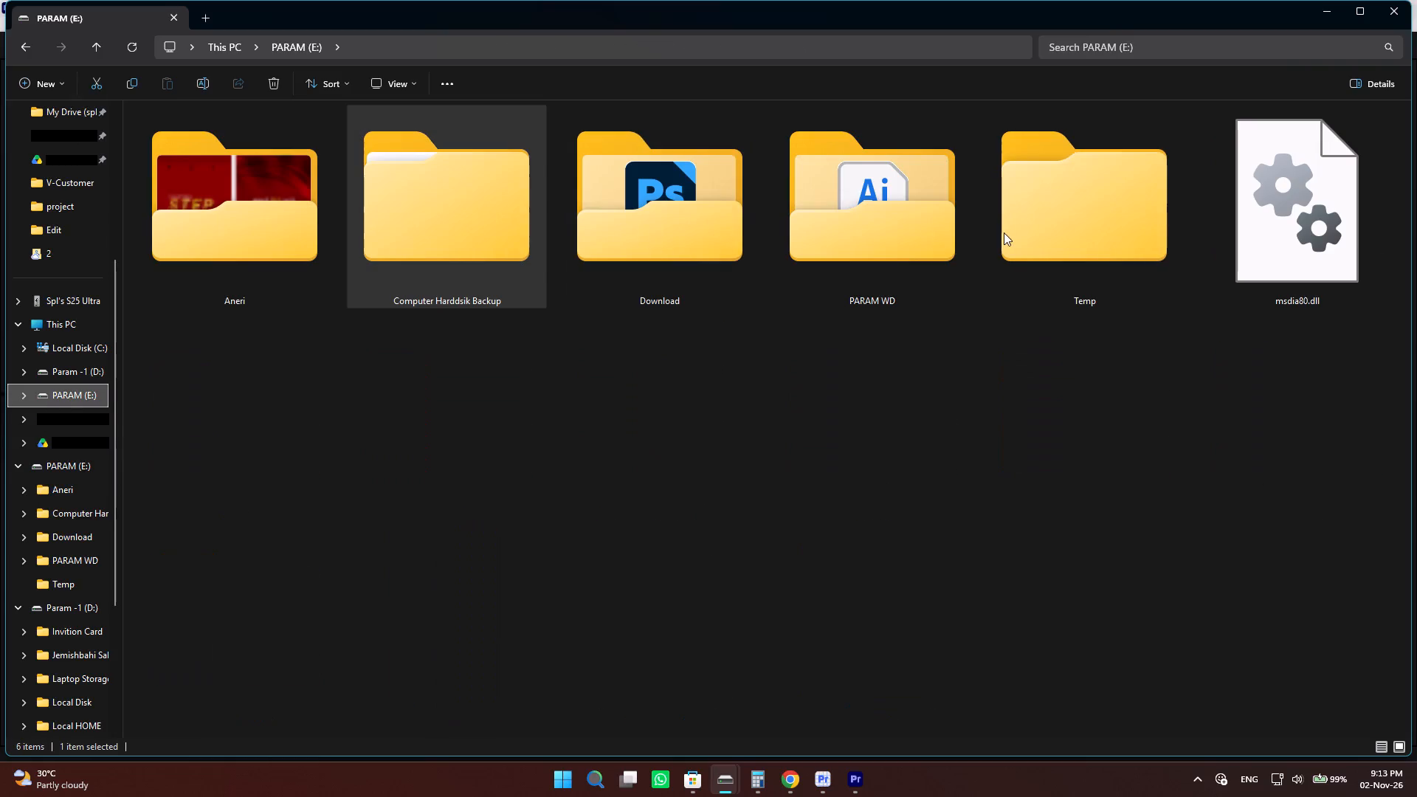
double_click(426, 195)
left_click(775, 251)
double_click(686, 237)
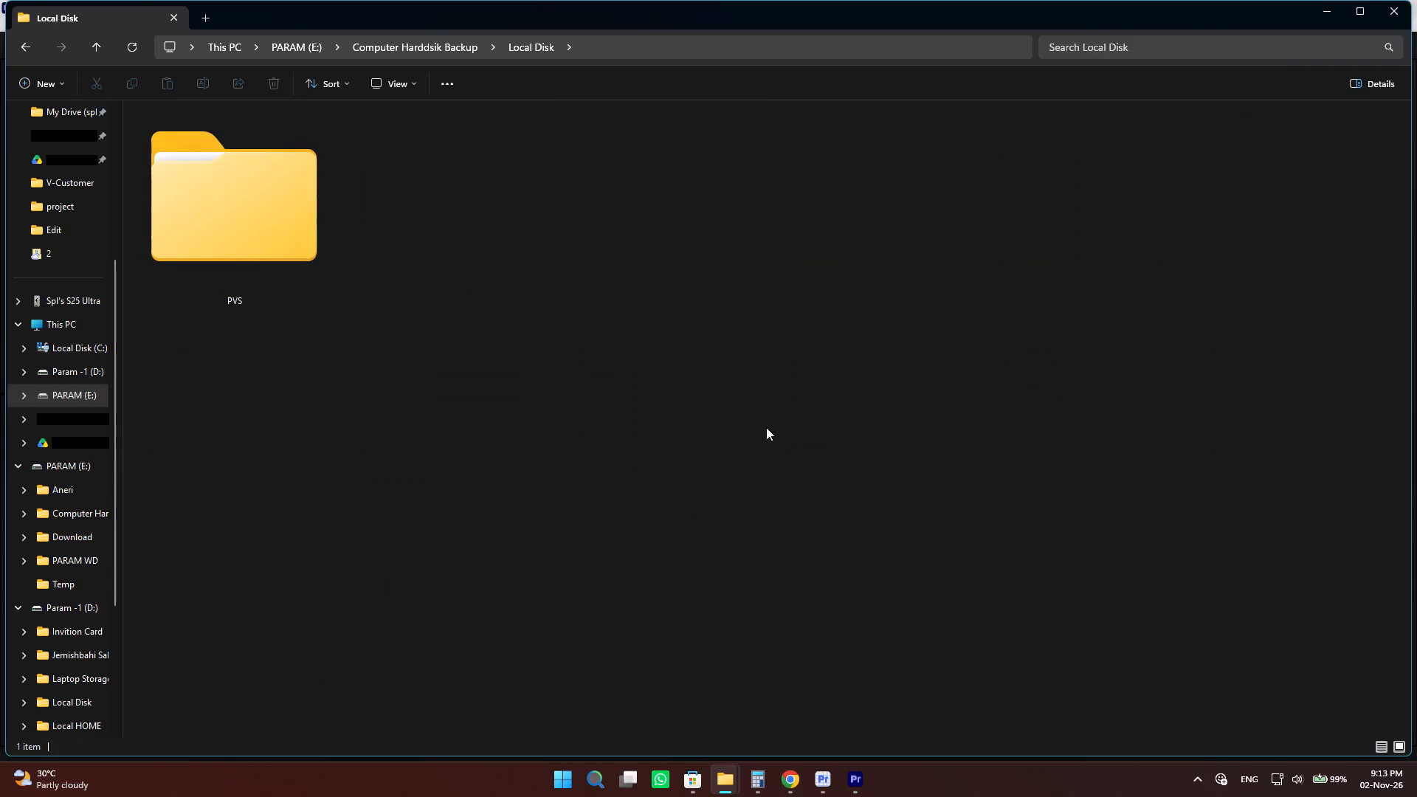
double_click(251, 210)
double_click(165, 205)
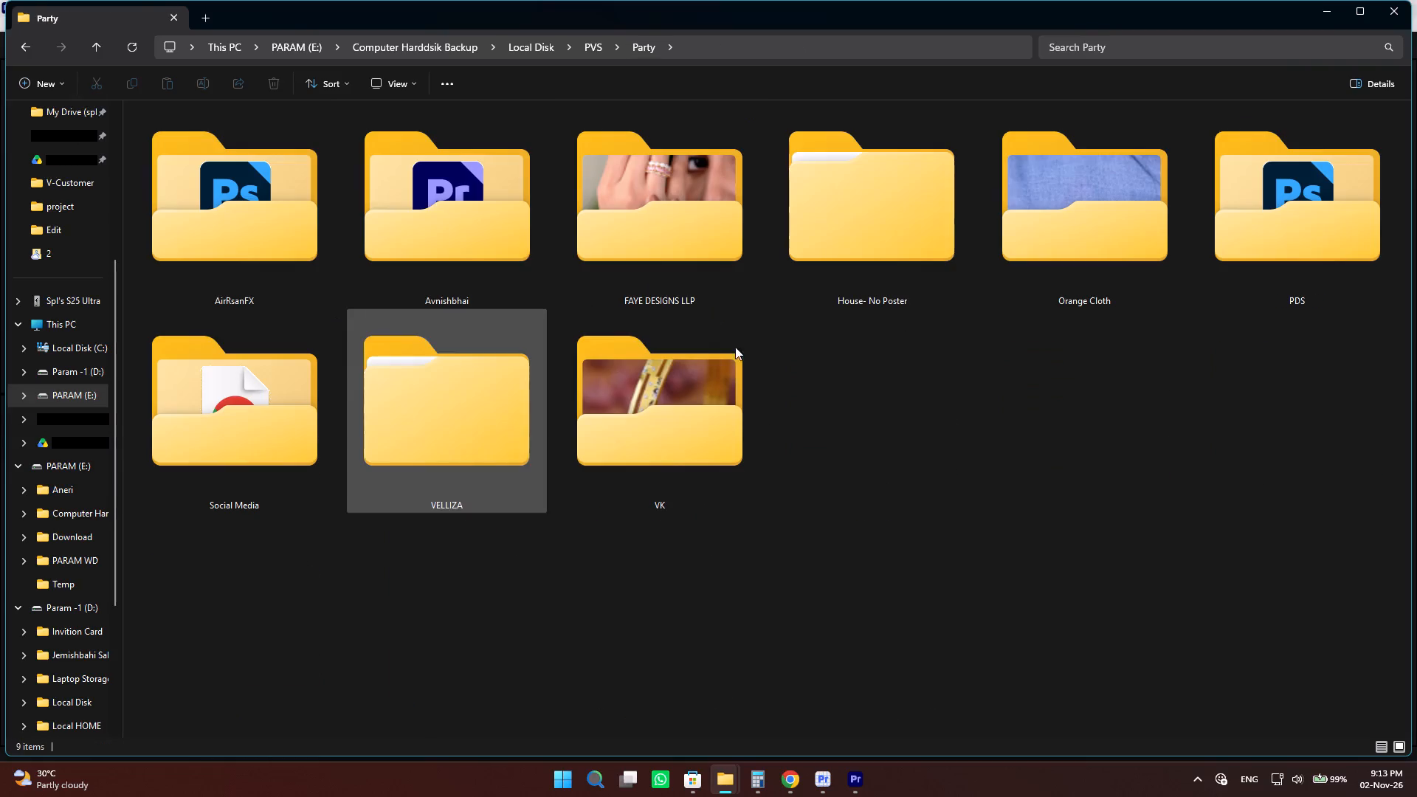
left_click(954, 418)
double_click(484, 255)
left_click(962, 343)
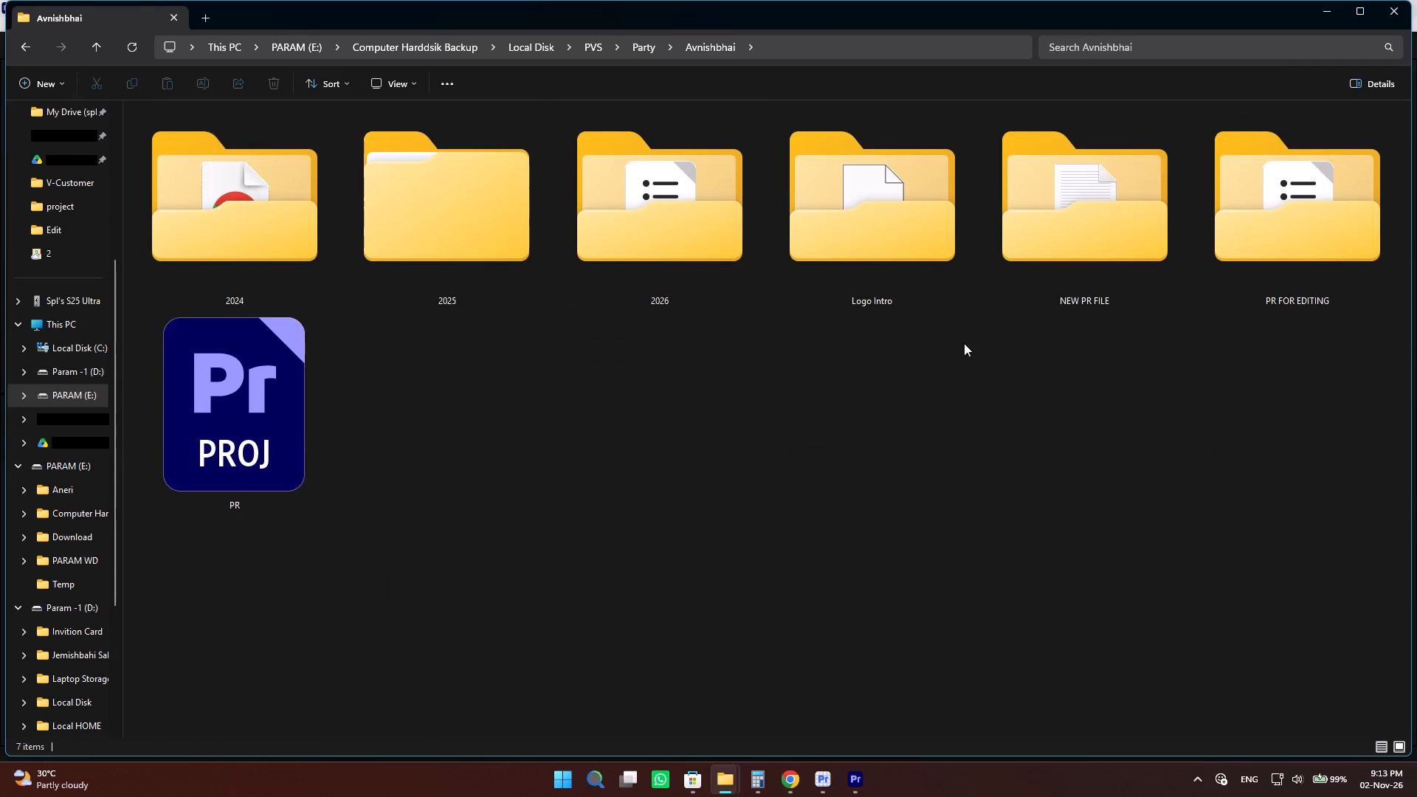
double_click(1320, 247)
left_click(24, 46)
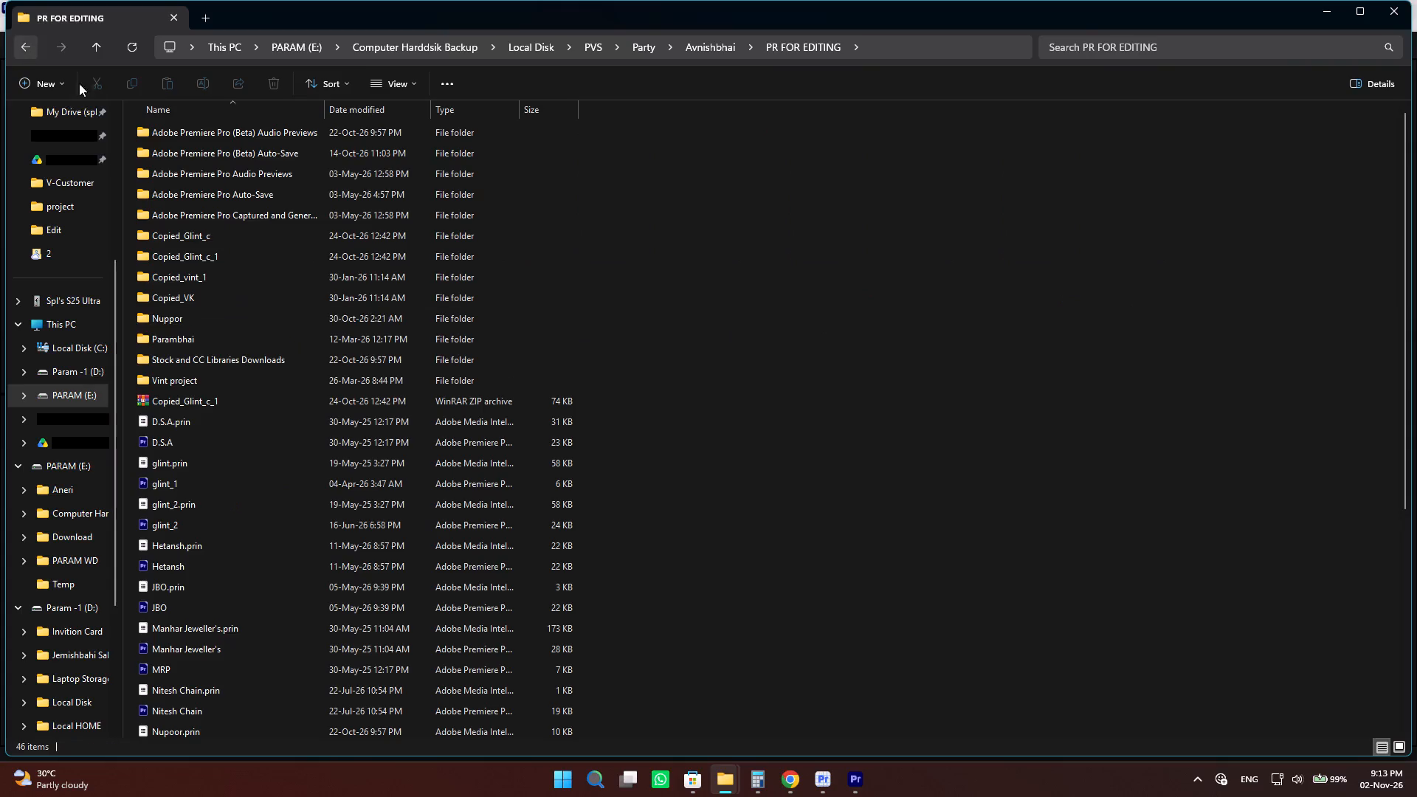
double_click(1137, 197)
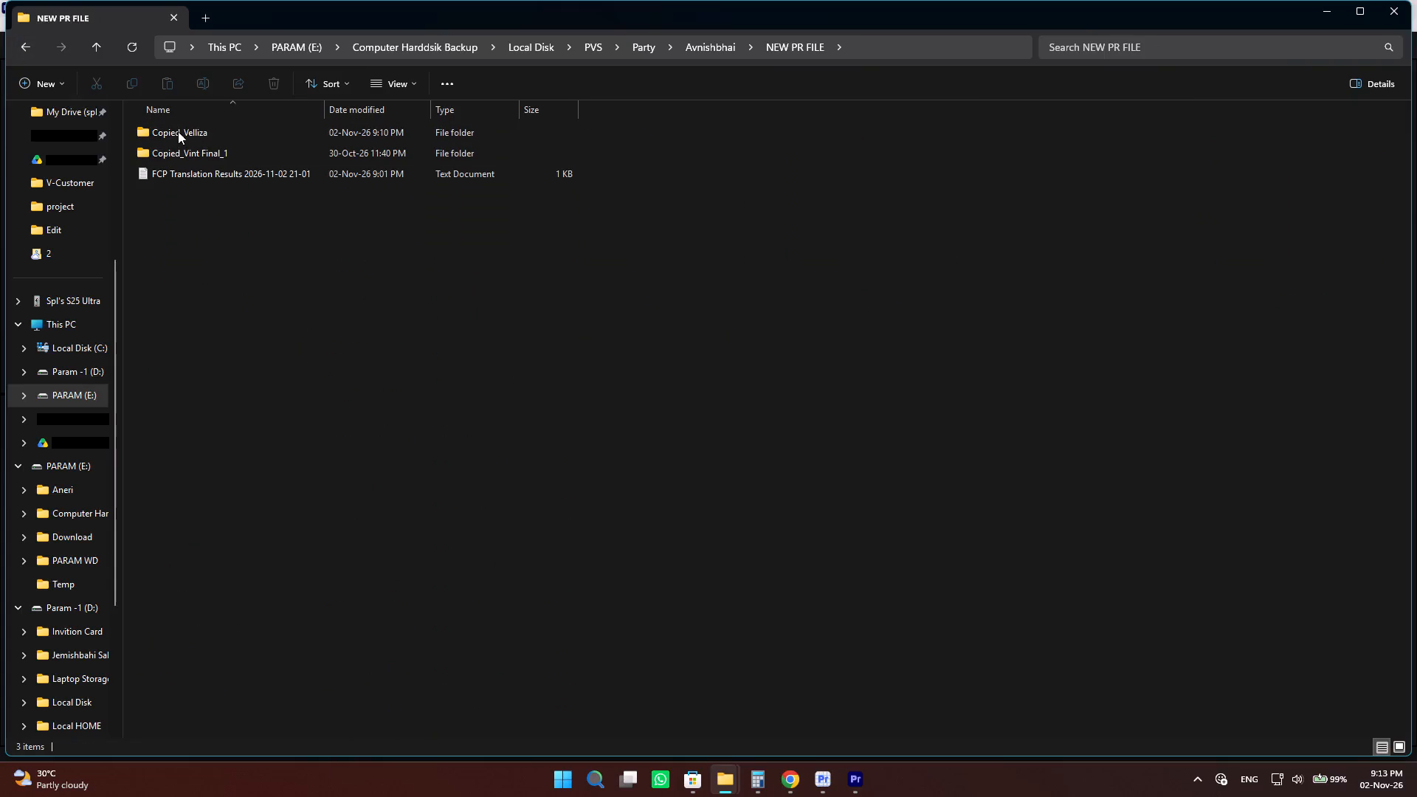
left_click(178, 131)
double_click(253, 131)
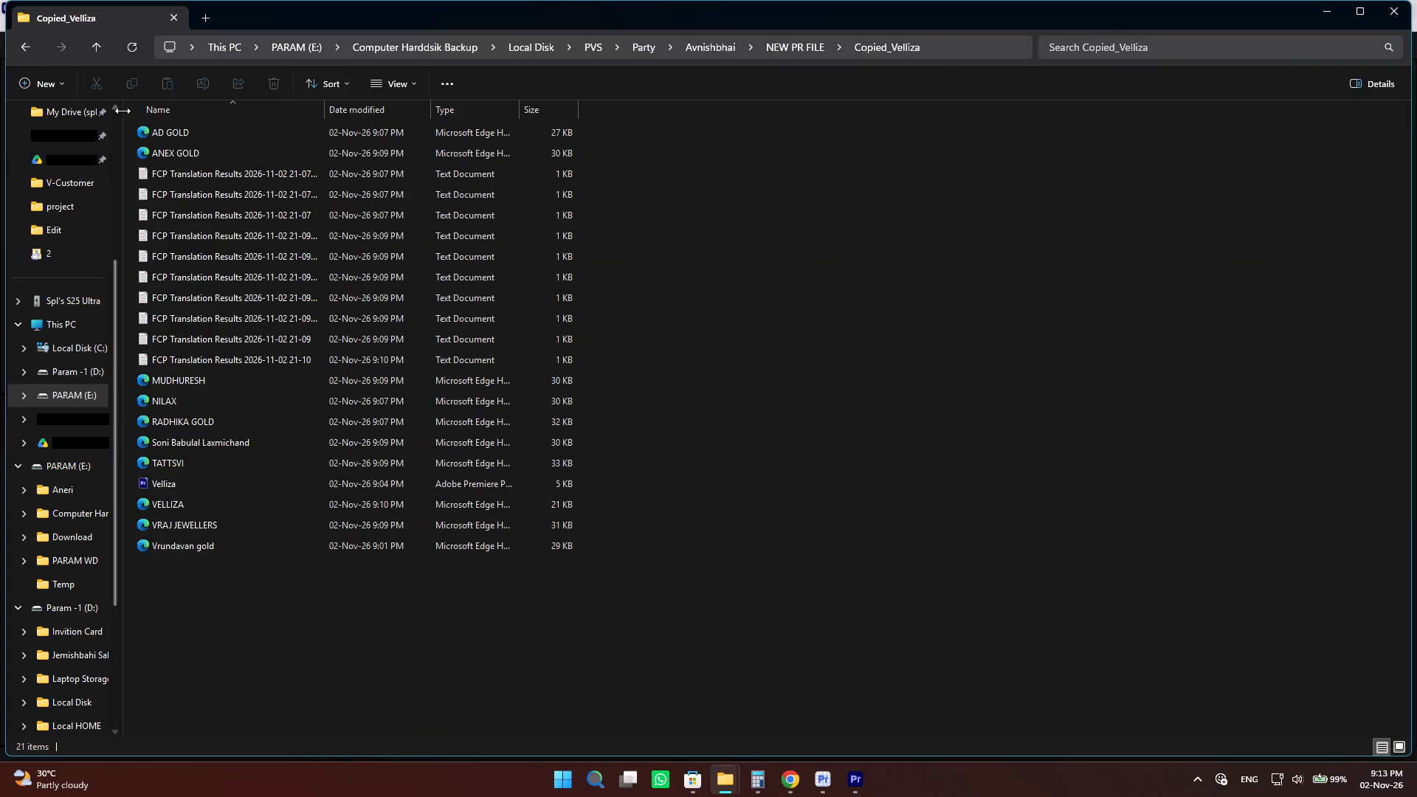
Delete all the FCP Translation Results text files from the Copied_Velliza folder.
left_click(184, 175)
left_click(205, 353, "shift")
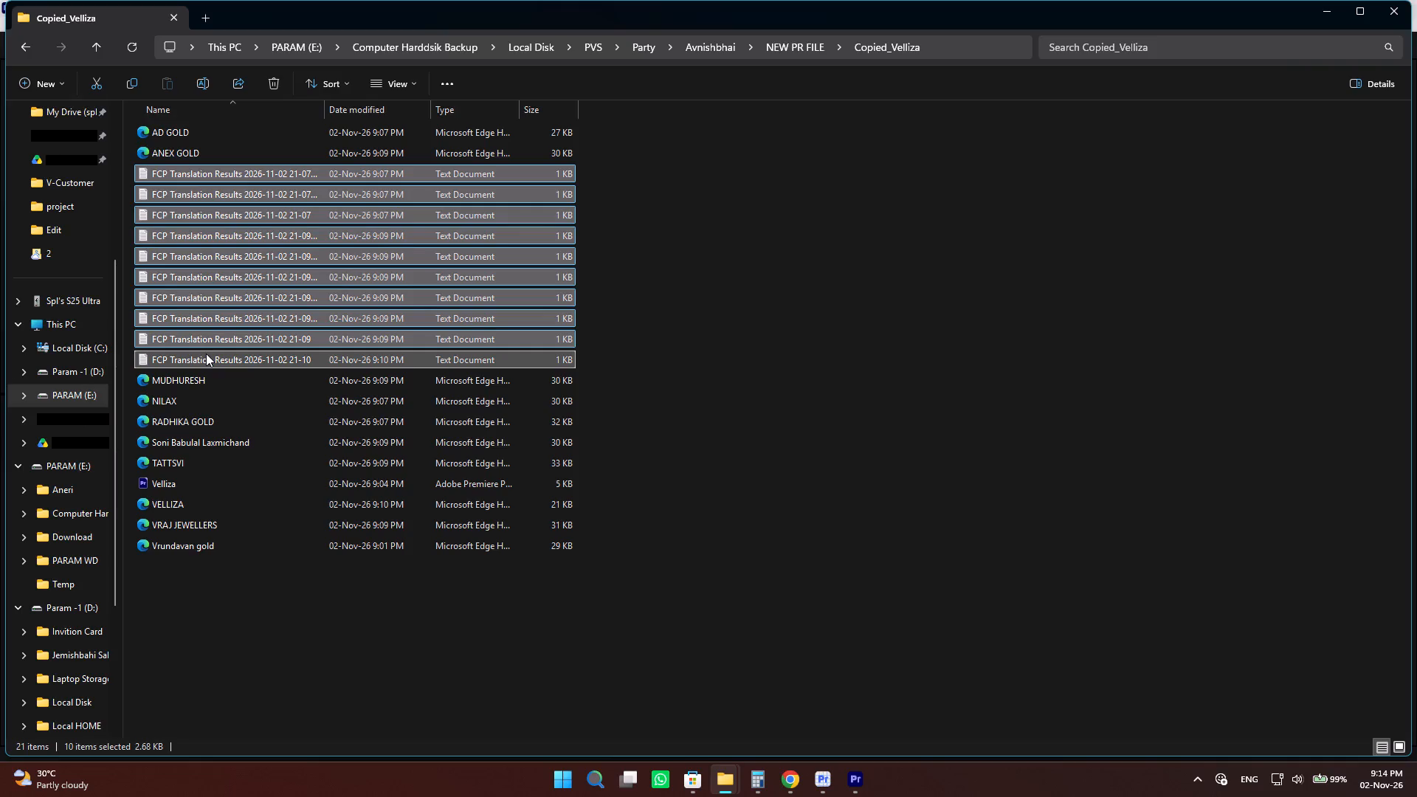
key("Delete")
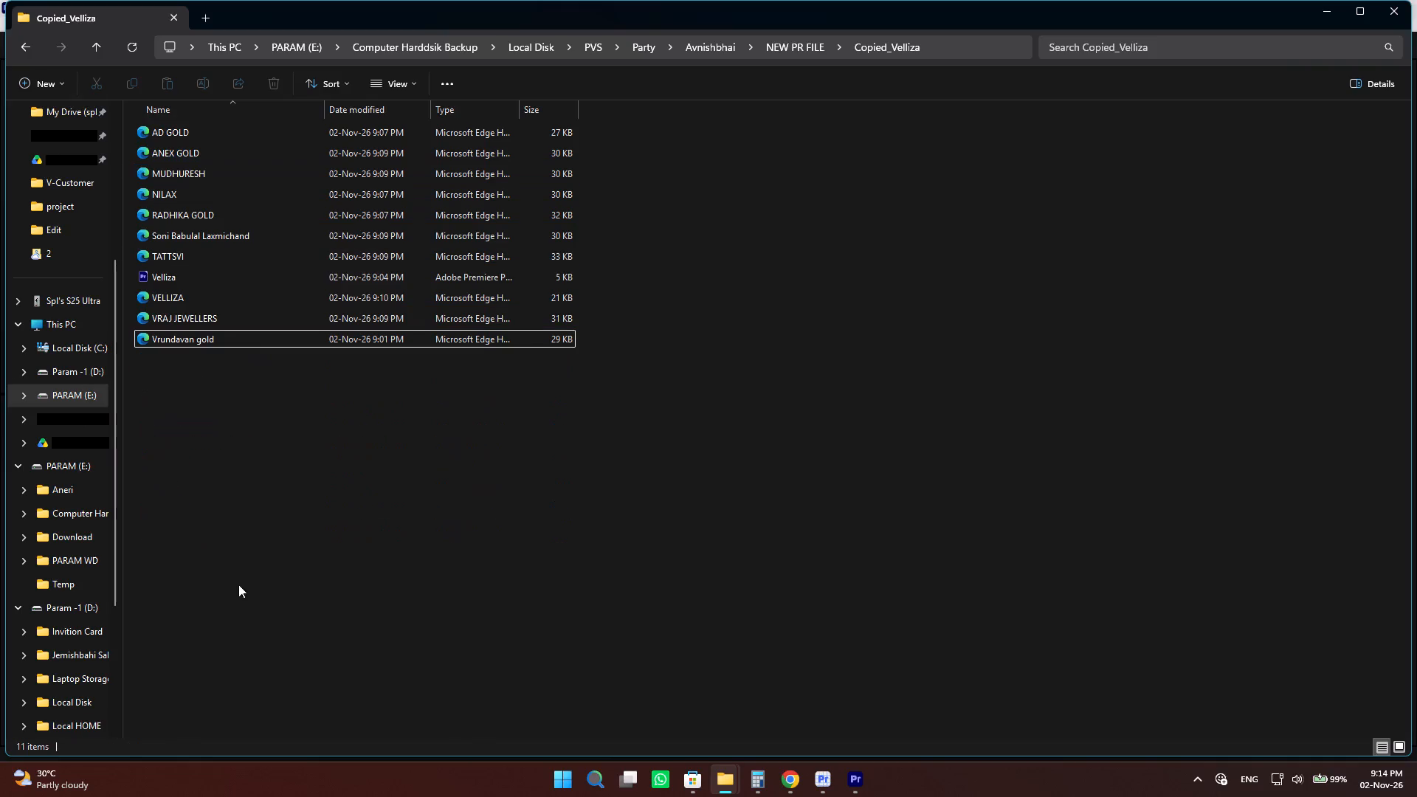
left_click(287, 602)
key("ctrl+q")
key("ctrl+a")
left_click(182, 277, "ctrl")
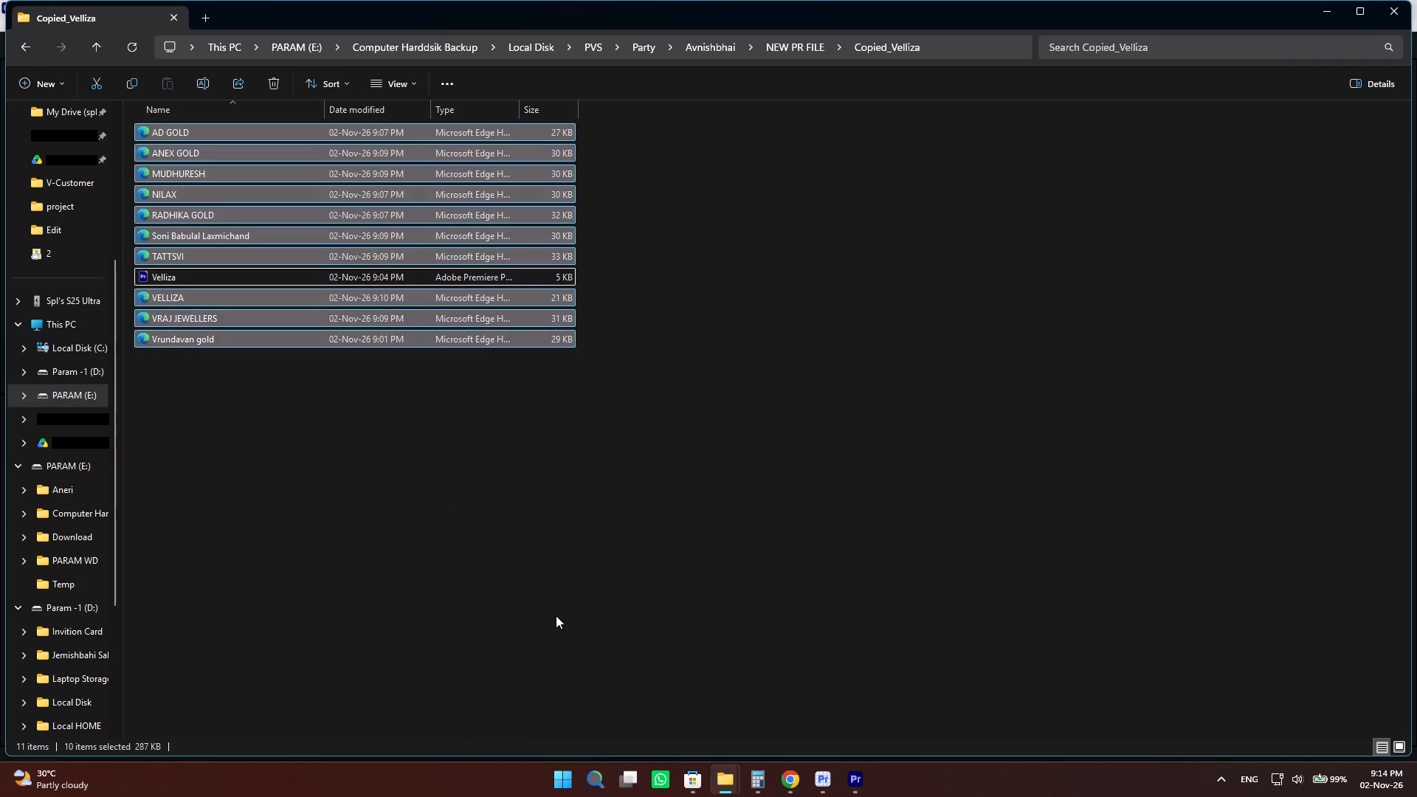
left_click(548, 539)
Copy the Copied_Velliza folder path and open that folder in Premiere's Import dialog.
left_click(977, 38)
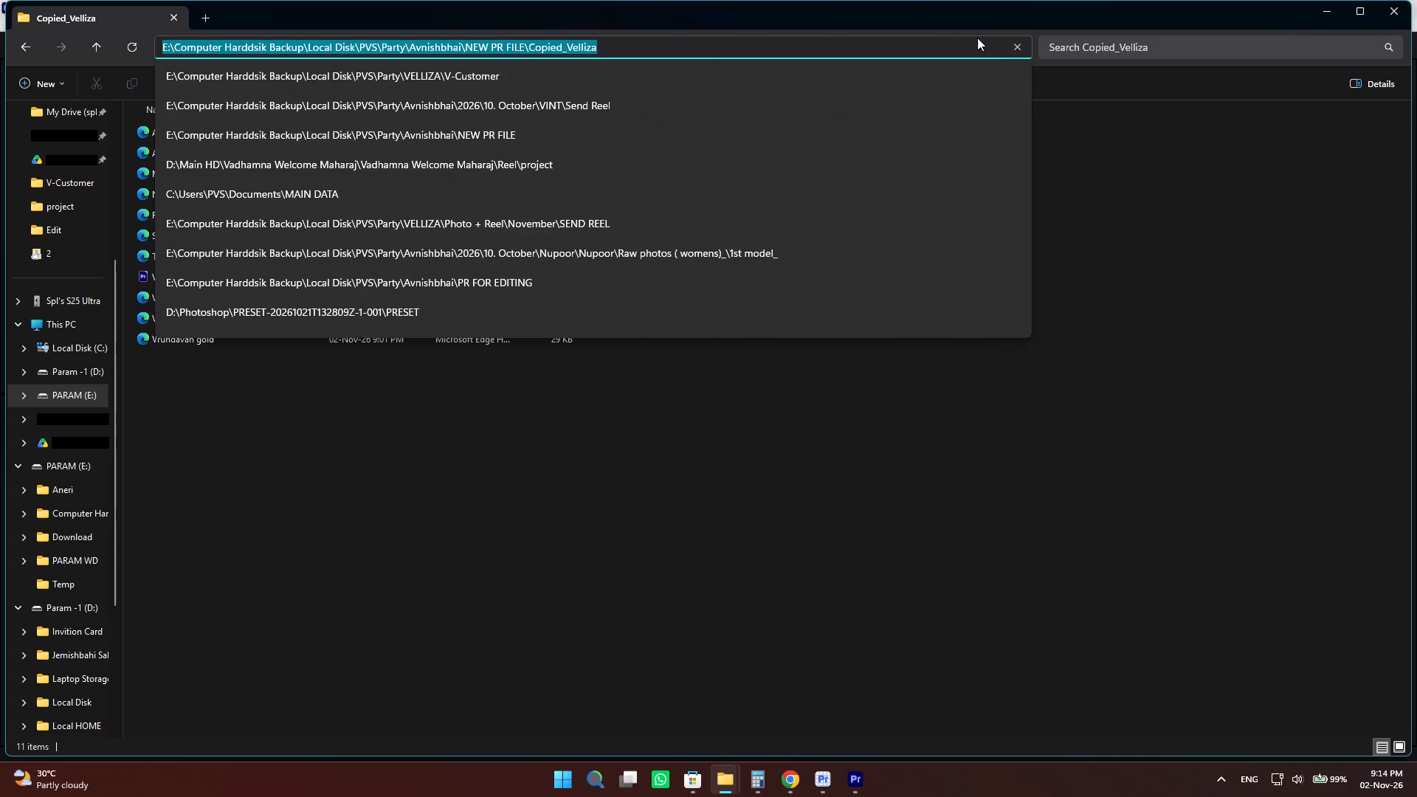
key("ctrl+c")
key("alt+Tab")
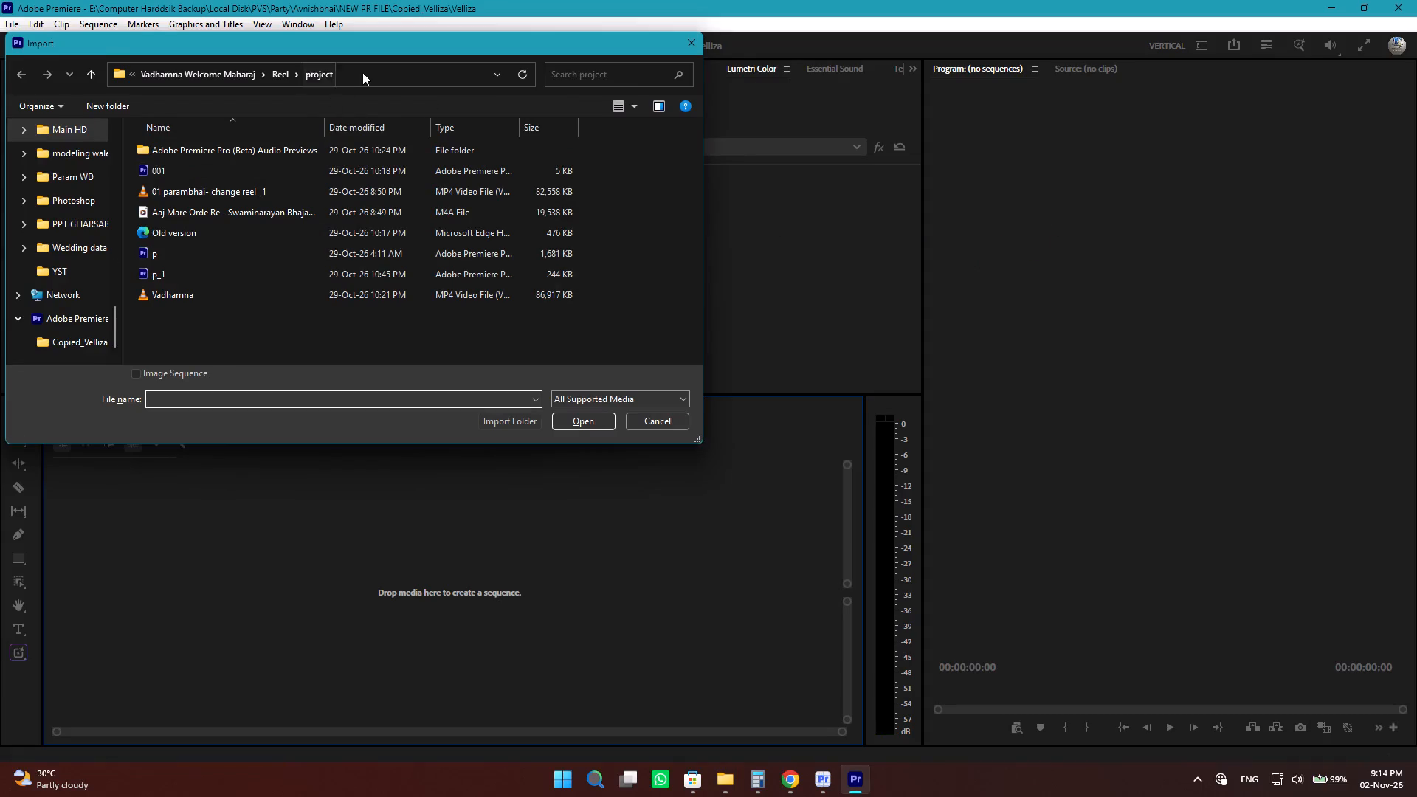
left_click(362, 72)
key("ctrl+v")
key("Return")
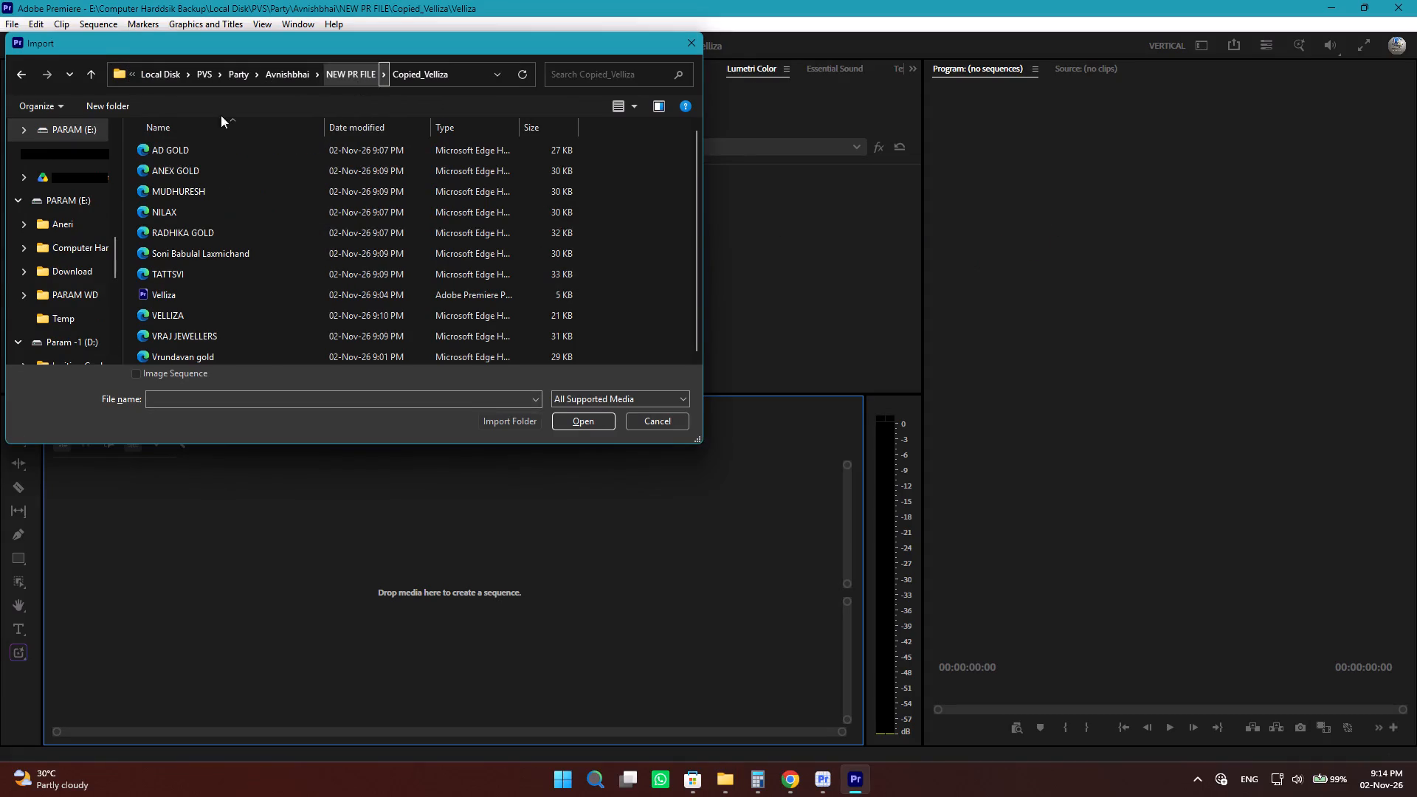
Import the AD GOLD file into the Velliza project.
left_click(207, 162)
left_click(206, 152)
left_click(567, 418)
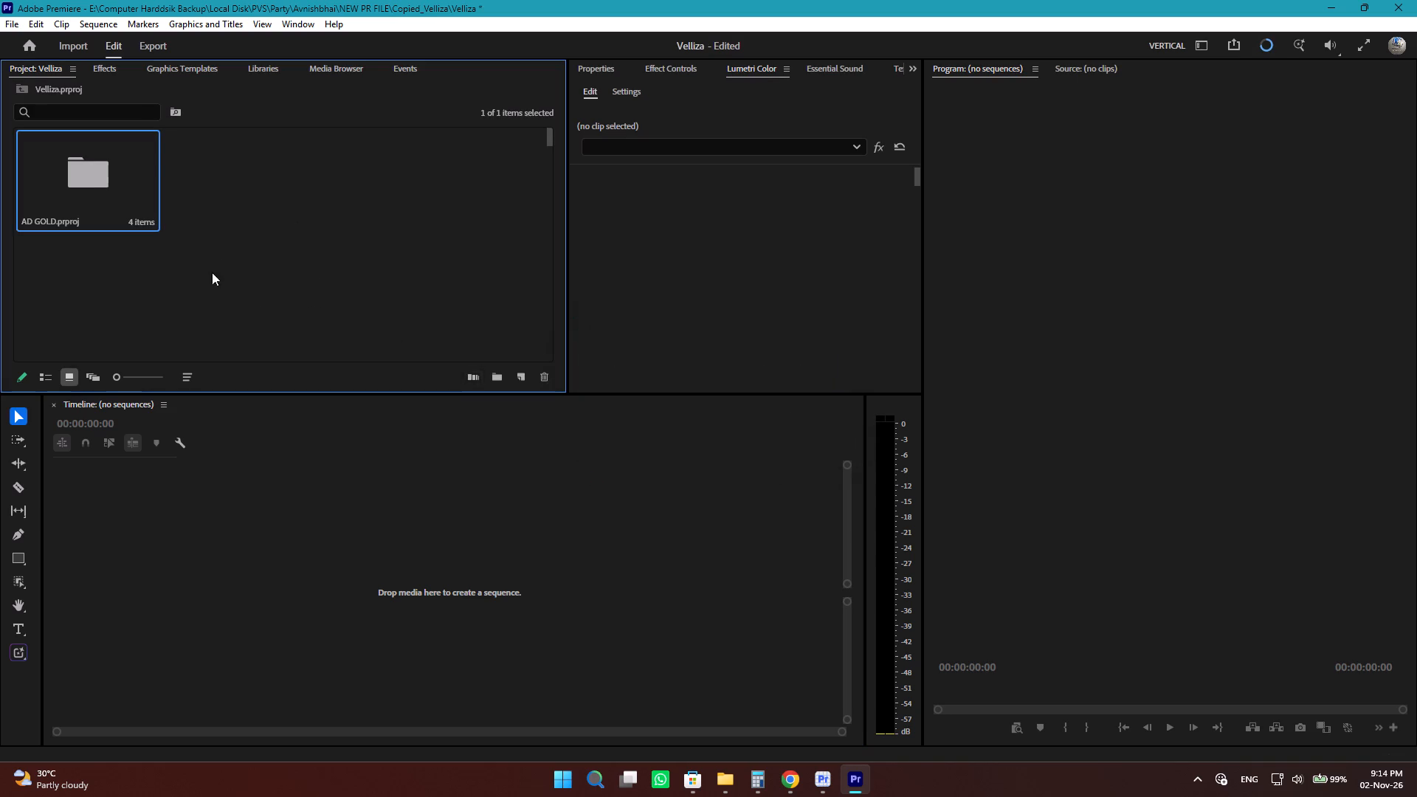
Open the imported AD GOLD.prproj bin and load its AD GOLD sequence in the timeline.
left_click(200, 241)
double_click(94, 182)
left_click(253, 274)
left_click(266, 280)
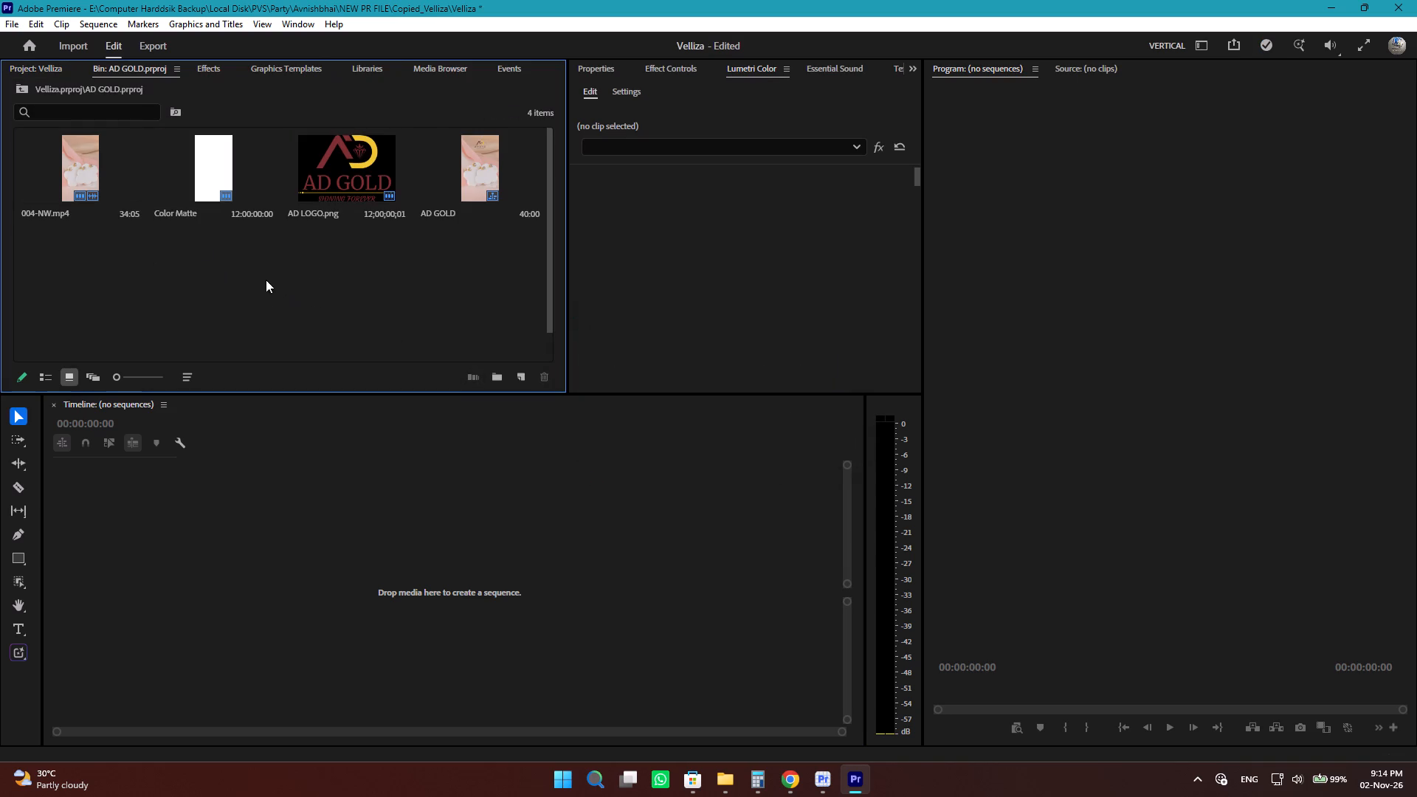
left_click(440, 275)
left_click(296, 270)
left_click(206, 179)
left_click(323, 294)
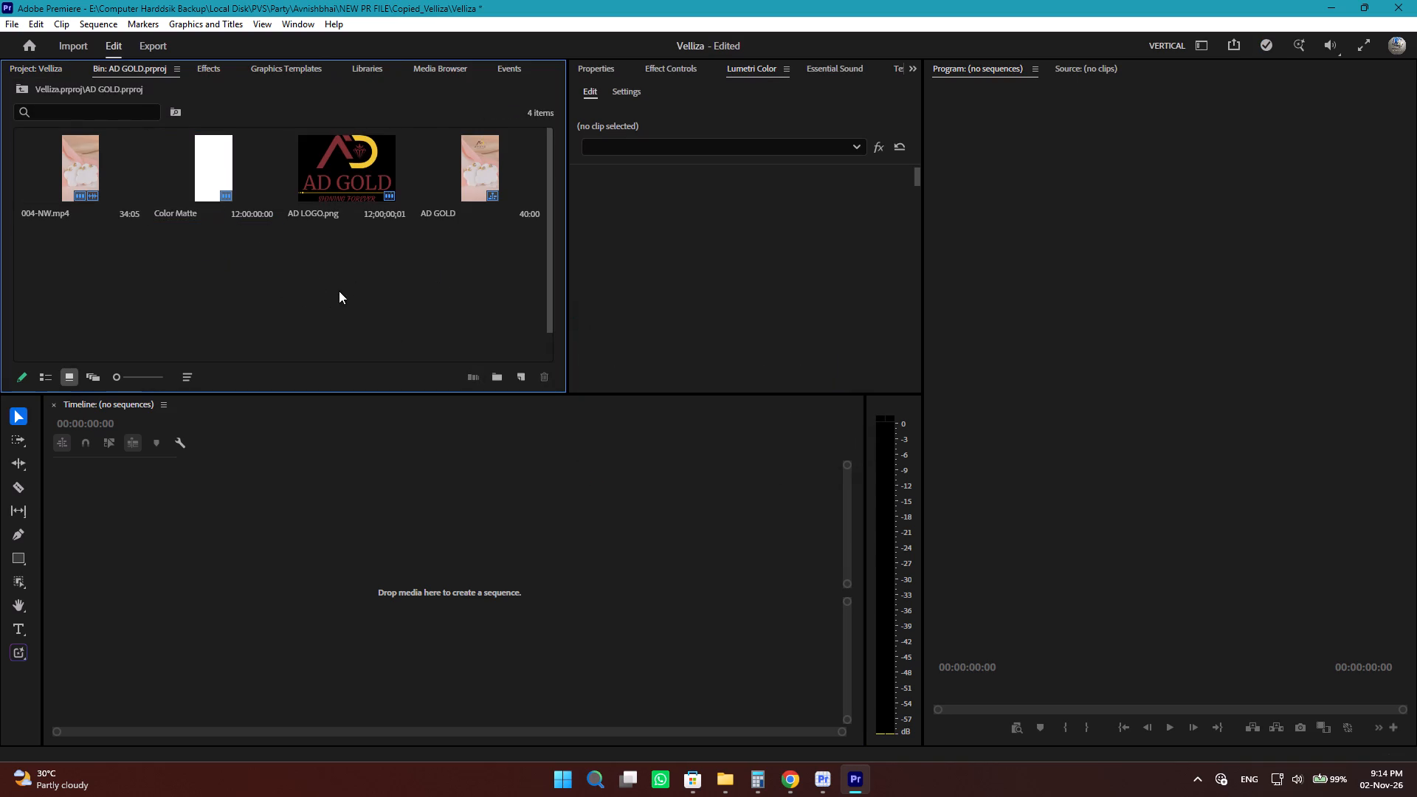
left_click(341, 289)
left_click(183, 241)
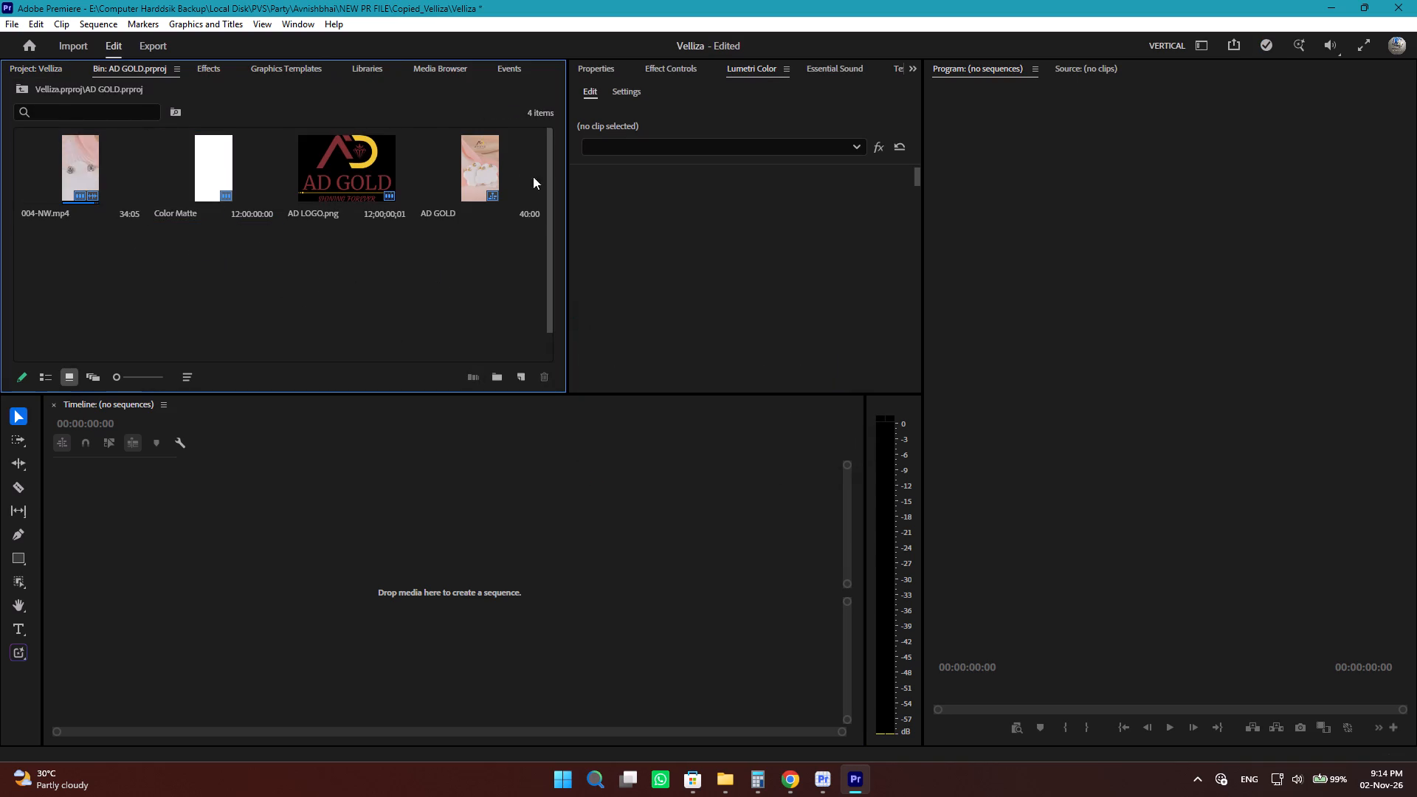
double_click(452, 159)
left_click(339, 277)
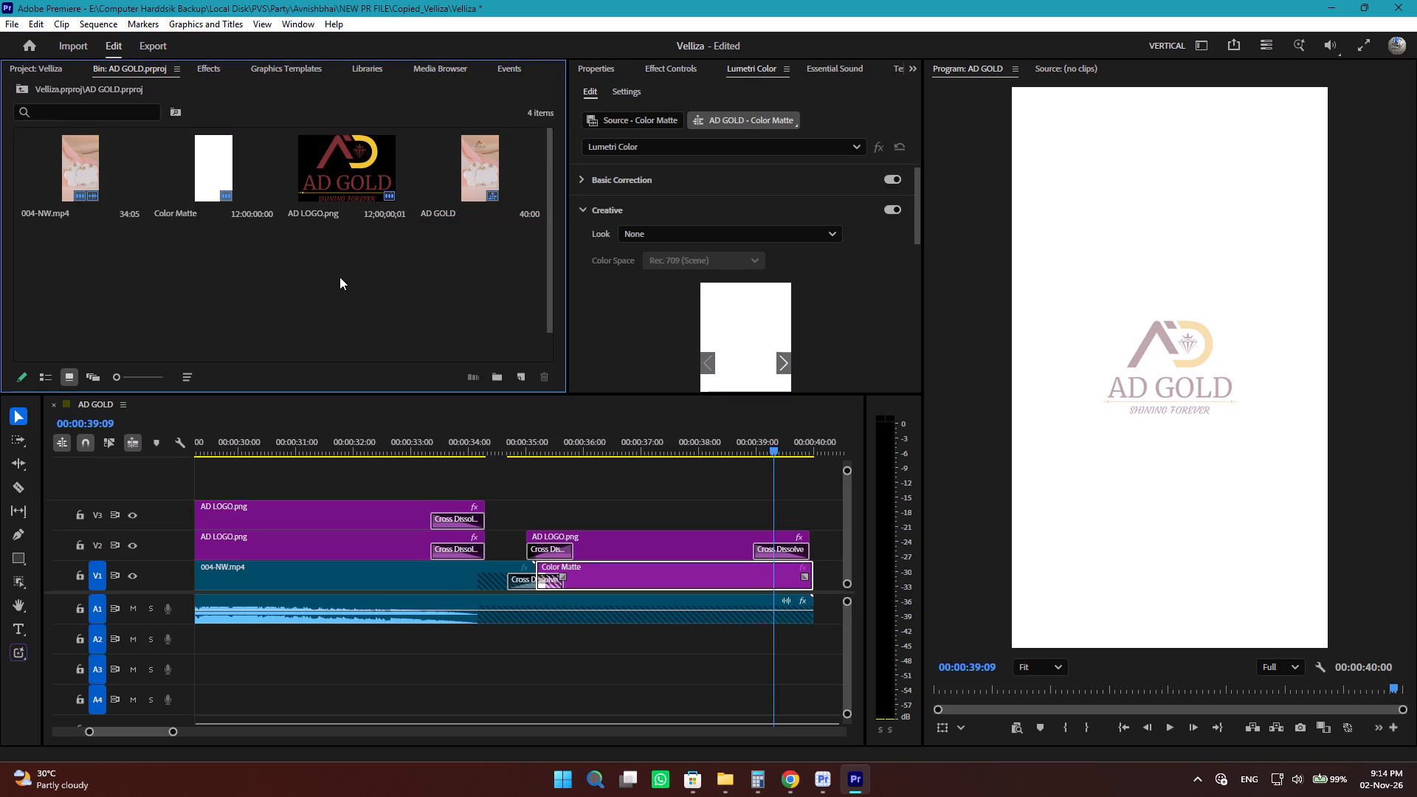
Scrub through the end of the AD GOLD sequence to examine the logo clips, video and closing color matte.
scroll(556, 641, "down", 4, "alt")
scroll(552, 646, "up", 1, "alt")
scroll(551, 644, "down", 1, "alt")
scroll(551, 644, "up", 3, "alt")
scroll(551, 644, "down", 5, "alt")
scroll(576, 639, "up", 1, "alt")
scroll(575, 639, "down", 8, "alt")
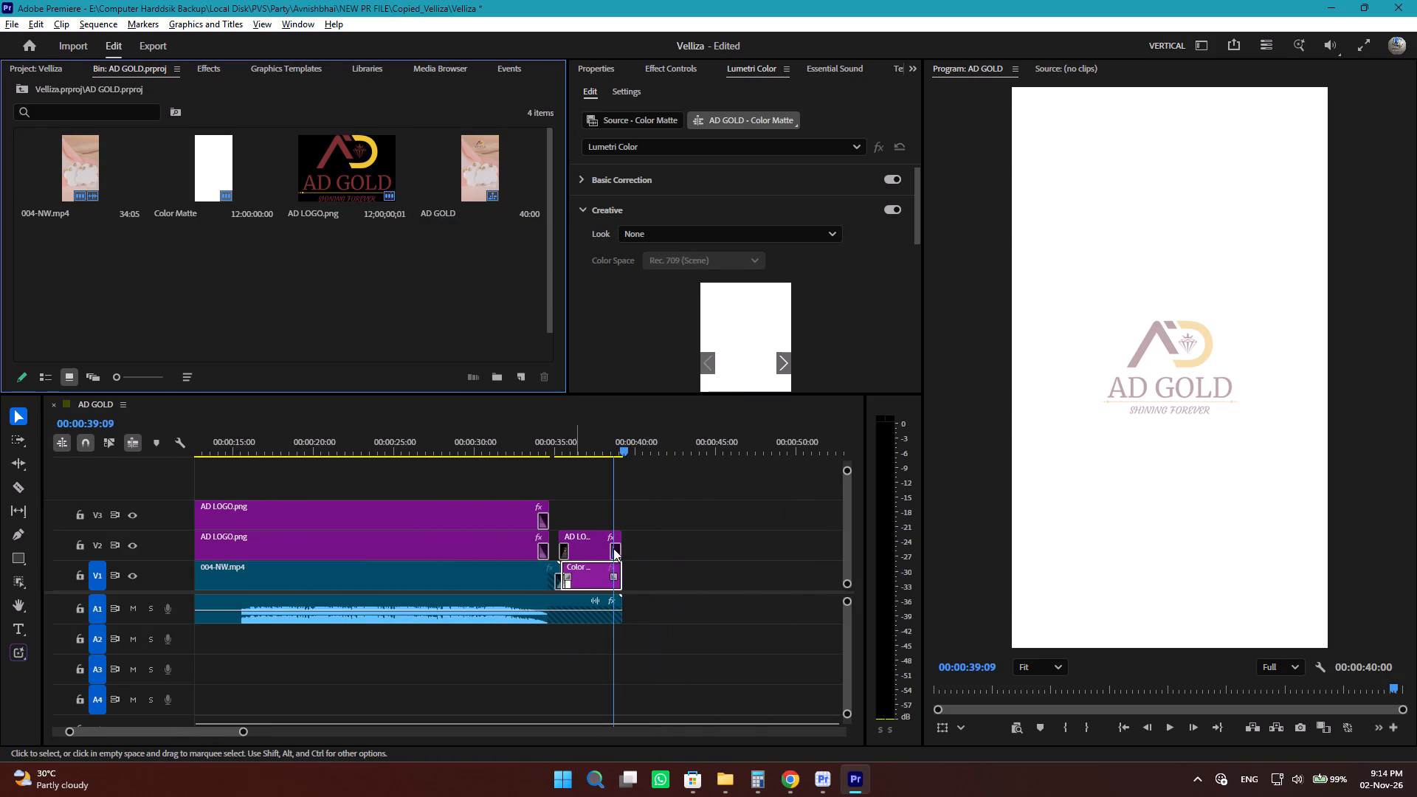
left_click_drag(610, 447, 506, 460)
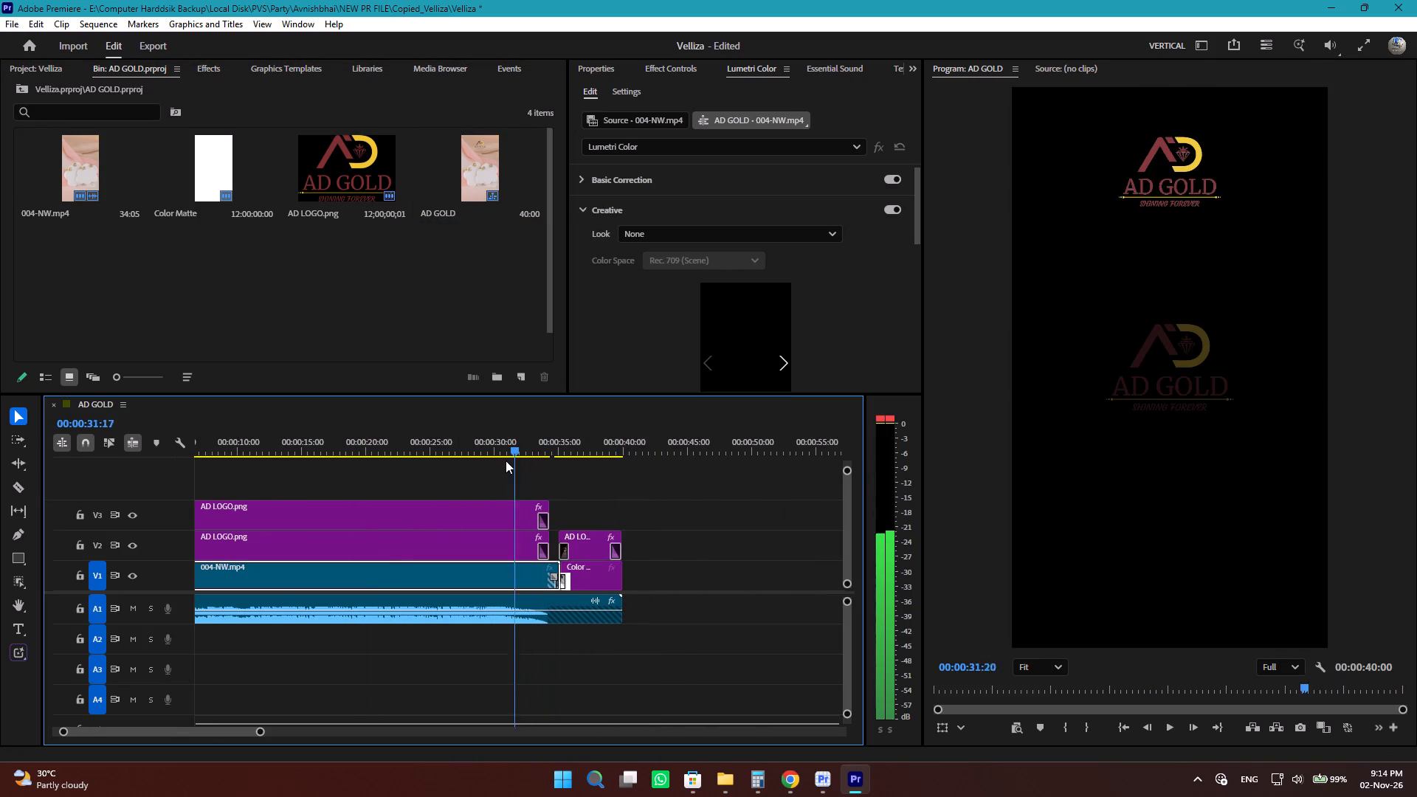
left_click_drag(506, 460, 564, 462)
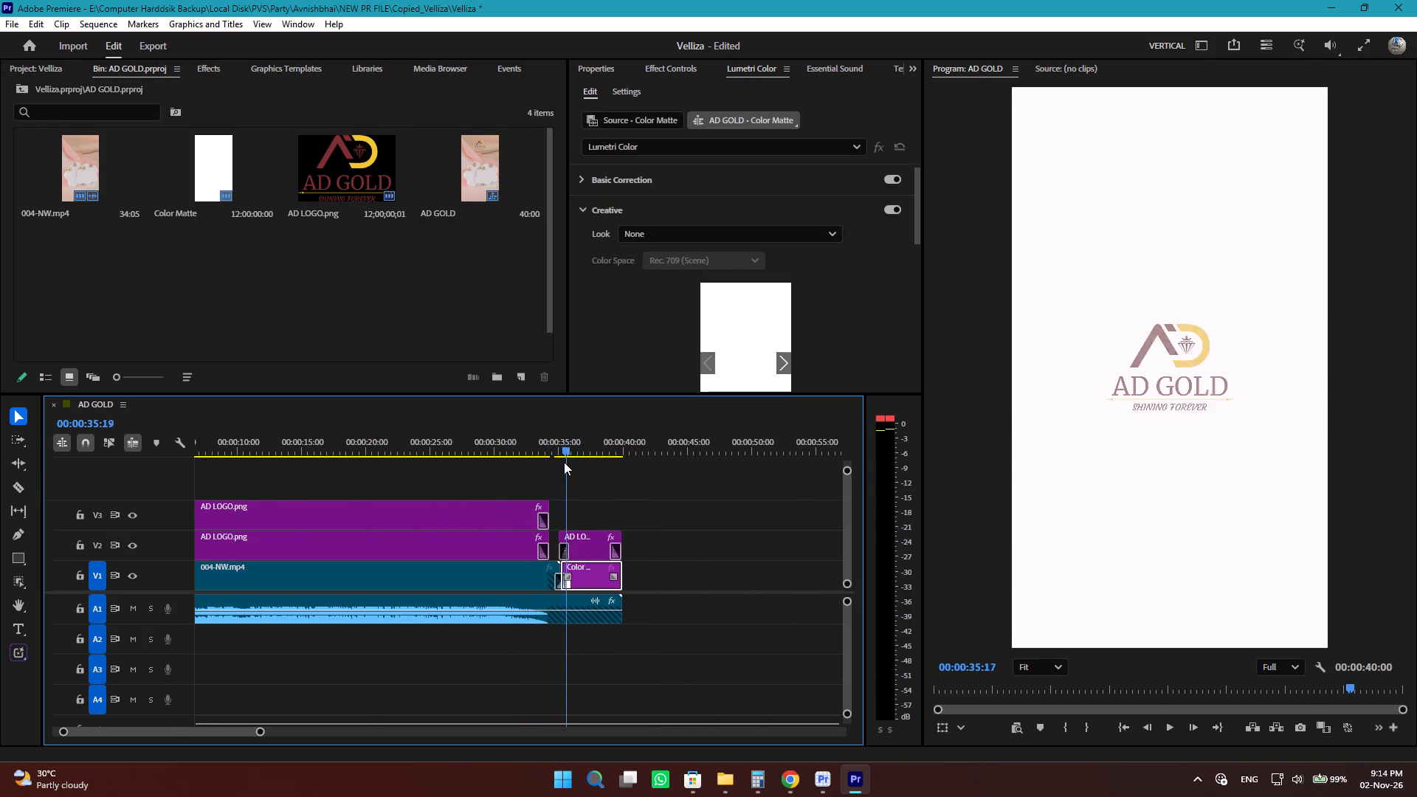
left_click_drag(564, 462, 539, 468)
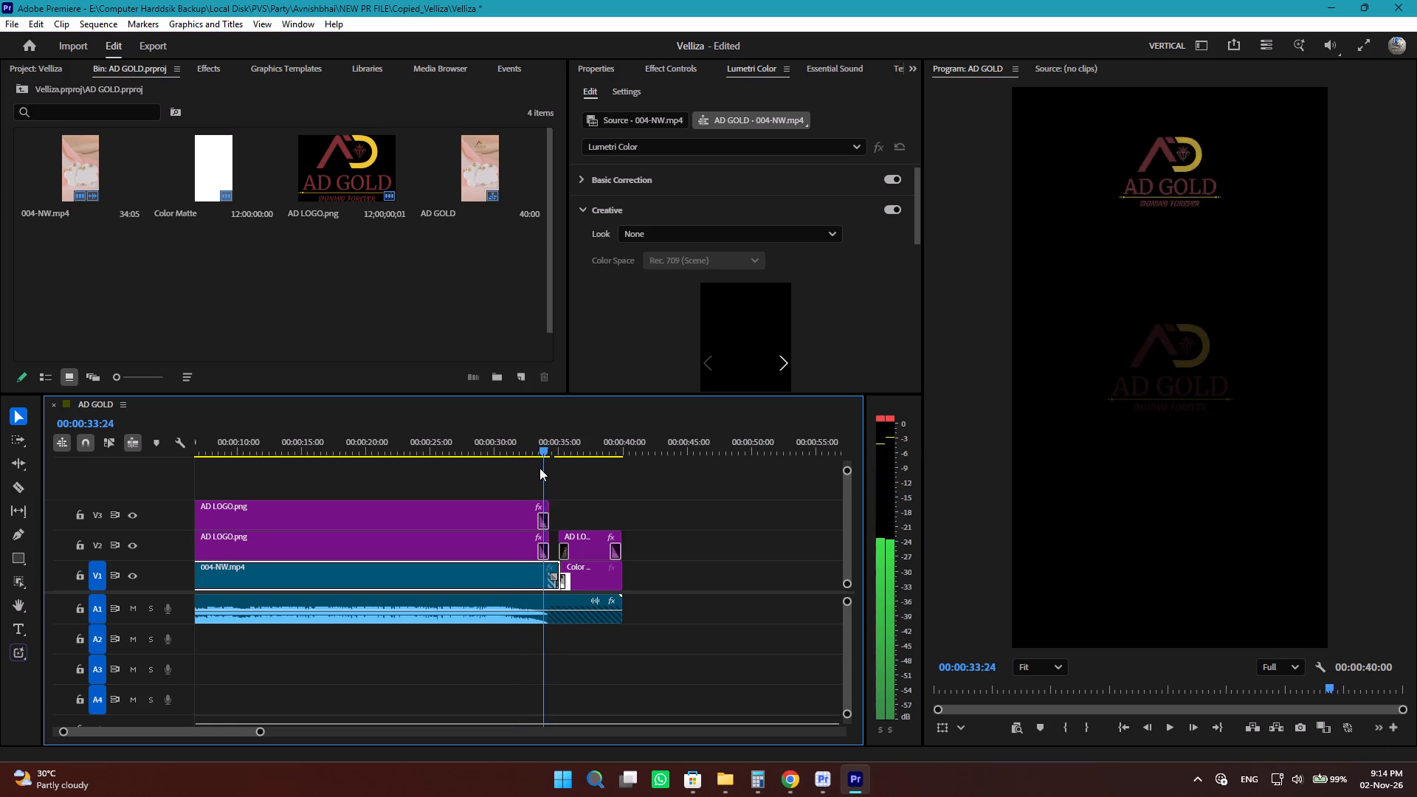
left_click_drag(539, 468, 542, 468)
left_click(363, 312)
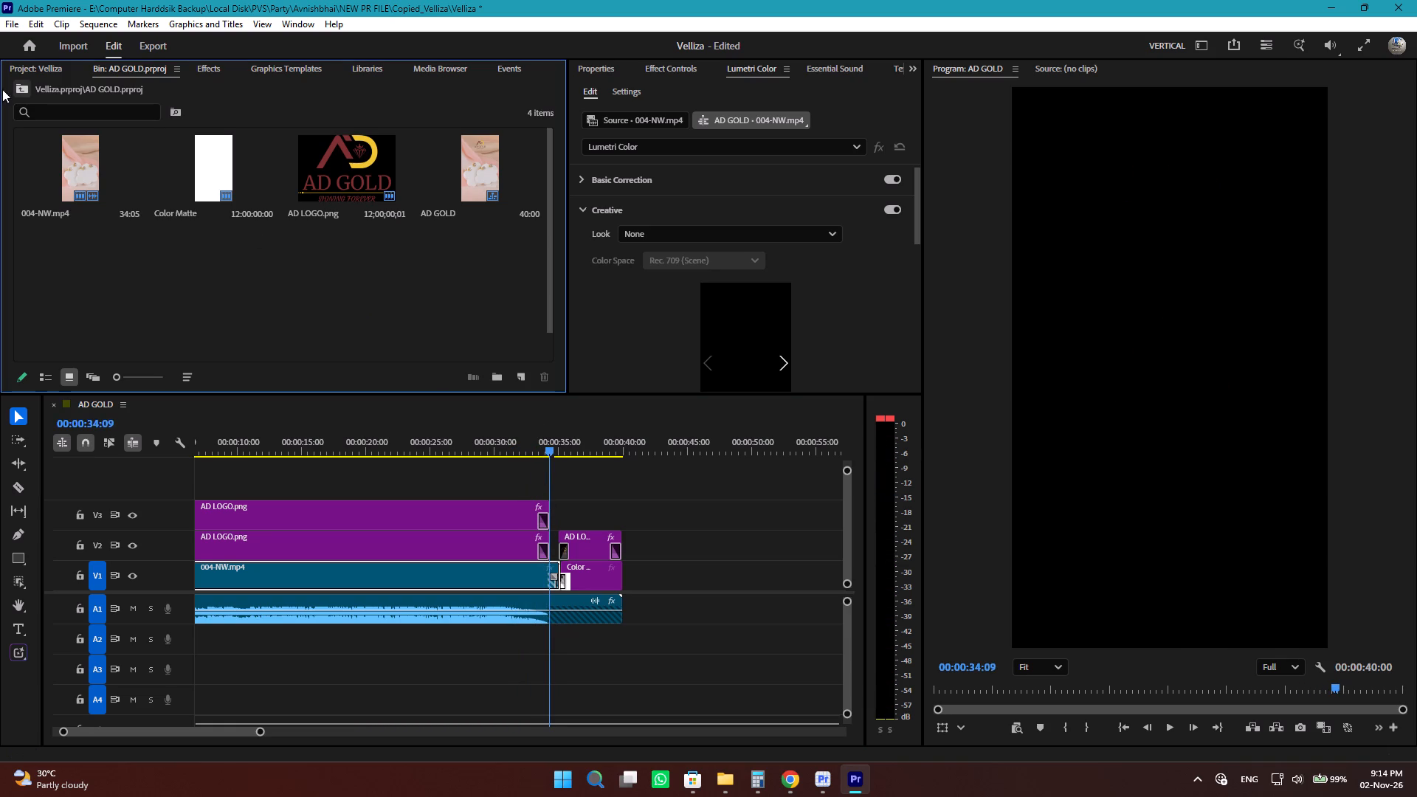
Move the AD GOLD sequence out of the AD GOLD.prproj bin into the root of the Velliza project.
left_click(23, 83)
left_click(140, 332)
double_click(113, 188)
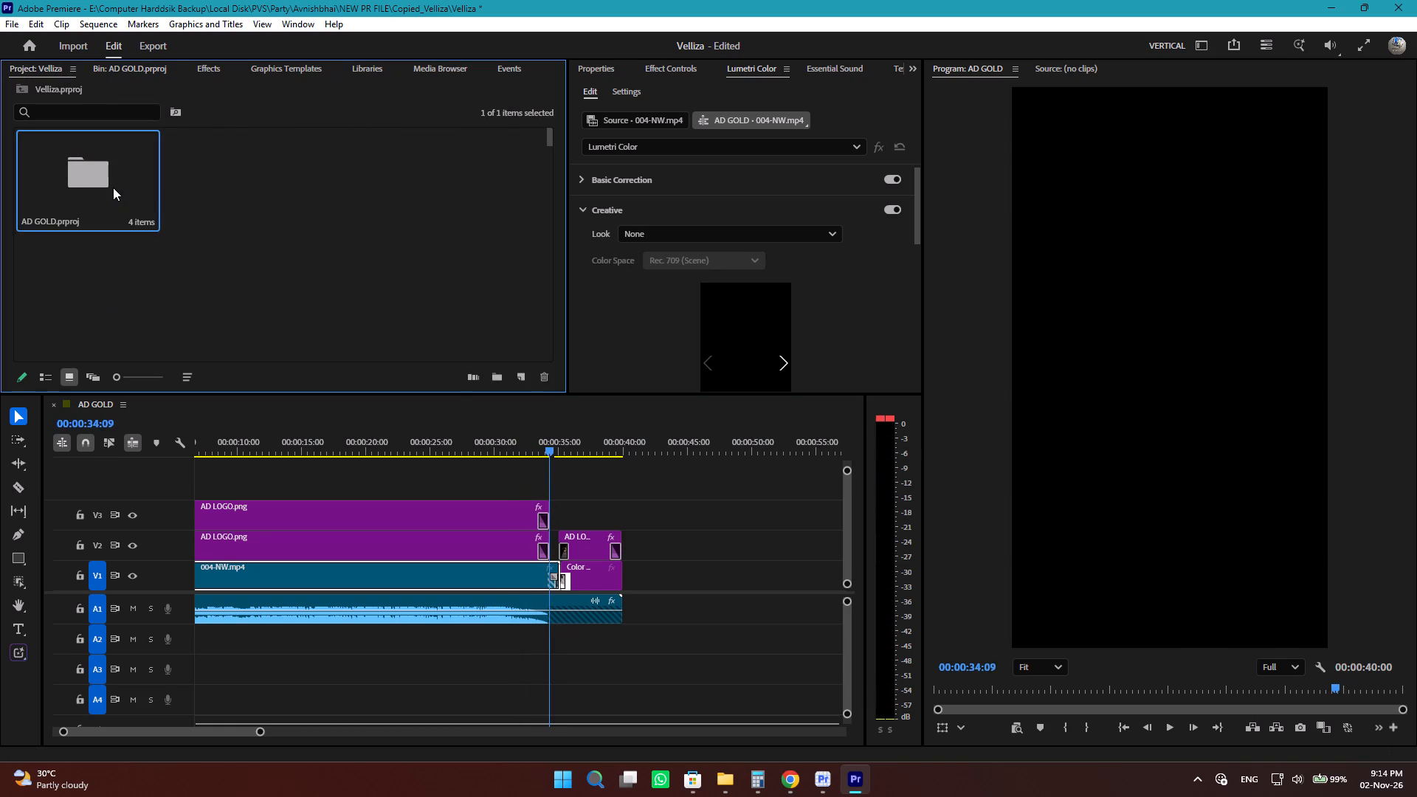
left_click(475, 178)
key("ctrl+x")
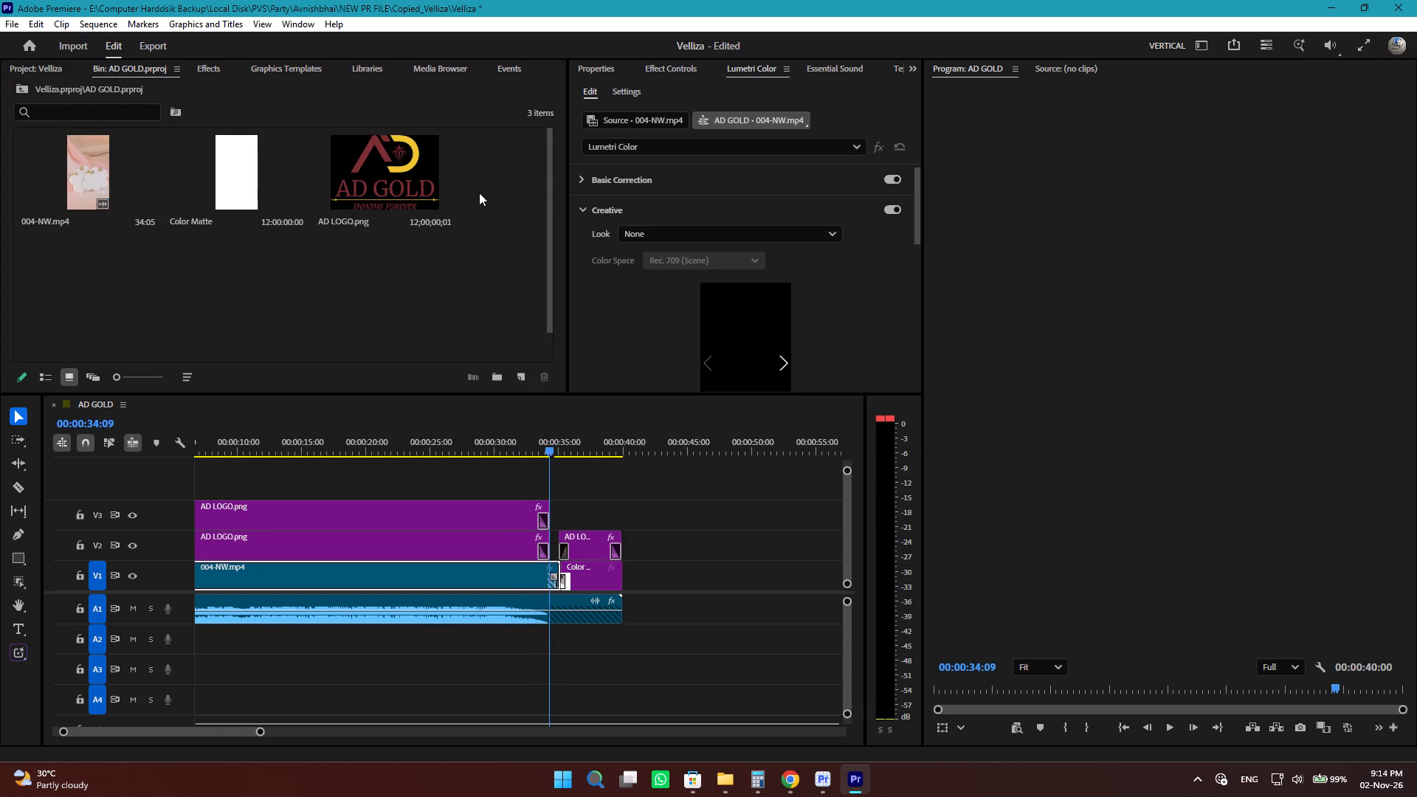
left_click(24, 86)
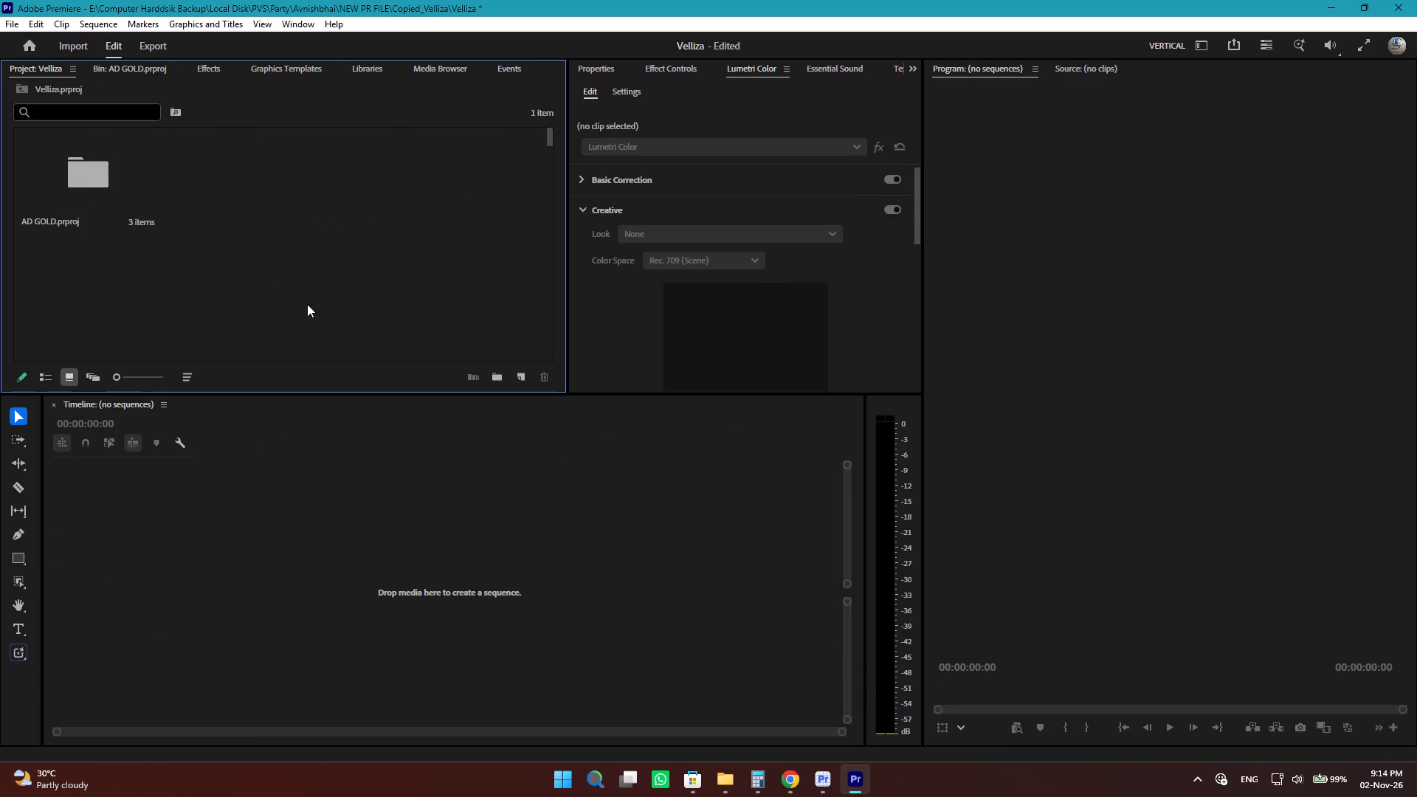
left_click(307, 304)
key("ctrl+v")
Check the media left in the AD GOLD.prproj bin and return to the project root.
left_click(221, 288)
double_click(104, 189)
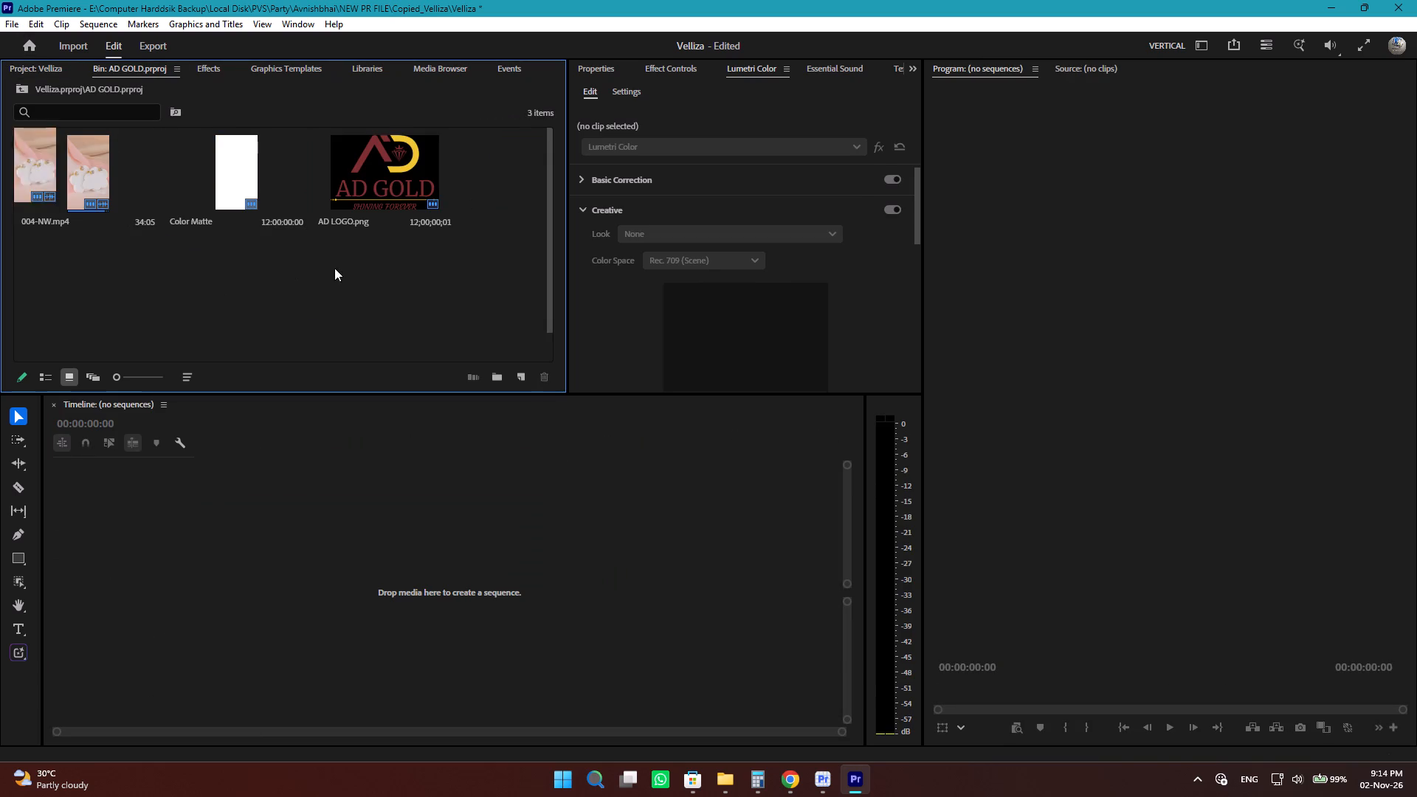
left_click(334, 268)
left_click(243, 271)
left_click(94, 164)
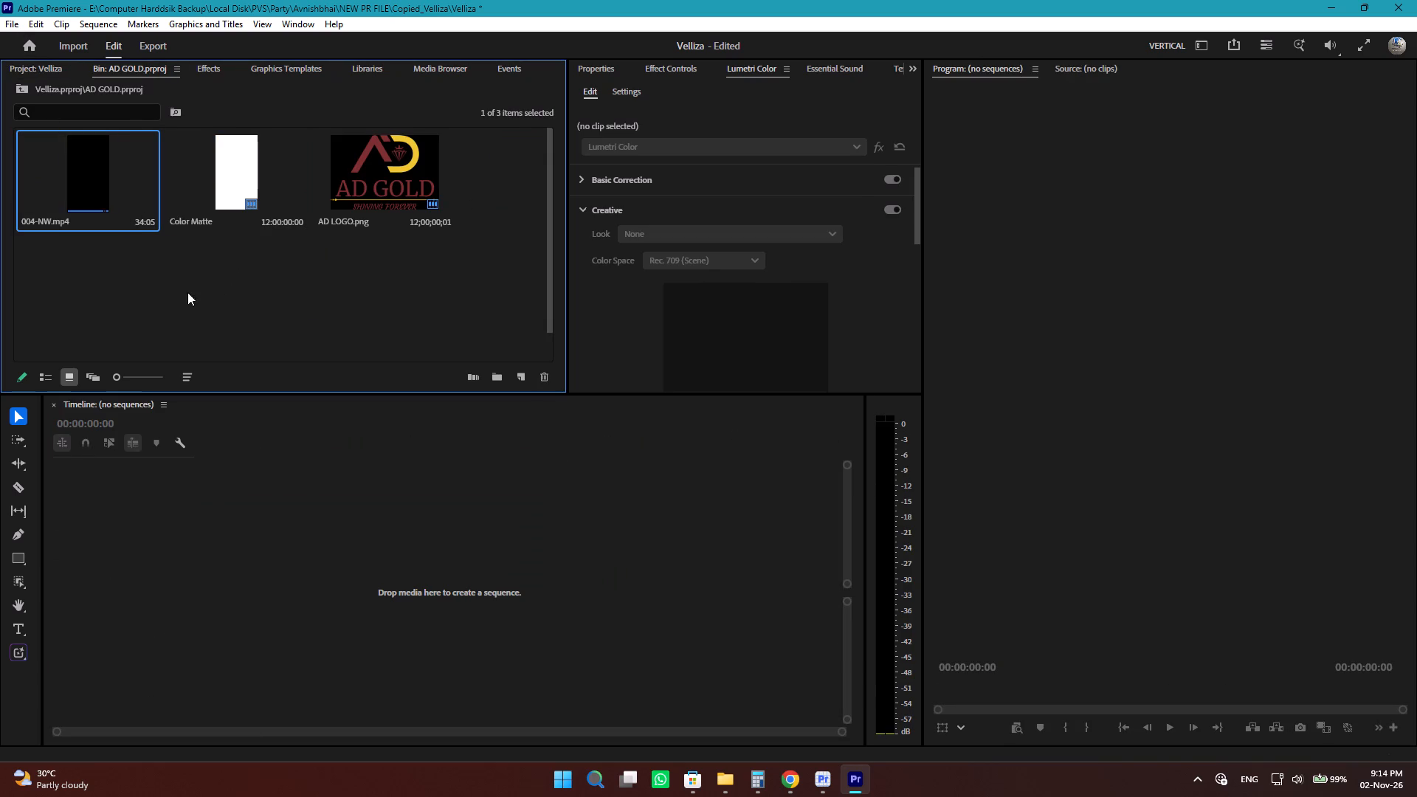
left_click(23, 92)
left_click(263, 286)
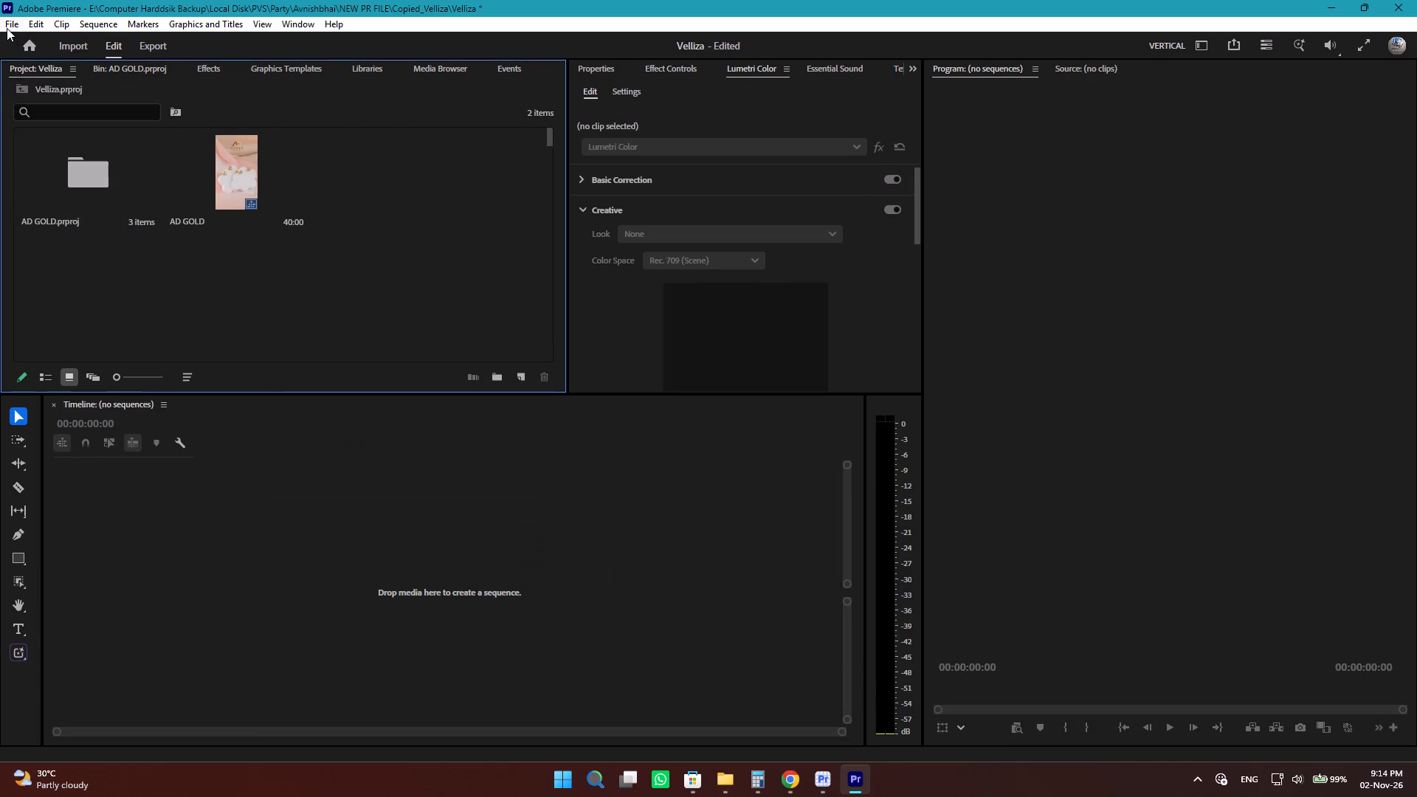
Import the nine remaining customer sequence files from Copied_Velliza, ANEX GOLD through Vrundavan gold, leaving out AD GOLD and the Velliza project file.
left_click(7, 28)
left_click(89, 413)
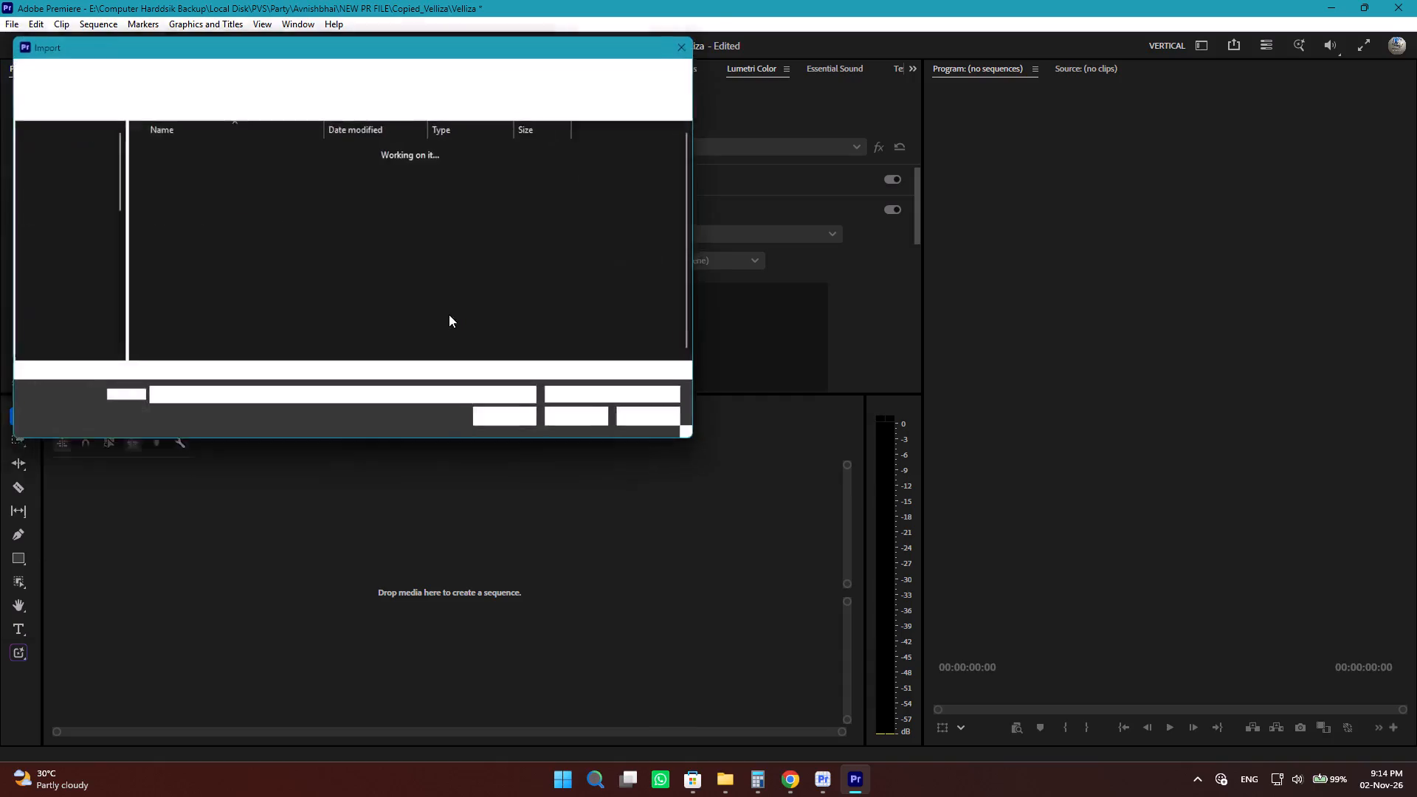
left_click(225, 180)
left_click(229, 176)
scroll(238, 324, "up", 2)
scroll(237, 324, "down", 5)
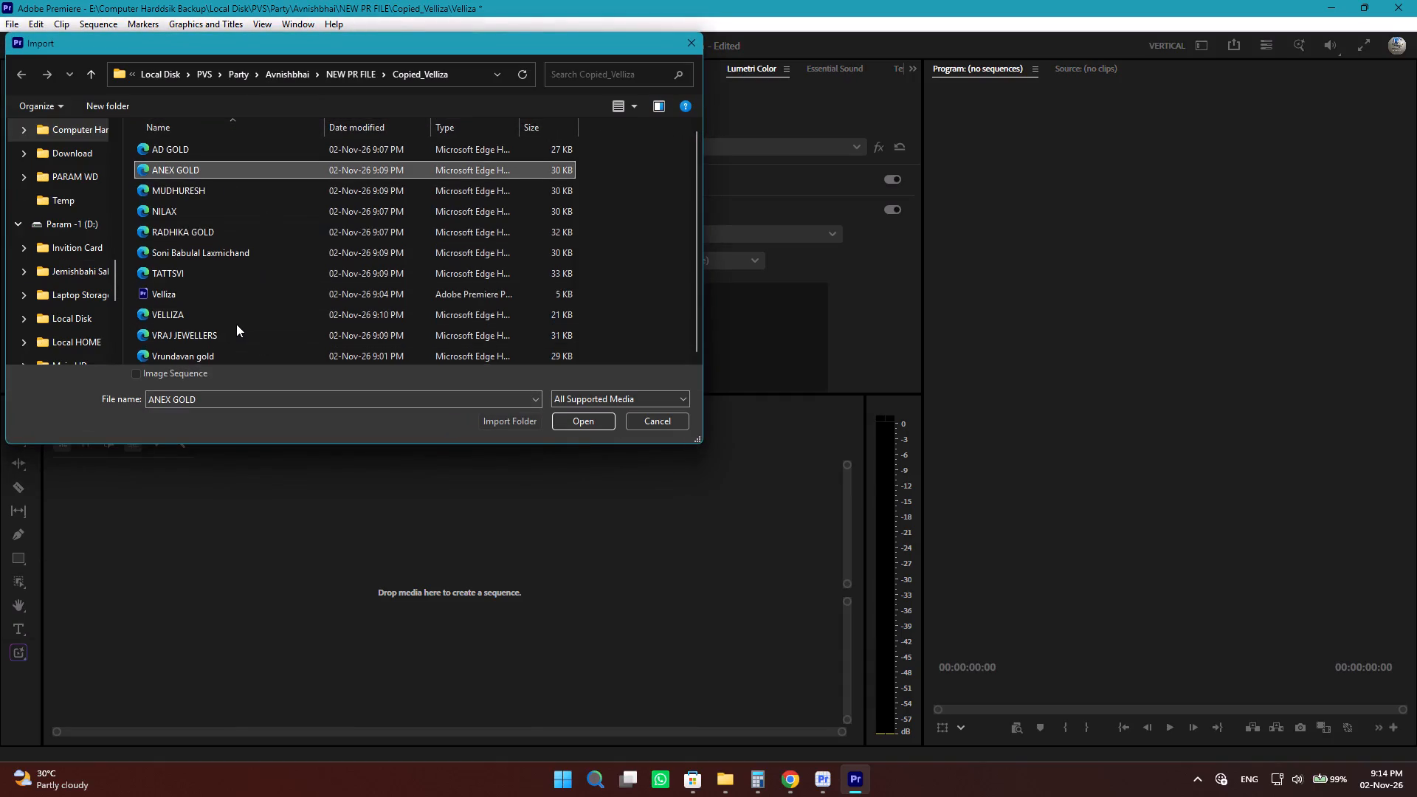
scroll(236, 324, "up", 2)
scroll(236, 324, "down", 1)
left_click(214, 352, "shift")
left_click(196, 294, "ctrl")
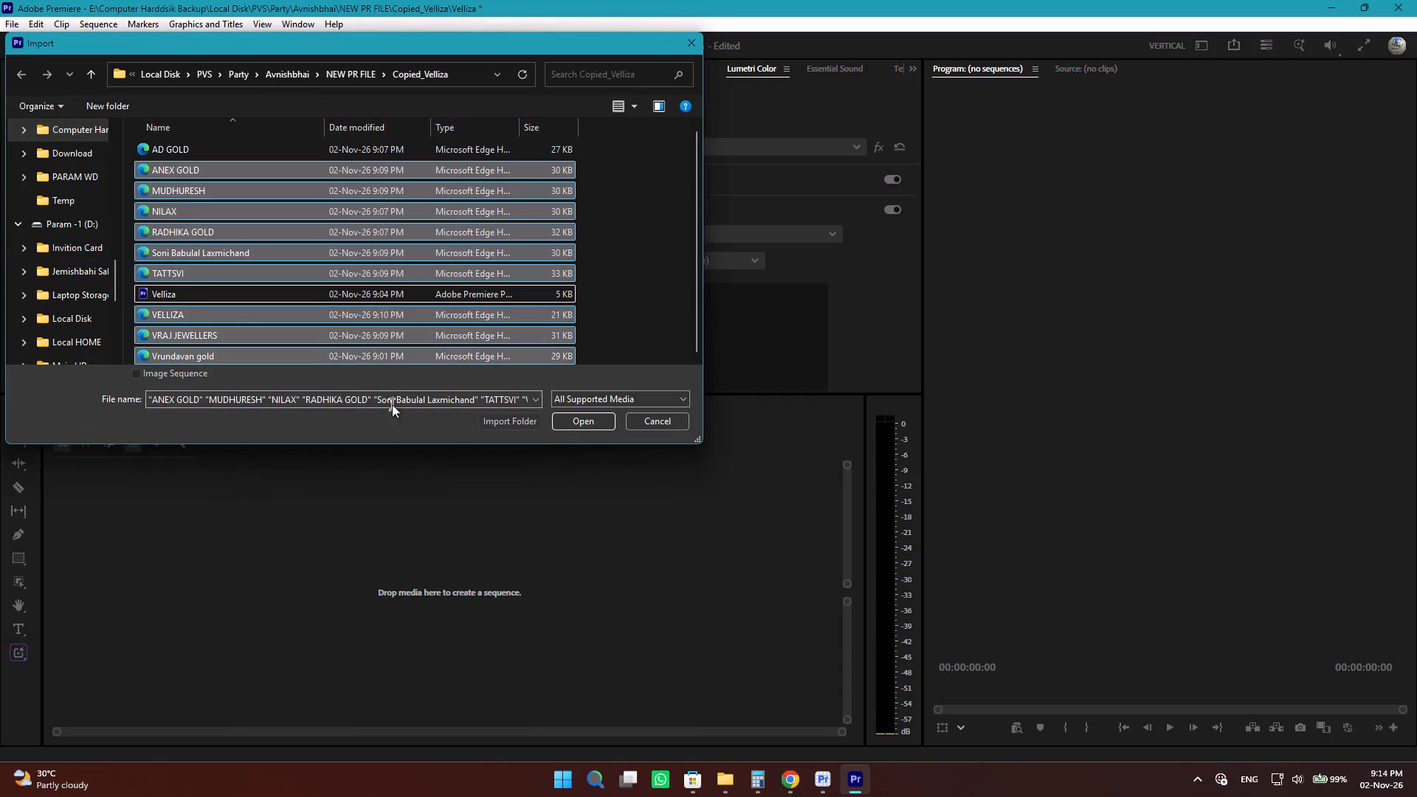
left_click(587, 421)
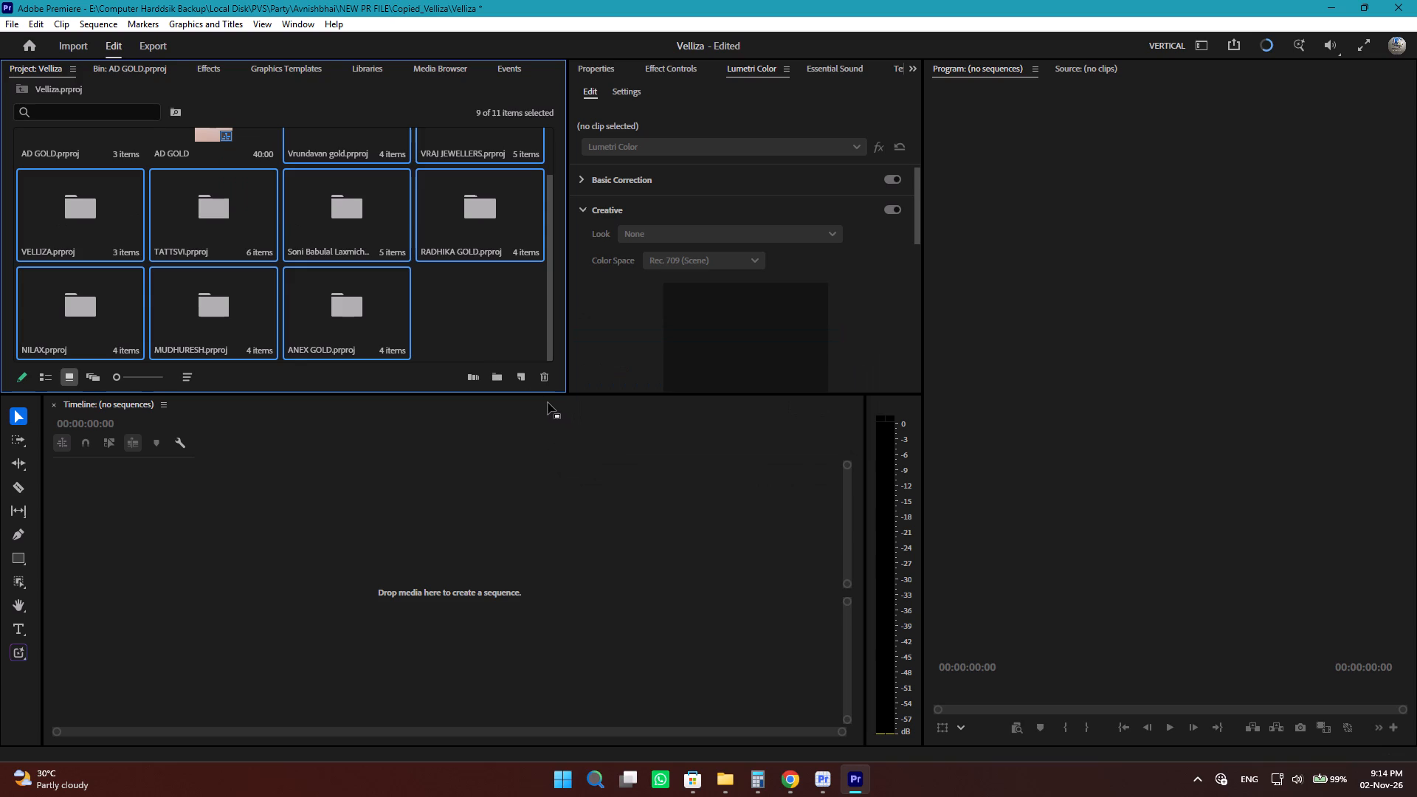
Display the contents of the Velliza project root as a list.
left_click(484, 319)
left_click(89, 380)
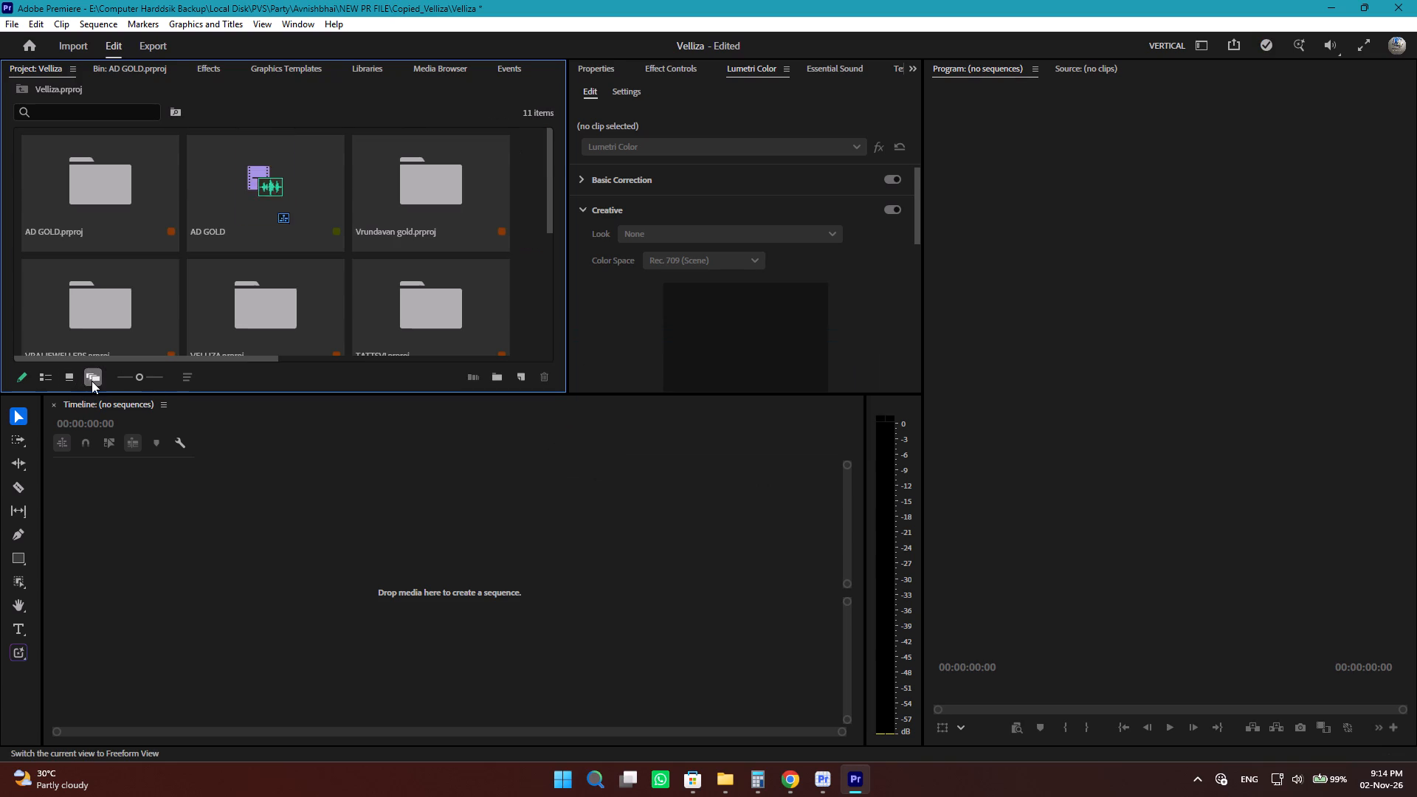
left_click(69, 373)
left_click(52, 376)
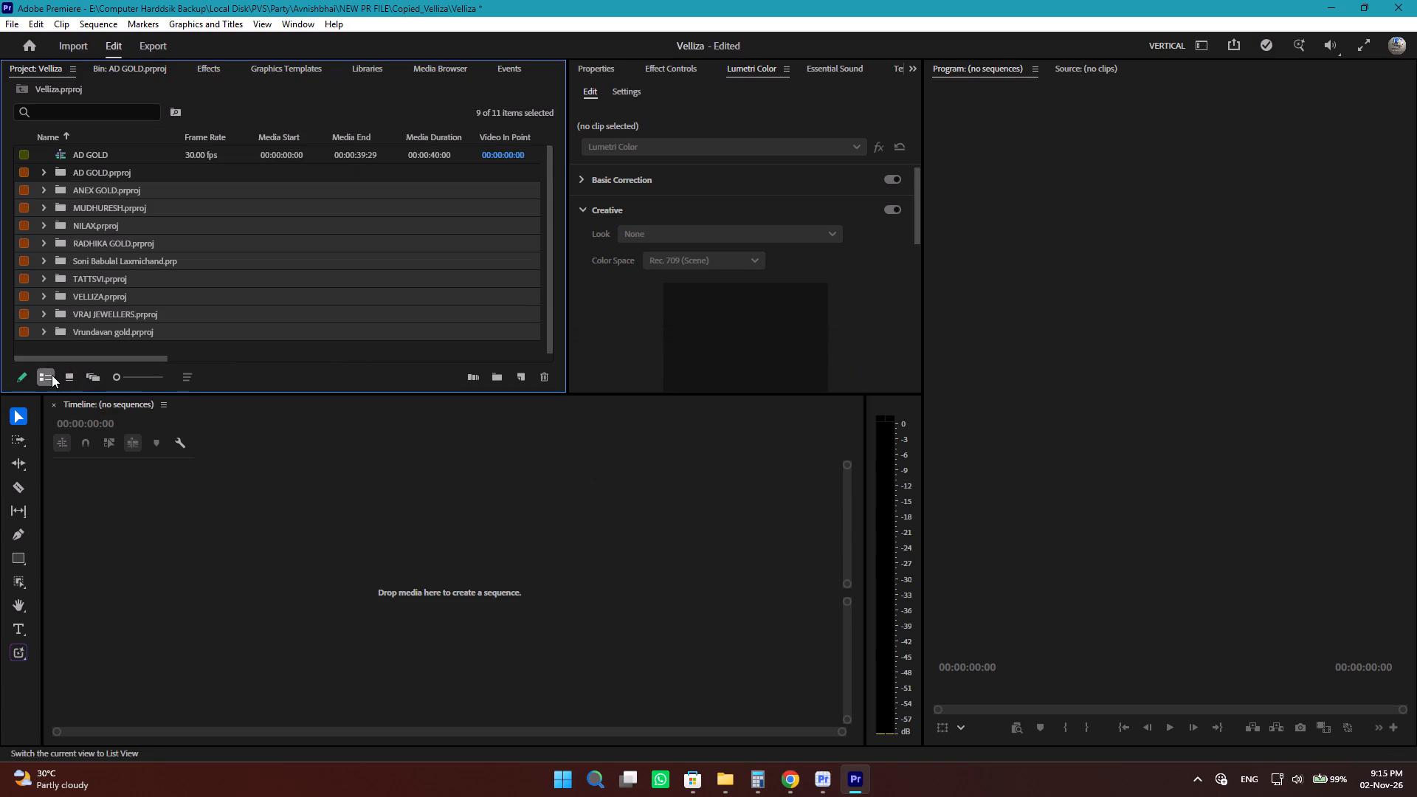
scroll(120, 165, "up", 2)
scroll(120, 165, "down", 1)
scroll(120, 165, "up", 2)
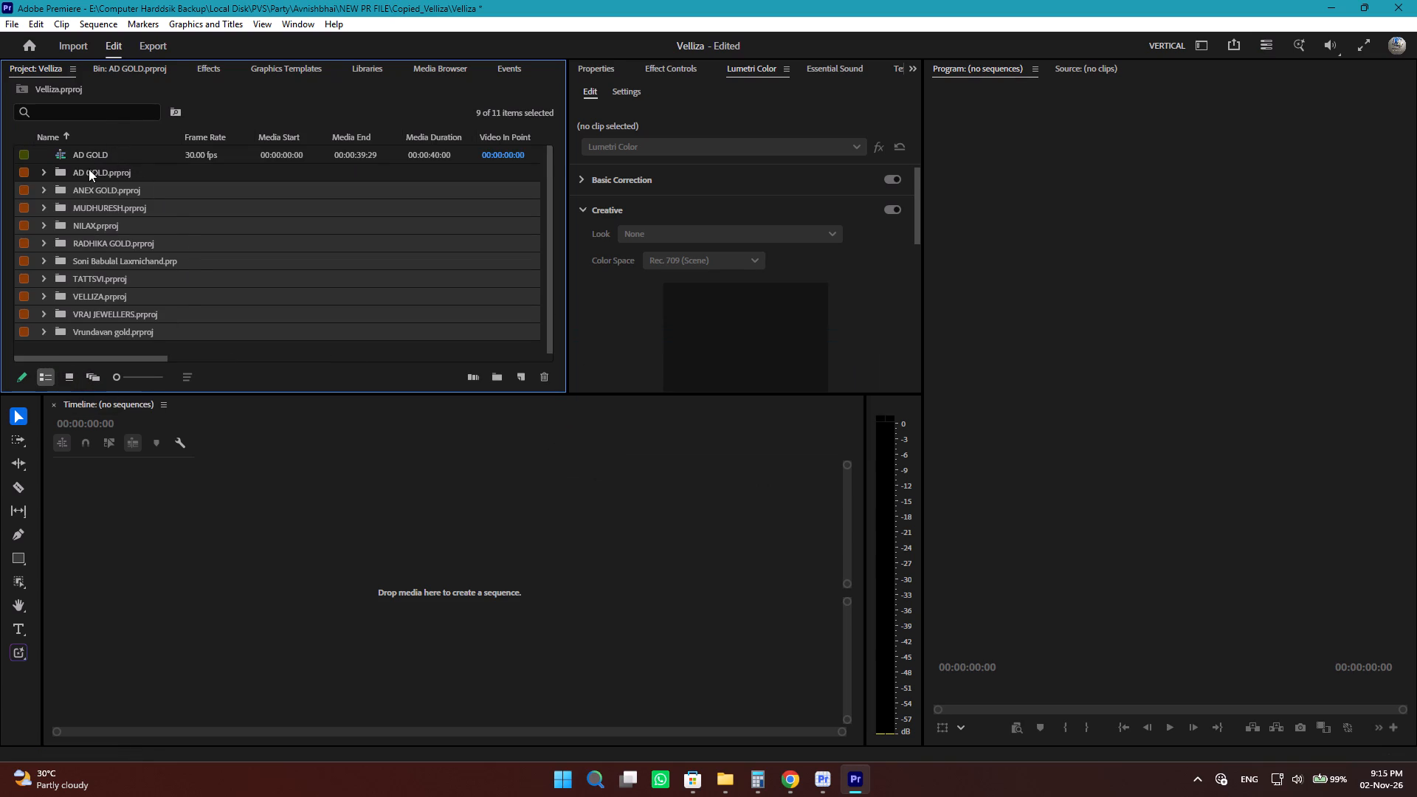
left_click(92, 155)
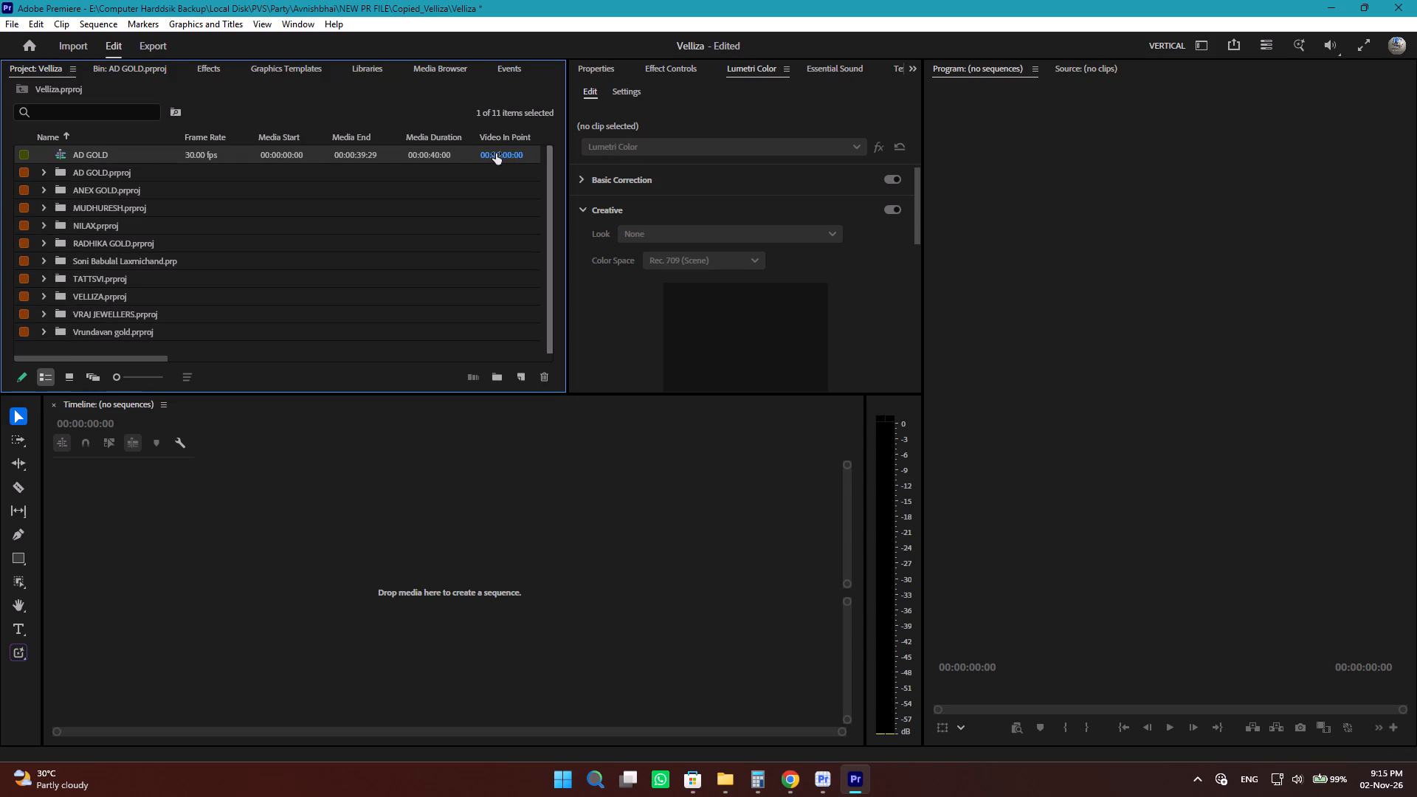
right_click(85, 156)
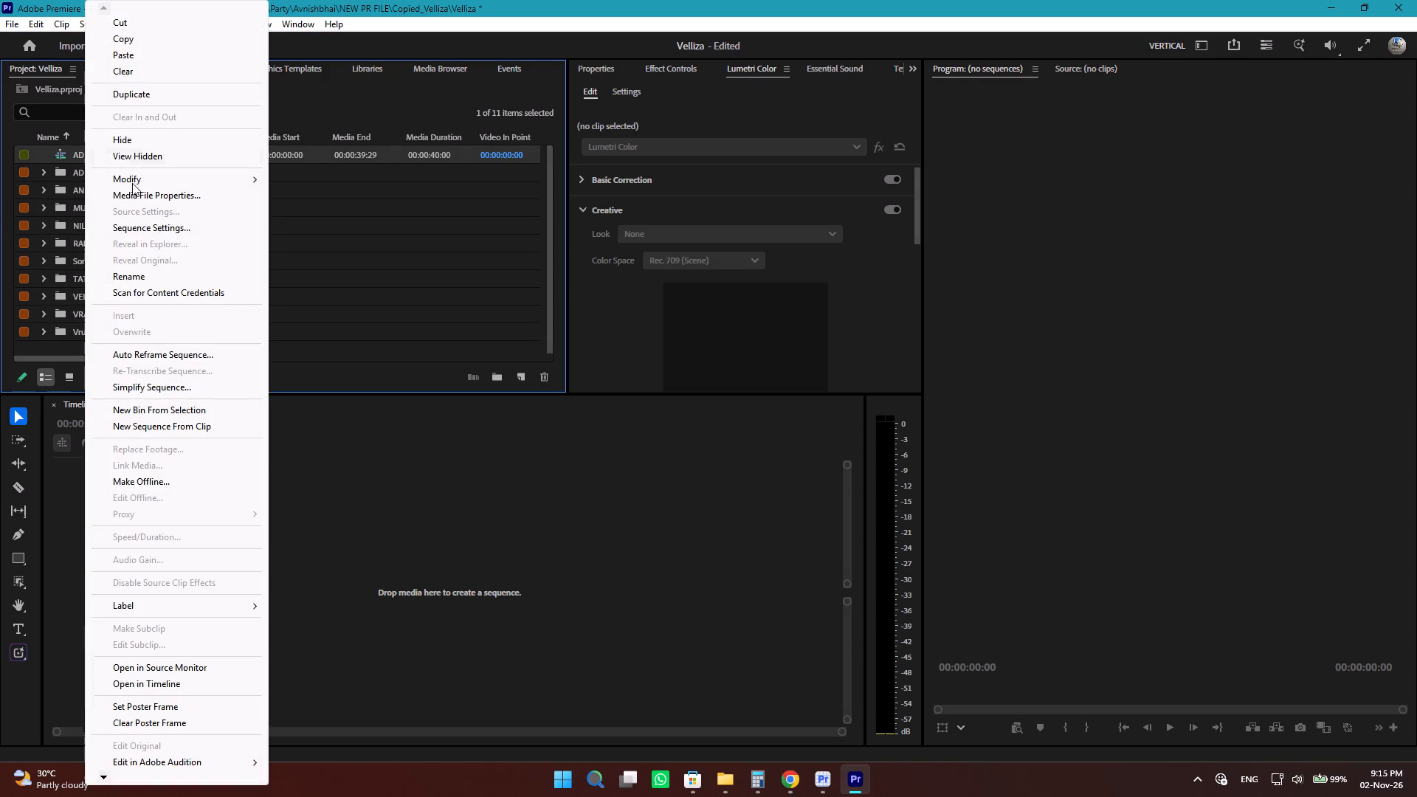
Filter the project items by the search term "seq".
left_click(55, 108)
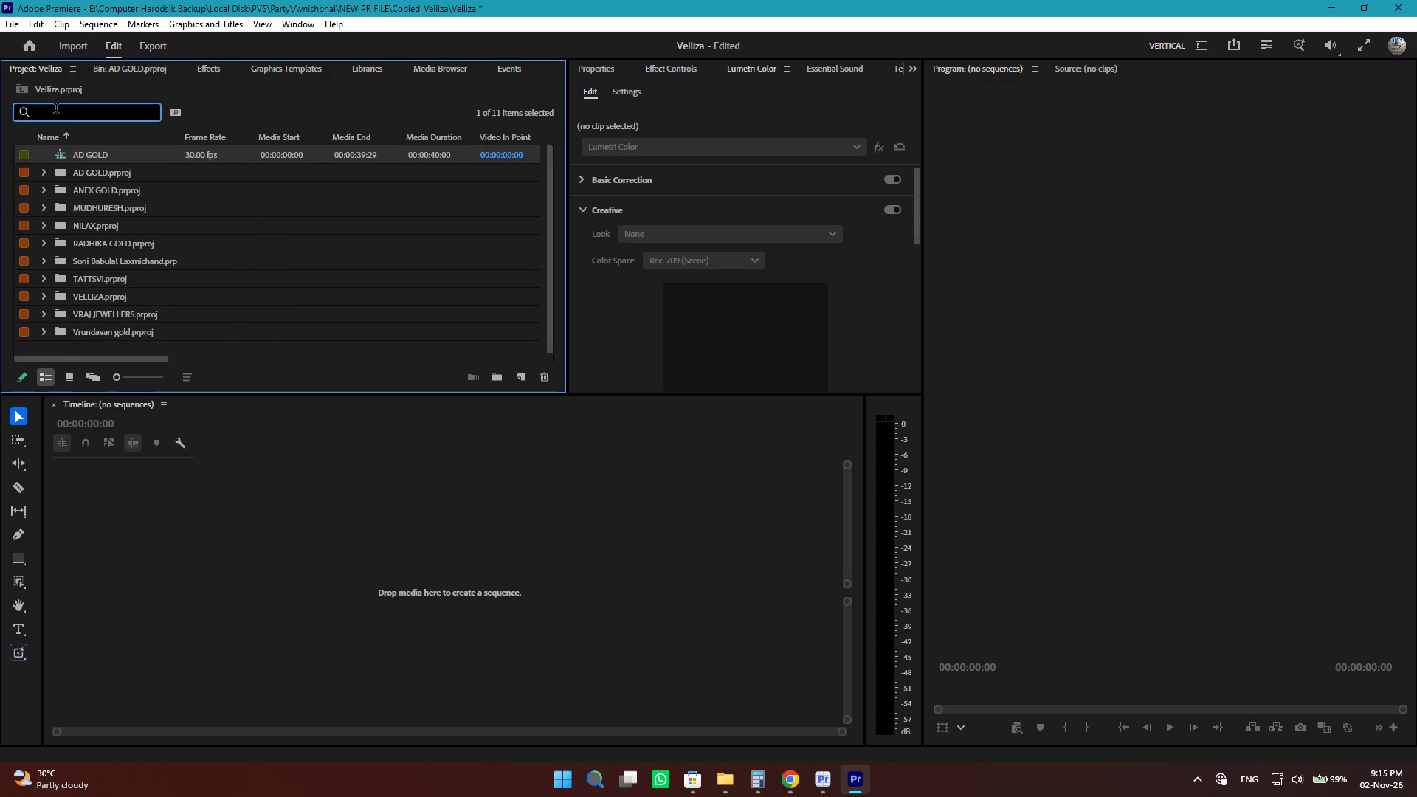
type("sq")
key("q")
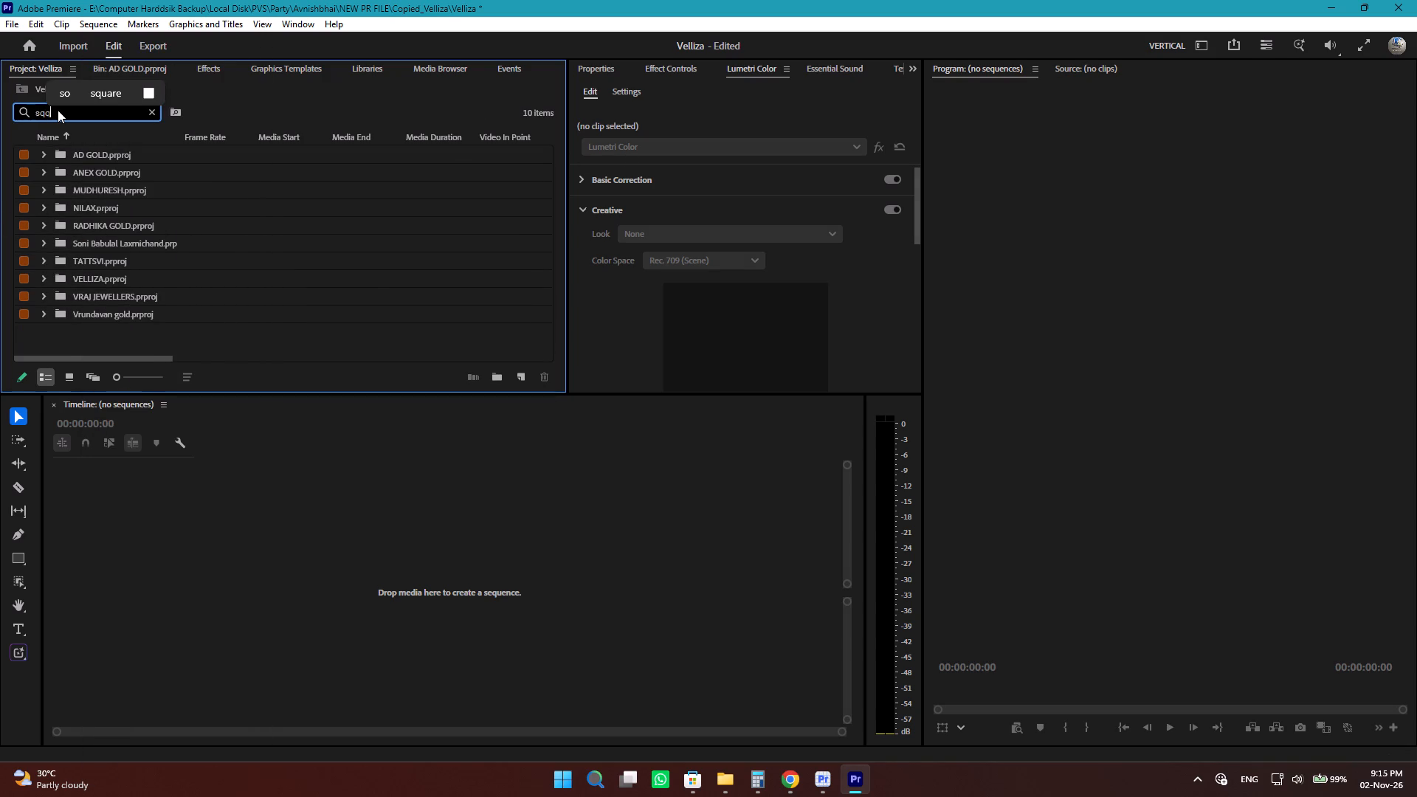
key("BackSpace")
key("BackSpace")
type("eq")
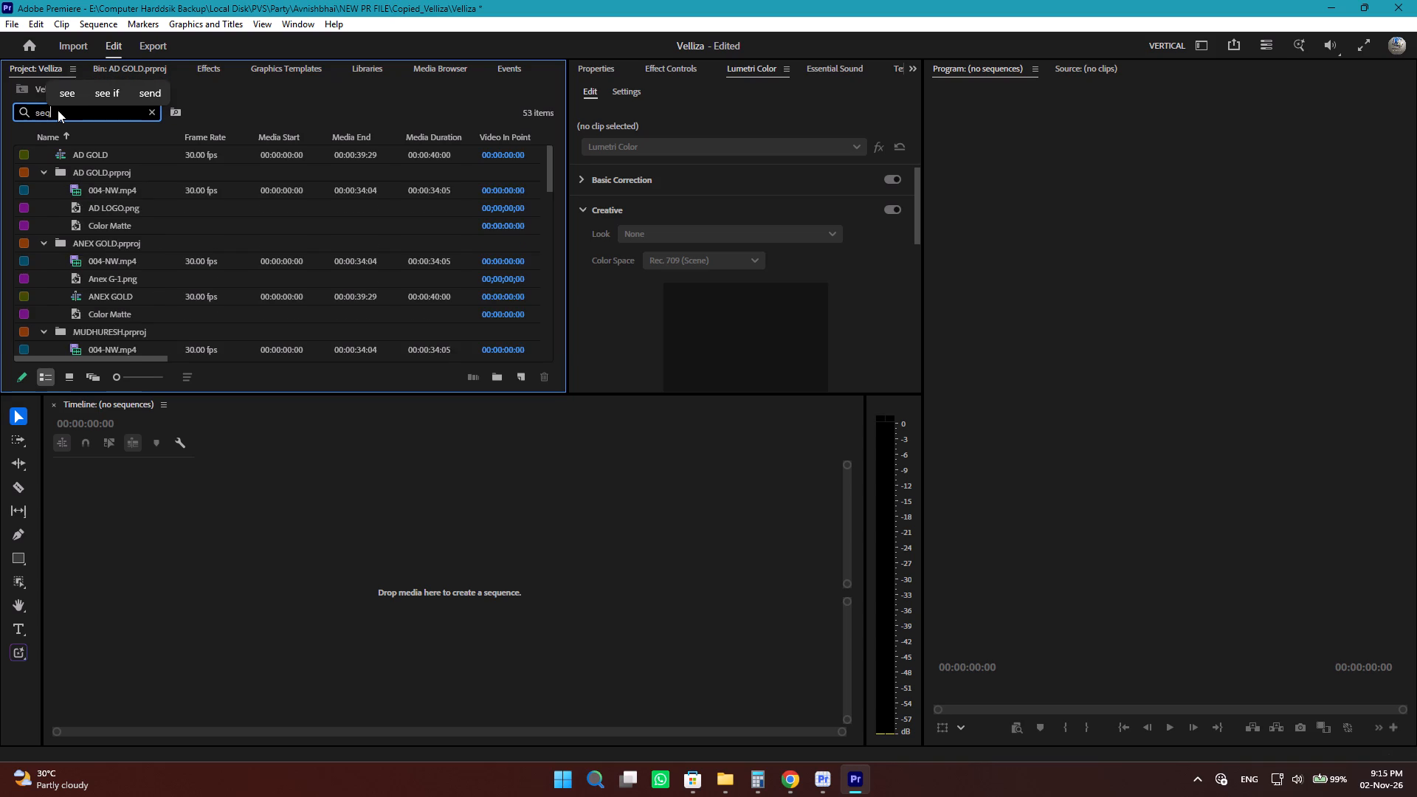
Move the nine newly imported customer sequences, ANEX GOLD through Vrundavan gold, out of their bins into the project root.
left_click(97, 203)
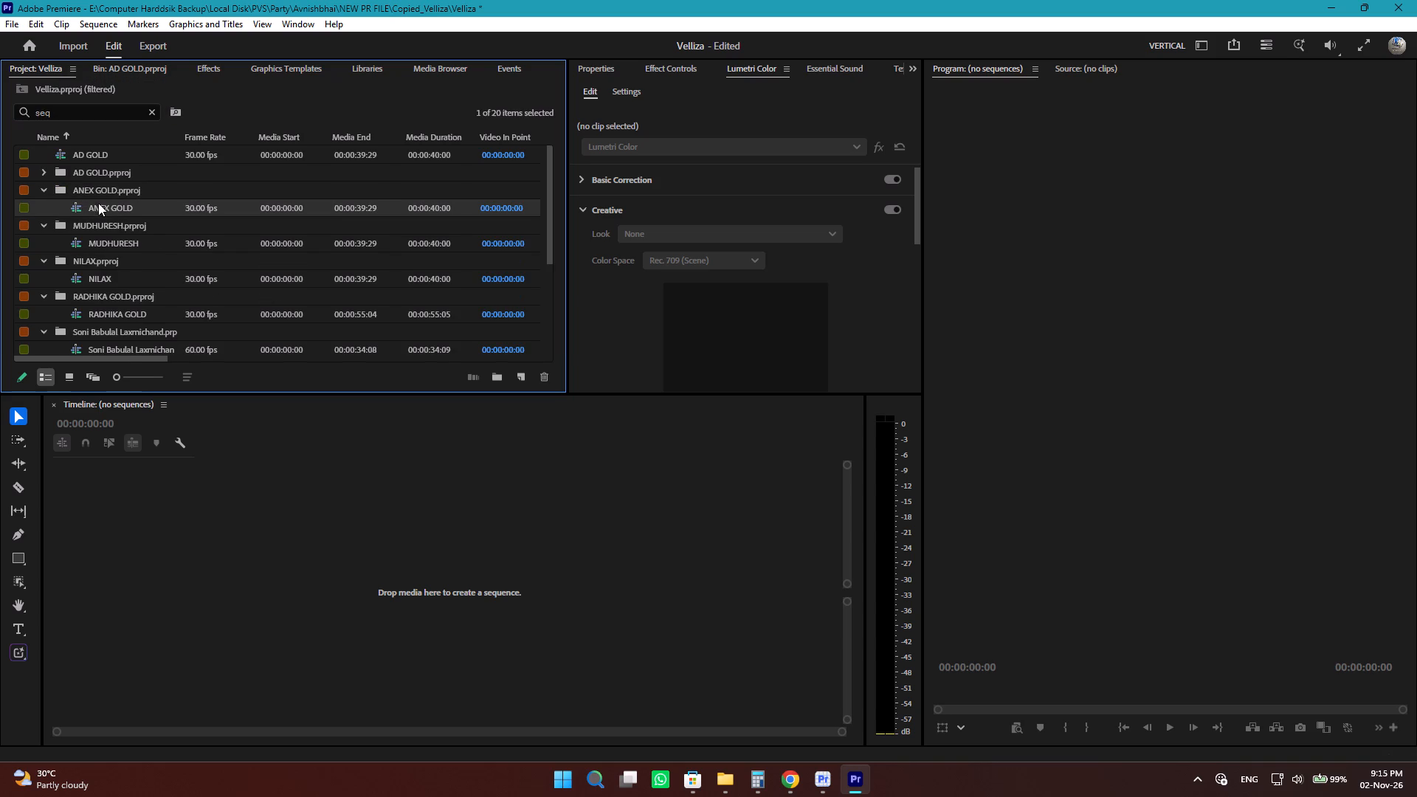
left_click(111, 246, "ctrl")
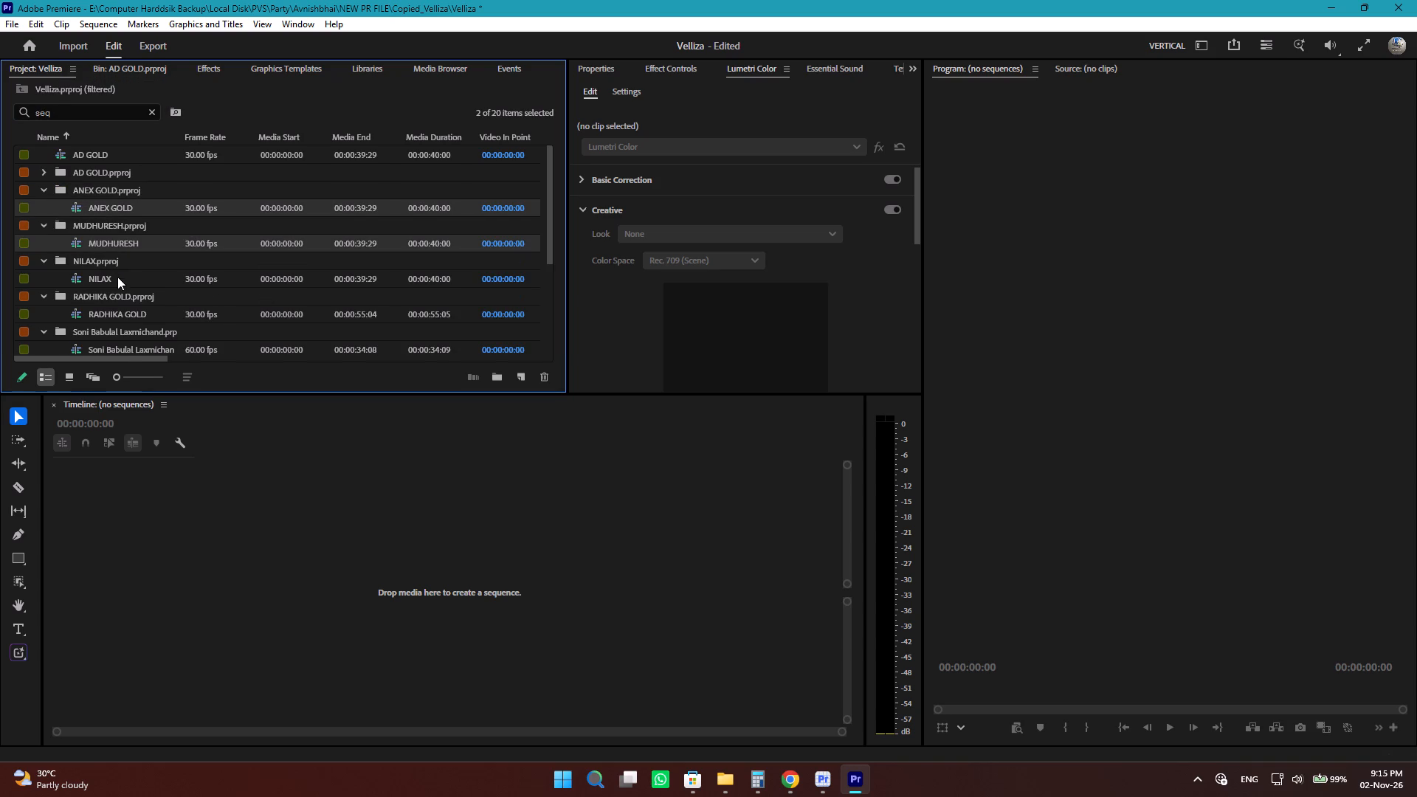
left_click(117, 277, "ctrl")
left_click(131, 314, "ctrl")
left_click(150, 345, "ctrl")
scroll(172, 307, "down", 1)
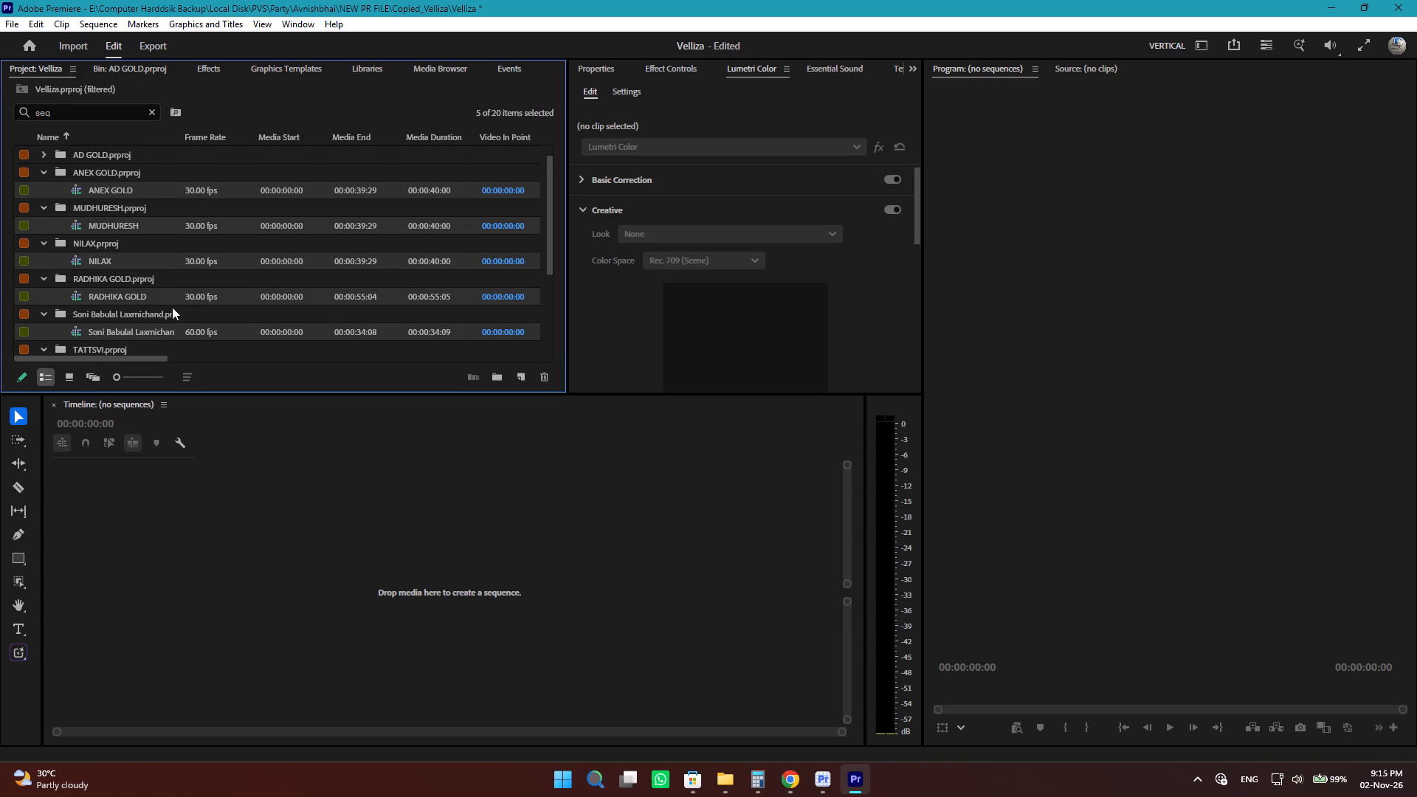
scroll(172, 307, "down", 2)
scroll(159, 309, "up", 1)
scroll(159, 309, "down", 1)
left_click(122, 329, "ctrl")
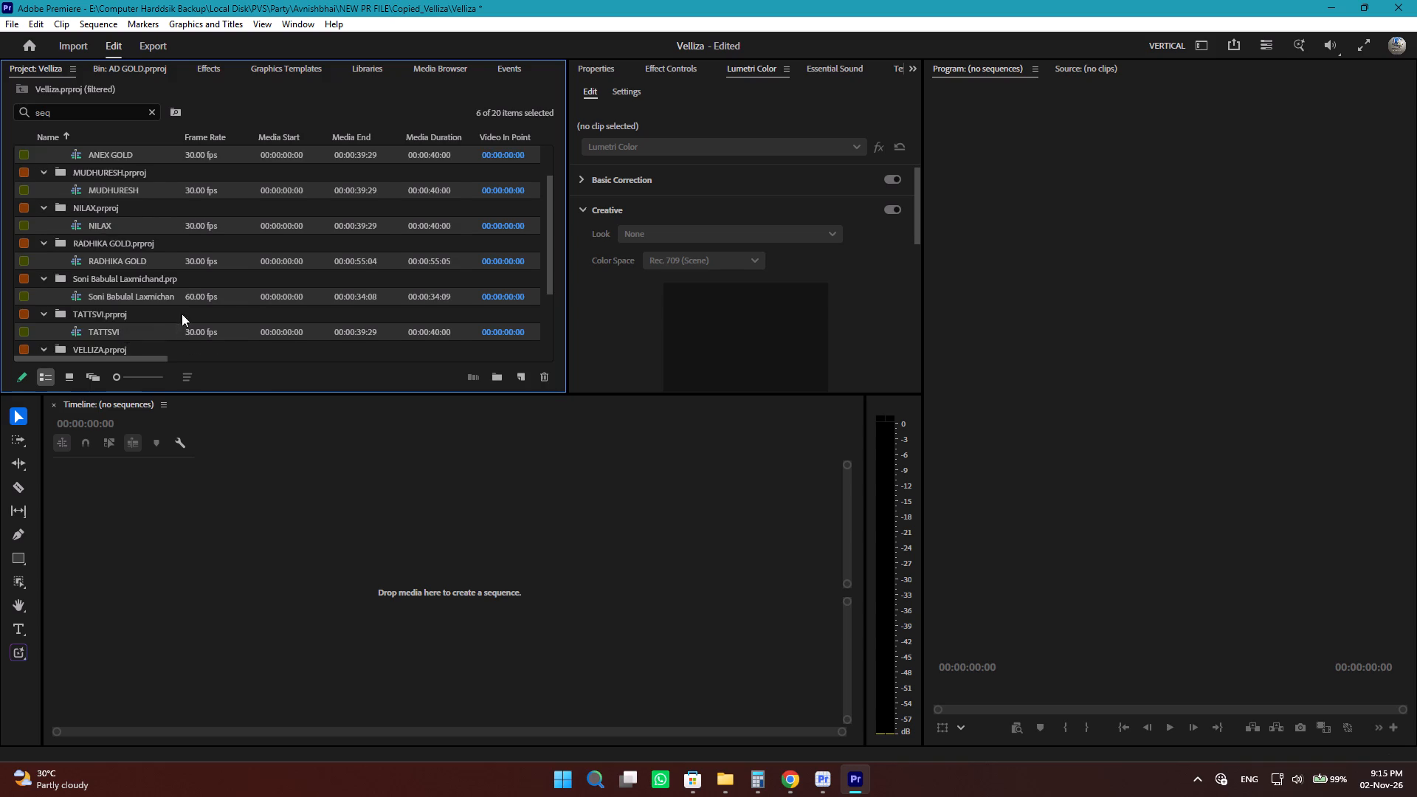
scroll(179, 313, "down", 3)
left_click(116, 308, "ctrl")
scroll(176, 317, "down", 1)
scroll(174, 317, "up", 1)
scroll(174, 317, "down", 1)
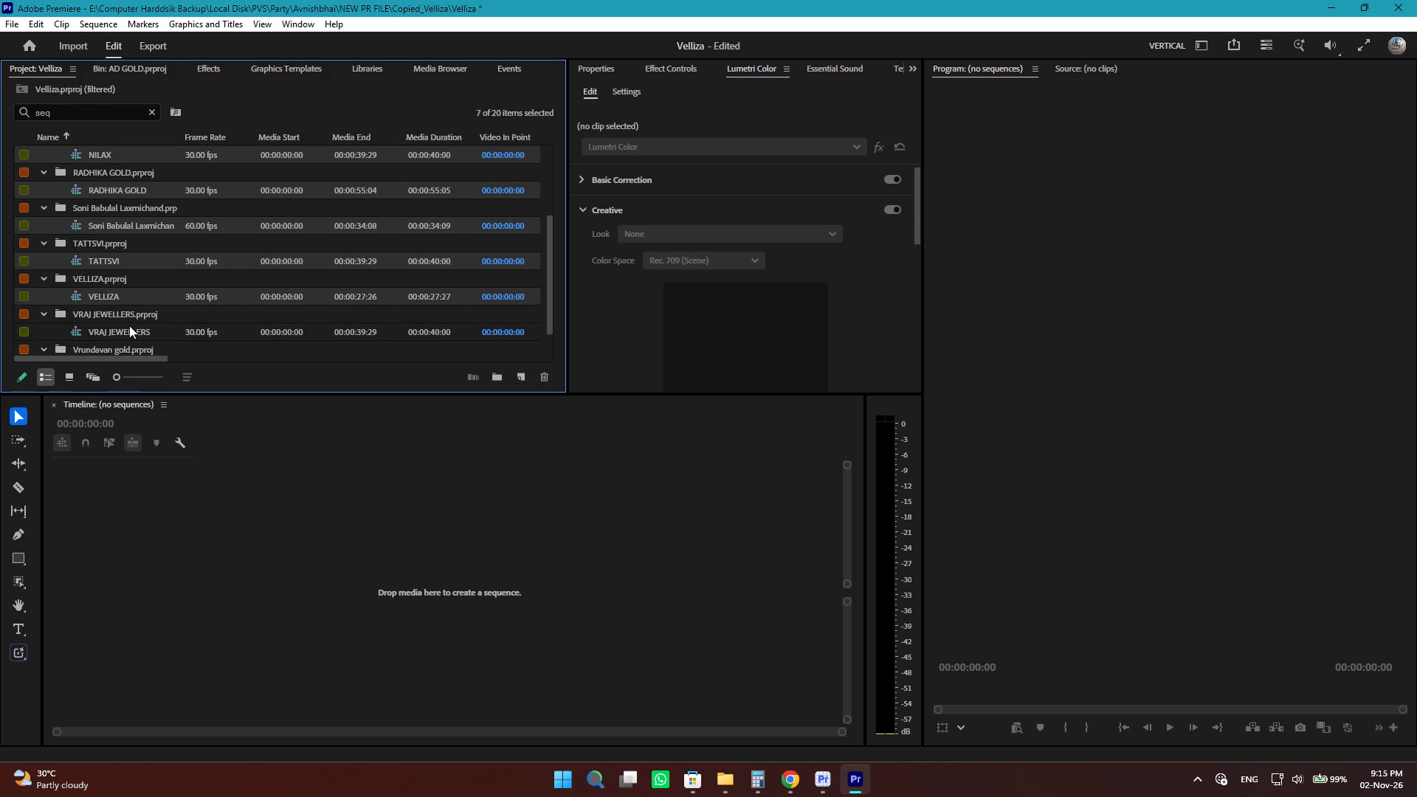
left_click(129, 328, "ctrl")
scroll(173, 306, "down", 3)
left_click(154, 334, "ctrl")
scroll(153, 307, "up", 6)
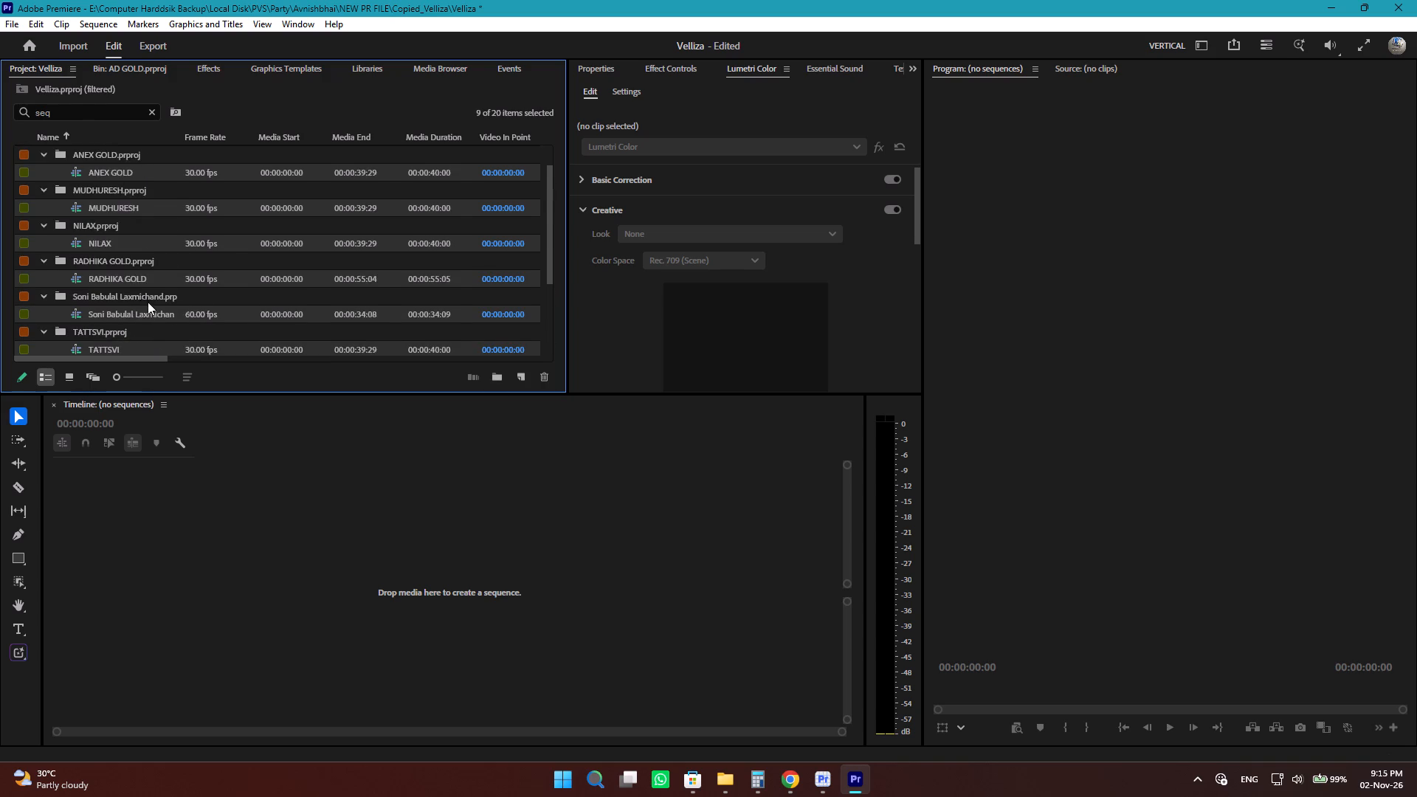
scroll(148, 302, "up", 1)
scroll(134, 261, "down", 1)
scroll(134, 259, "up", 4)
scroll(134, 259, "down", 2)
scroll(117, 226, "up", 9)
left_click_drag(111, 213, 107, 185)
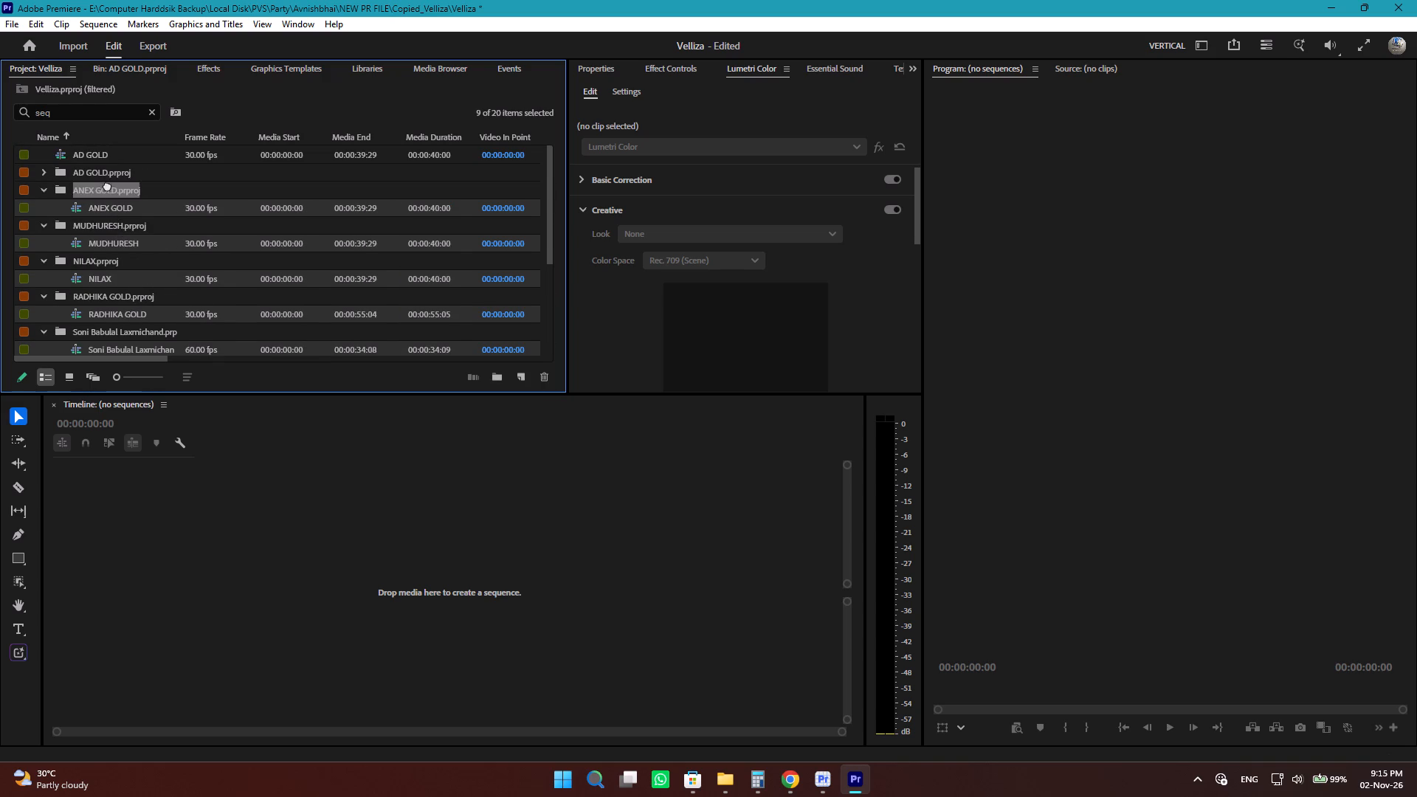
left_click_drag(107, 185, 106, 162)
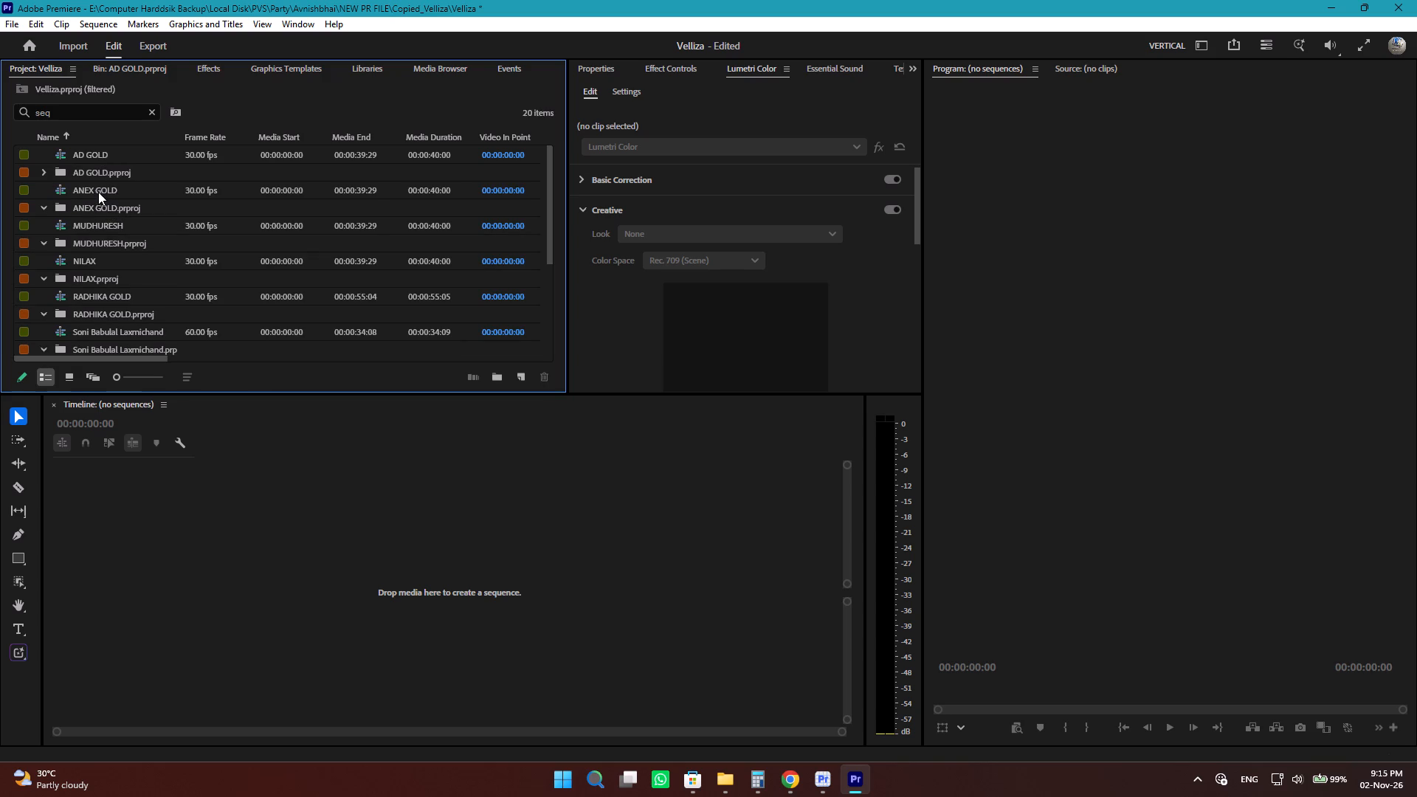
Clear the project filter and examine the sequences and bins in the project root.
left_click(96, 191)
left_click_drag(91, 187, 92, 162)
left_click(151, 112)
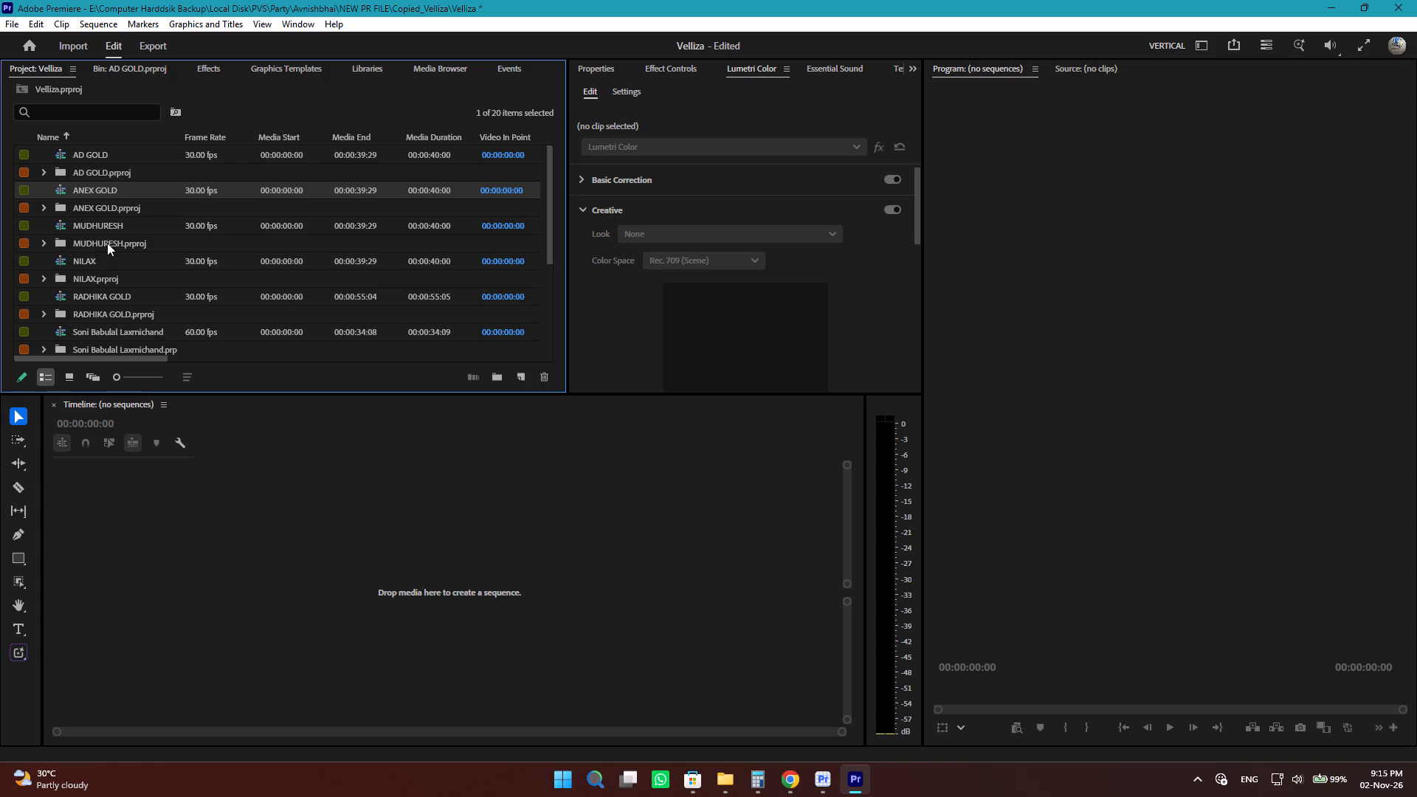
scroll(107, 254, "down", 12)
scroll(109, 201, "up", 1)
scroll(108, 208, "down", 1)
scroll(105, 215, "up", 2)
scroll(97, 240, "down", 1)
scroll(89, 261, "up", 1)
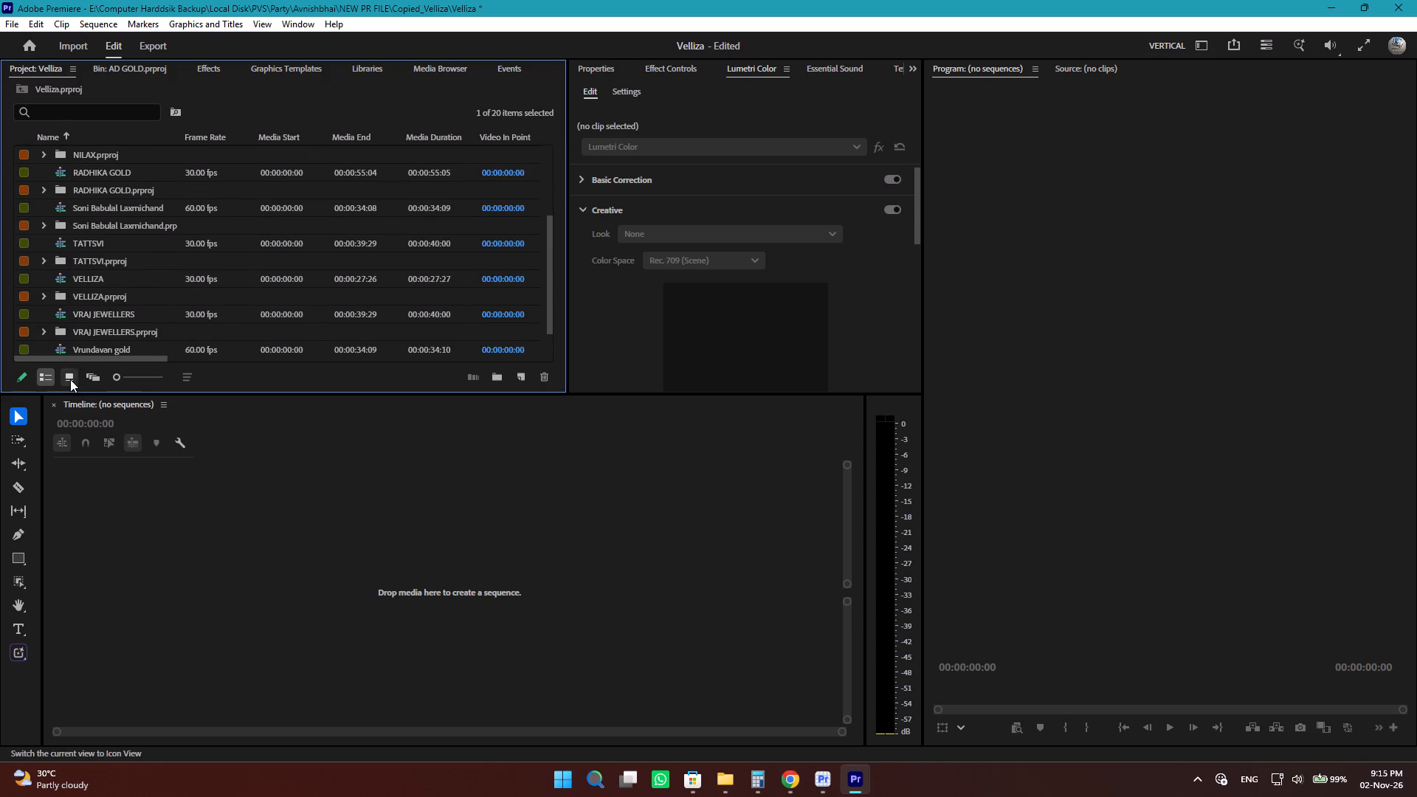
Show the project items as thumbnails and place the AD GOLD sequence directly before the Vrundavan gold sequence.
left_click(70, 379)
scroll(216, 218, "down", 2)
scroll(216, 218, "up", 1)
scroll(216, 218, "down", 5)
scroll(216, 218, "up", 7)
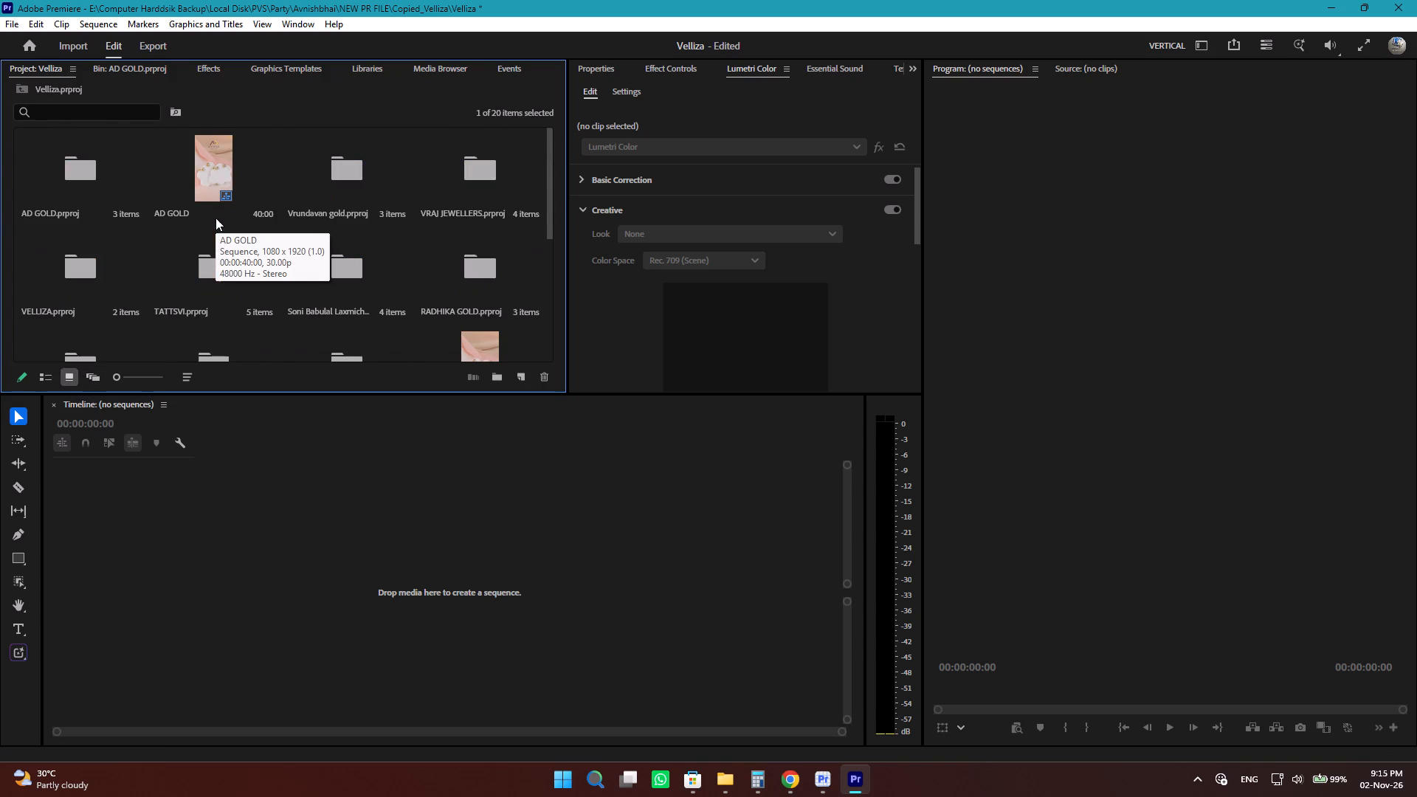
left_click_drag(220, 165, 178, 342)
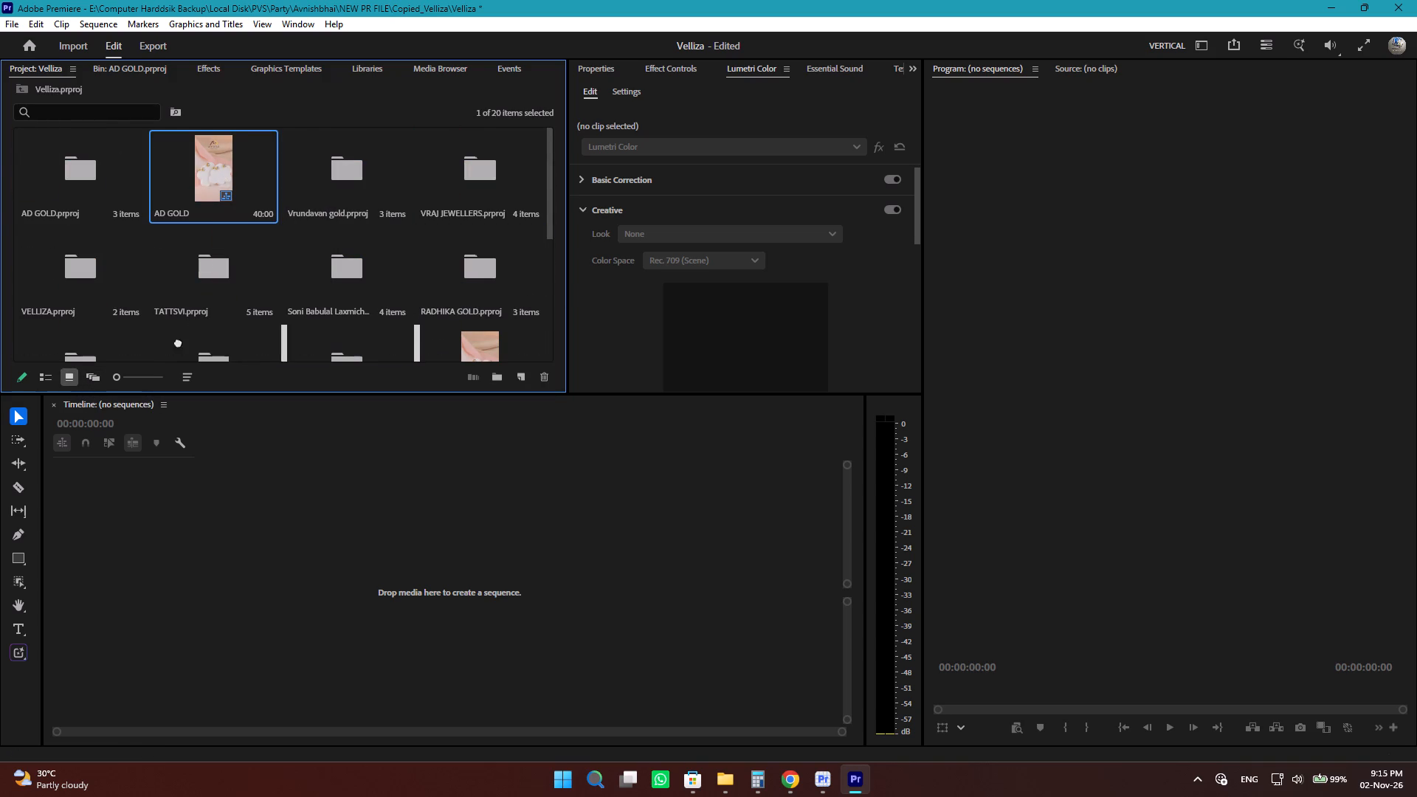
left_click_drag(178, 342, 421, 345)
scroll(379, 276, "down", 1)
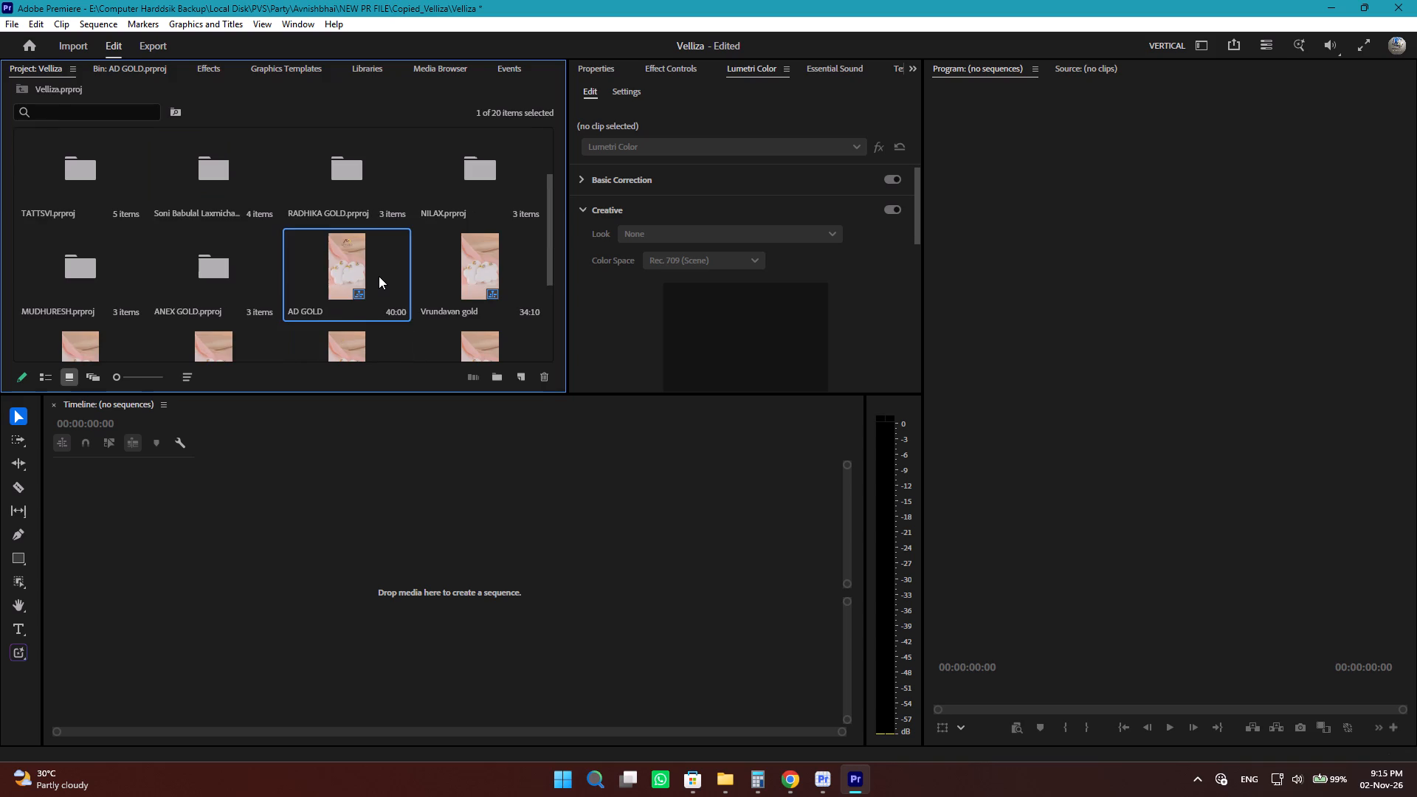
scroll(371, 276, "down", 4)
scroll(369, 272, "up", 11)
scroll(366, 267, "down", 1)
Filter the project items by ".png" and display the matching items as a list.
left_click(85, 114)
type(".png")
key("Return")
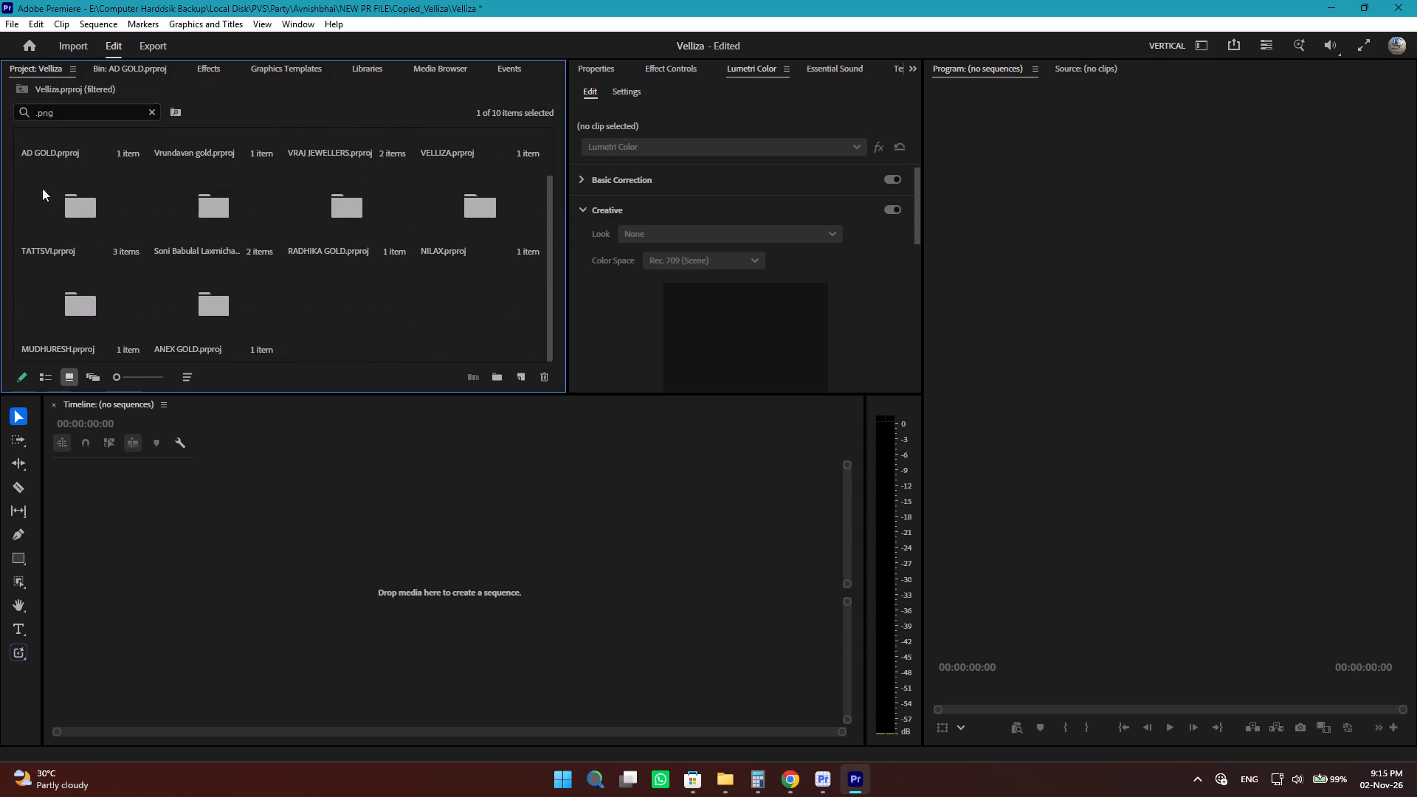
left_click(38, 377)
scroll(130, 194, "up", 2)
scroll(130, 196, "down", 2)
scroll(130, 196, "up", 2)
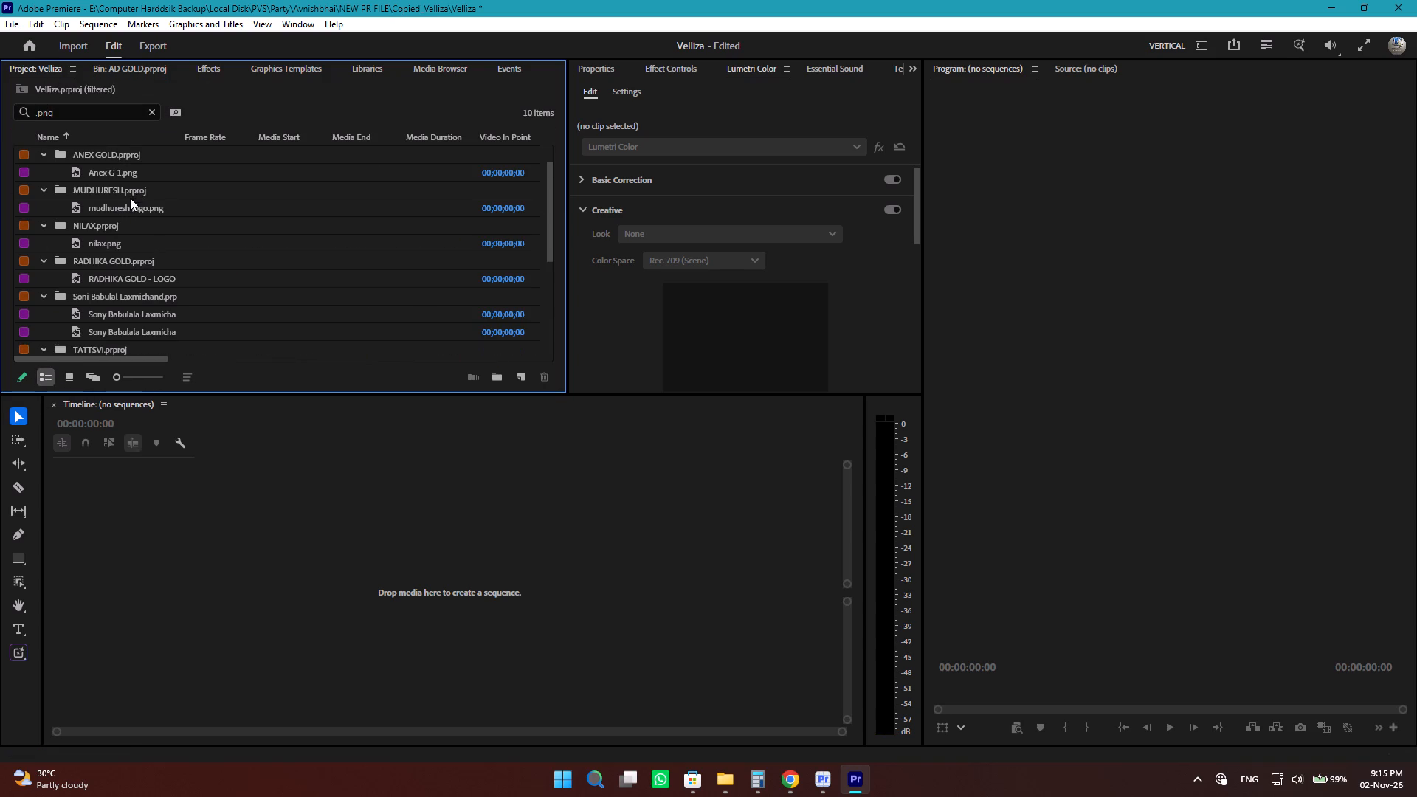
Move Anex G-1.png, mudhuresh logo.png, nilax.png and the RADHIKA GOLD - LOGO image into the AD GOLD.prproj bin.
scroll(130, 198, "up", 6)
left_click(117, 207)
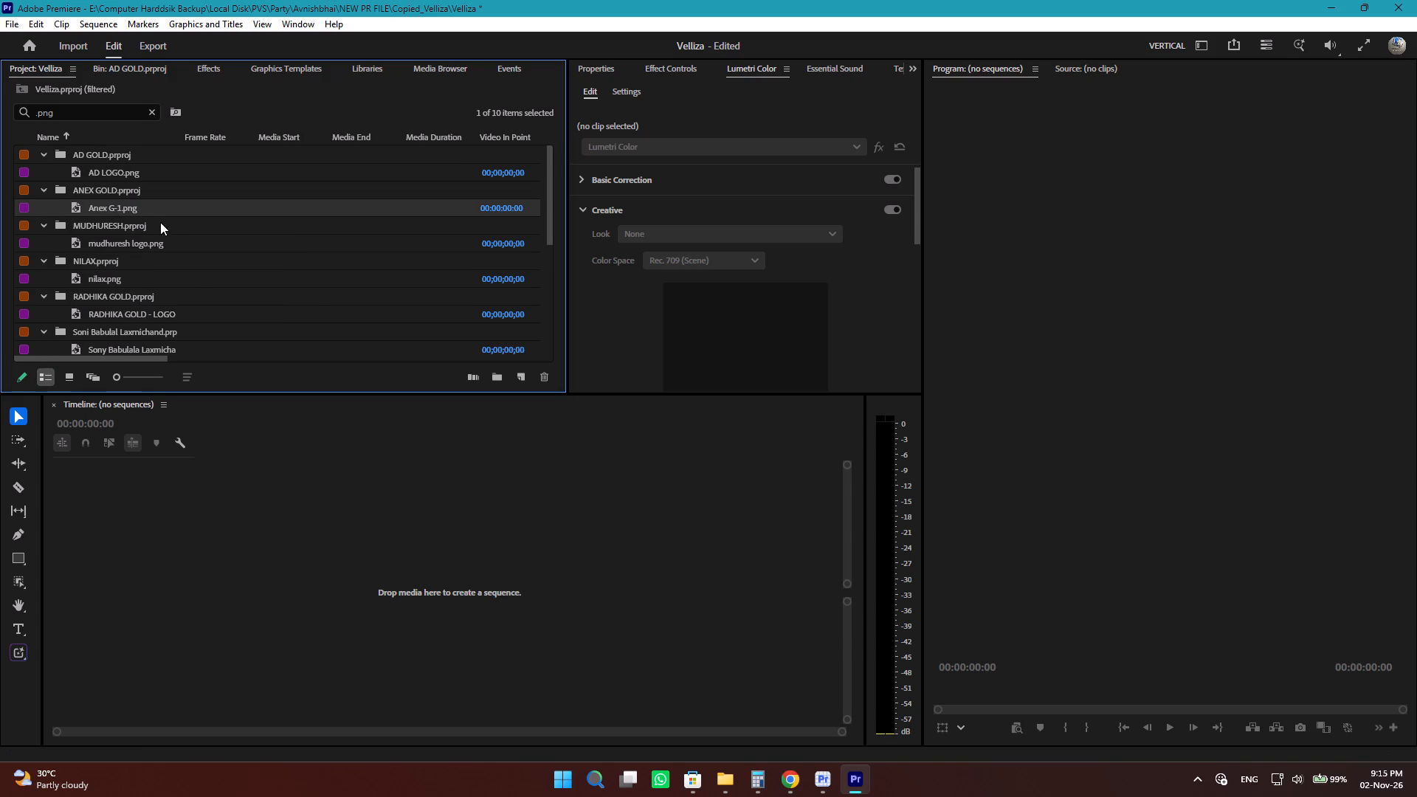
left_click_drag(124, 208, 123, 175)
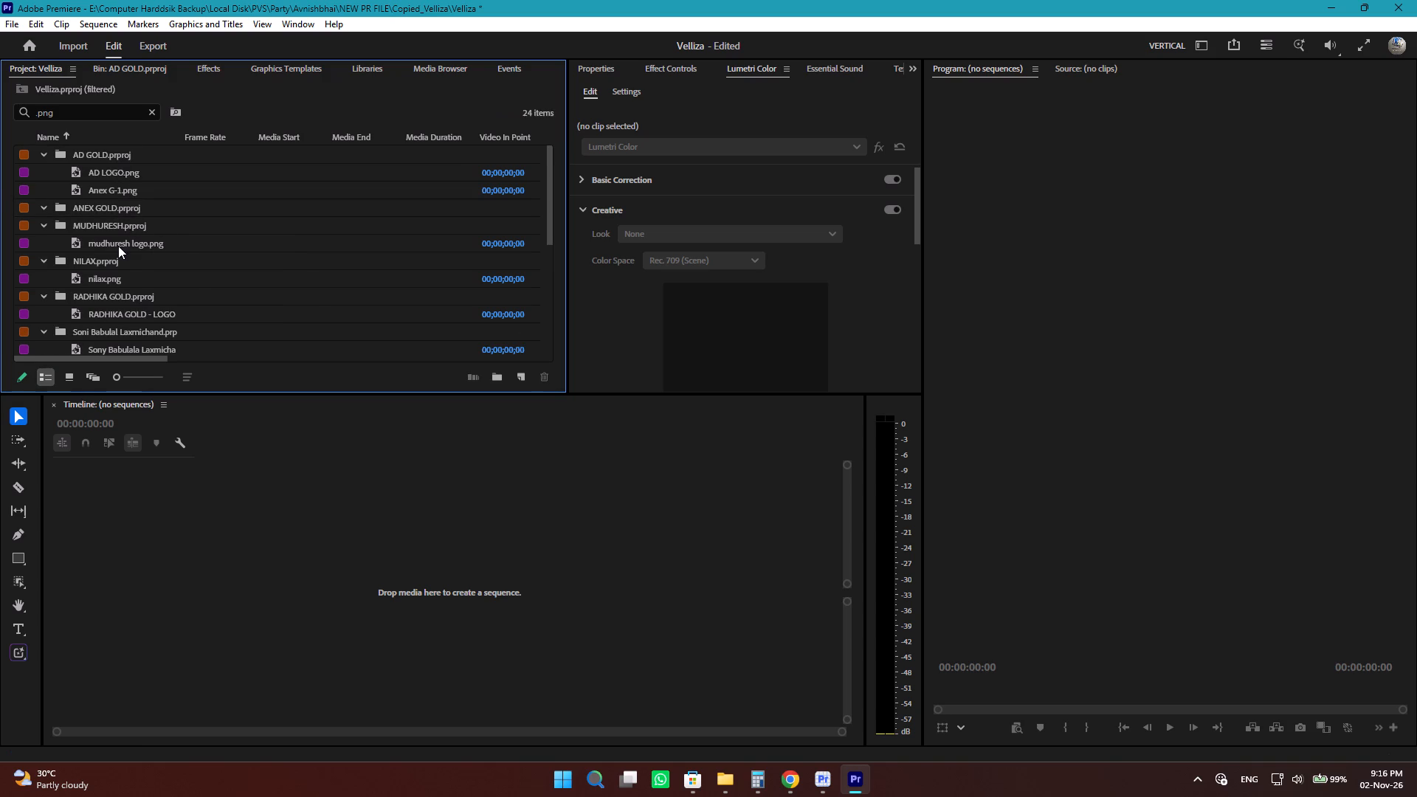
left_click_drag(114, 245, 113, 159)
left_click_drag(103, 275, 94, 189)
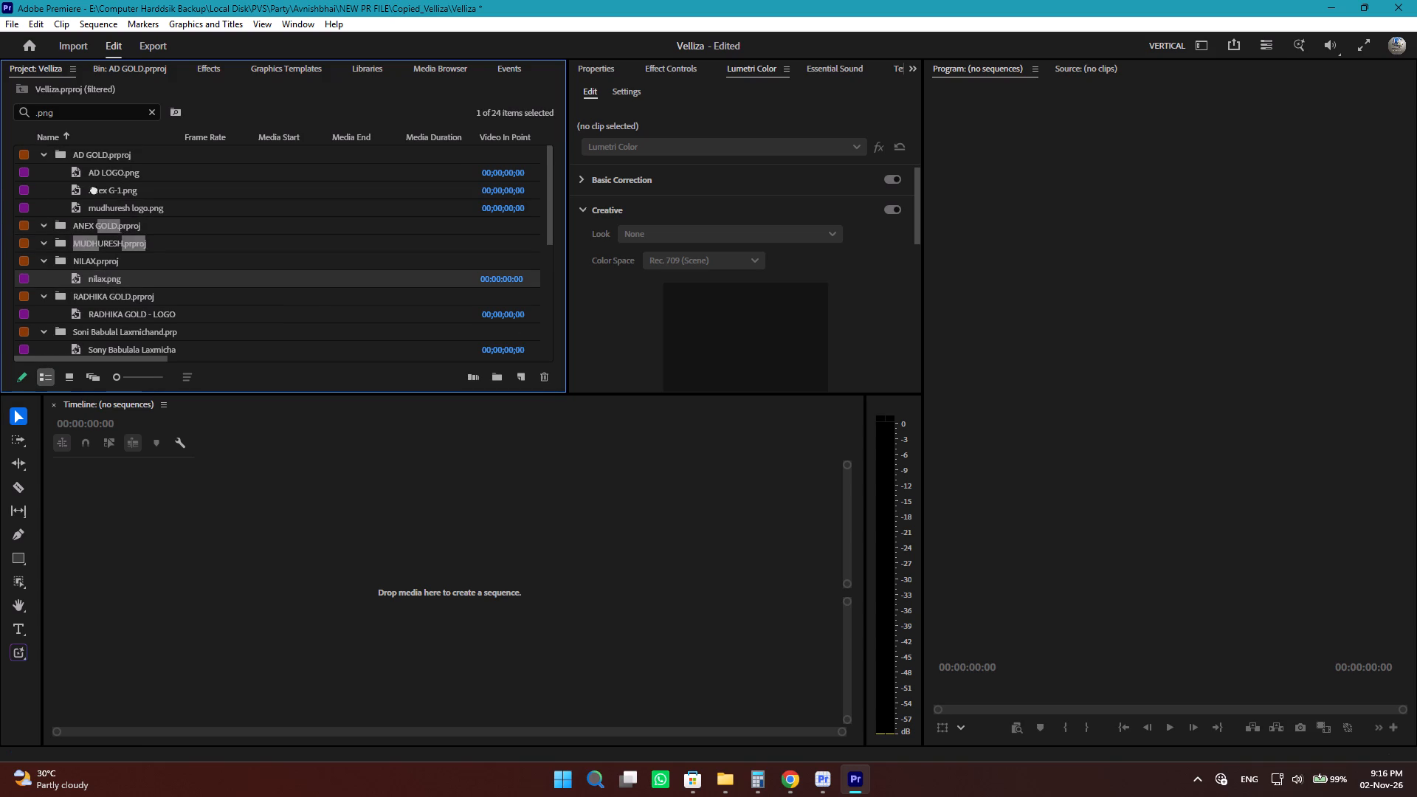
left_click_drag(94, 189, 92, 165)
left_click_drag(98, 307, 87, 151)
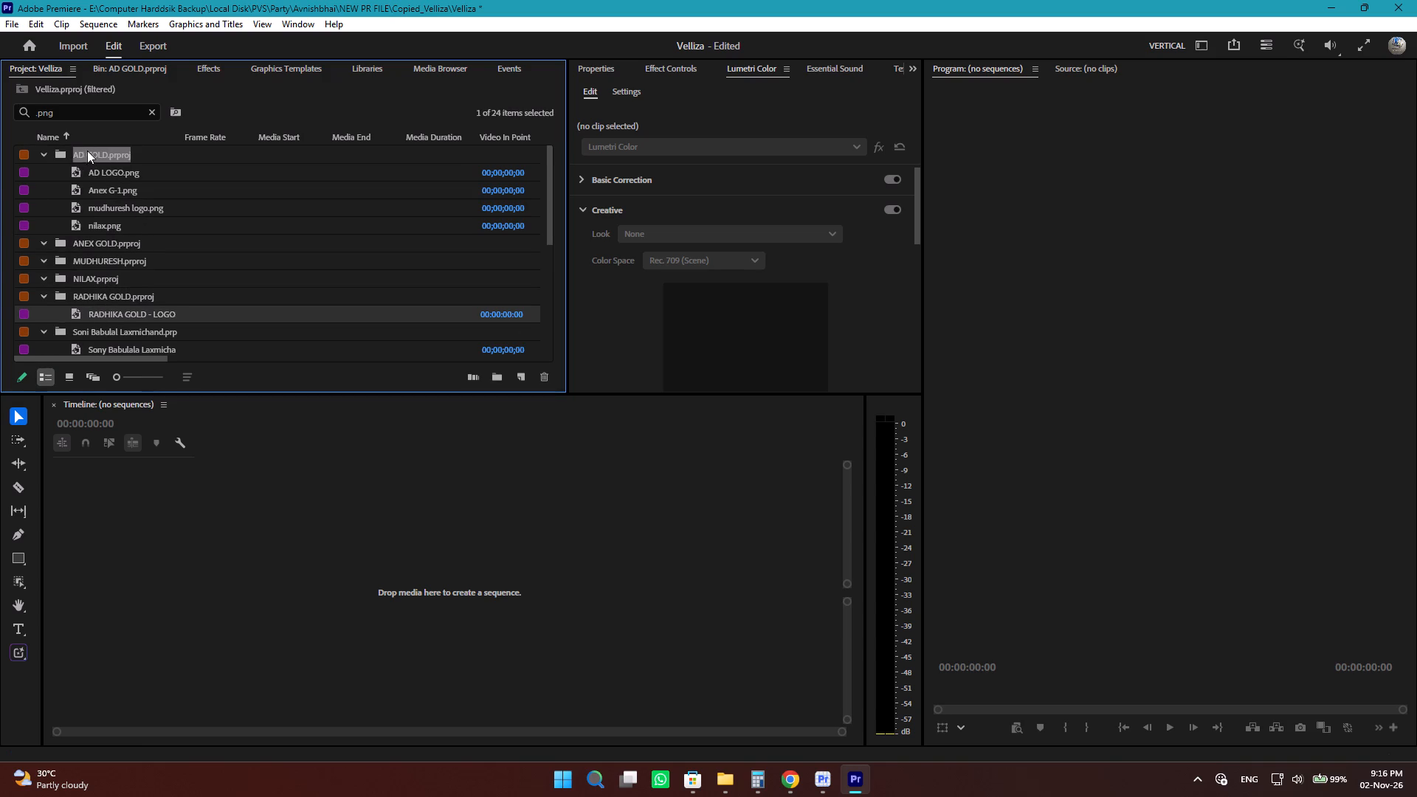
left_click_drag(128, 344, 112, 165)
scroll(107, 263, "down", 1)
left_click_drag(120, 348, 125, 156)
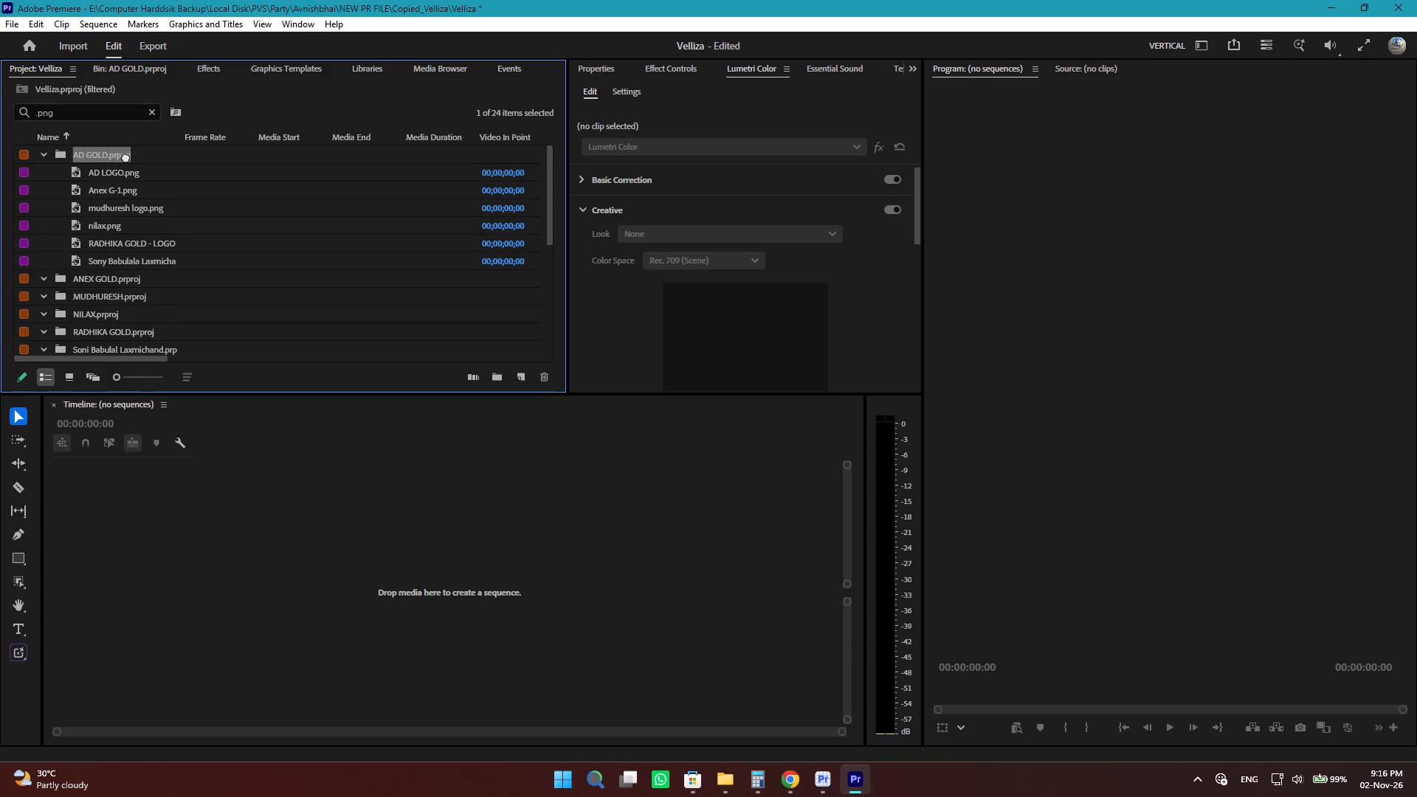
left_click_drag(125, 156, 123, 149)
Move TATTSVI Final Logo 02, 03 and 04 from the TATTSVI.prproj bin into the AD GOLD.prproj bin.
scroll(176, 310, "down", 4)
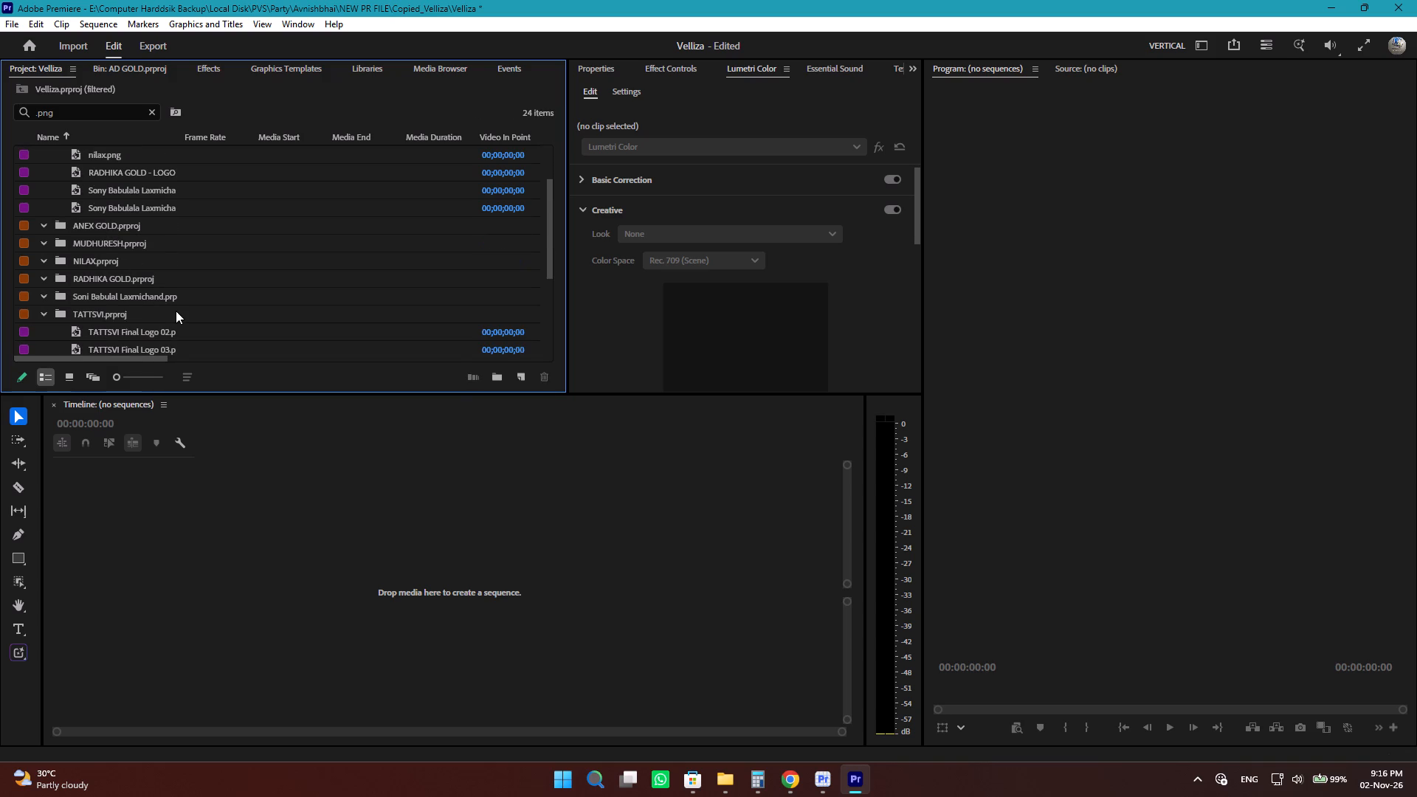
left_click(106, 326)
scroll(173, 327, "down", 3)
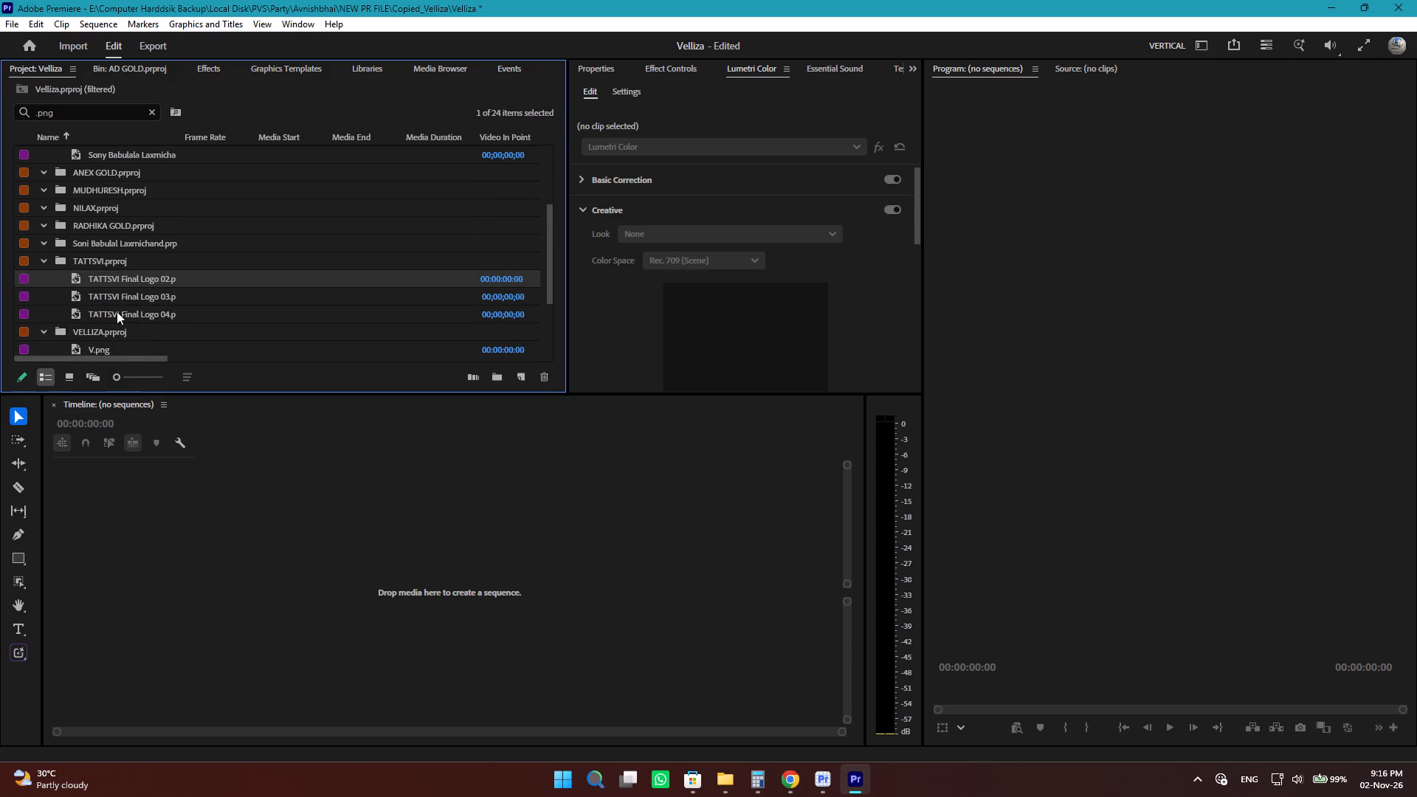
left_click(117, 311, "shift")
scroll(136, 308, "up", 3)
left_click_drag(131, 333, 131, 213)
Move V.png, VJ_C.png, VJ_W.png and Vrundavan gold.png from their customer bins into the AD GOLD.prproj bin.
scroll(176, 261, "down", 2)
scroll(176, 261, "up", 4)
scroll(175, 261, "down", 4)
scroll(175, 263, "up", 2)
scroll(175, 263, "down", 2)
scroll(175, 263, "up", 2)
scroll(175, 263, "down", 7)
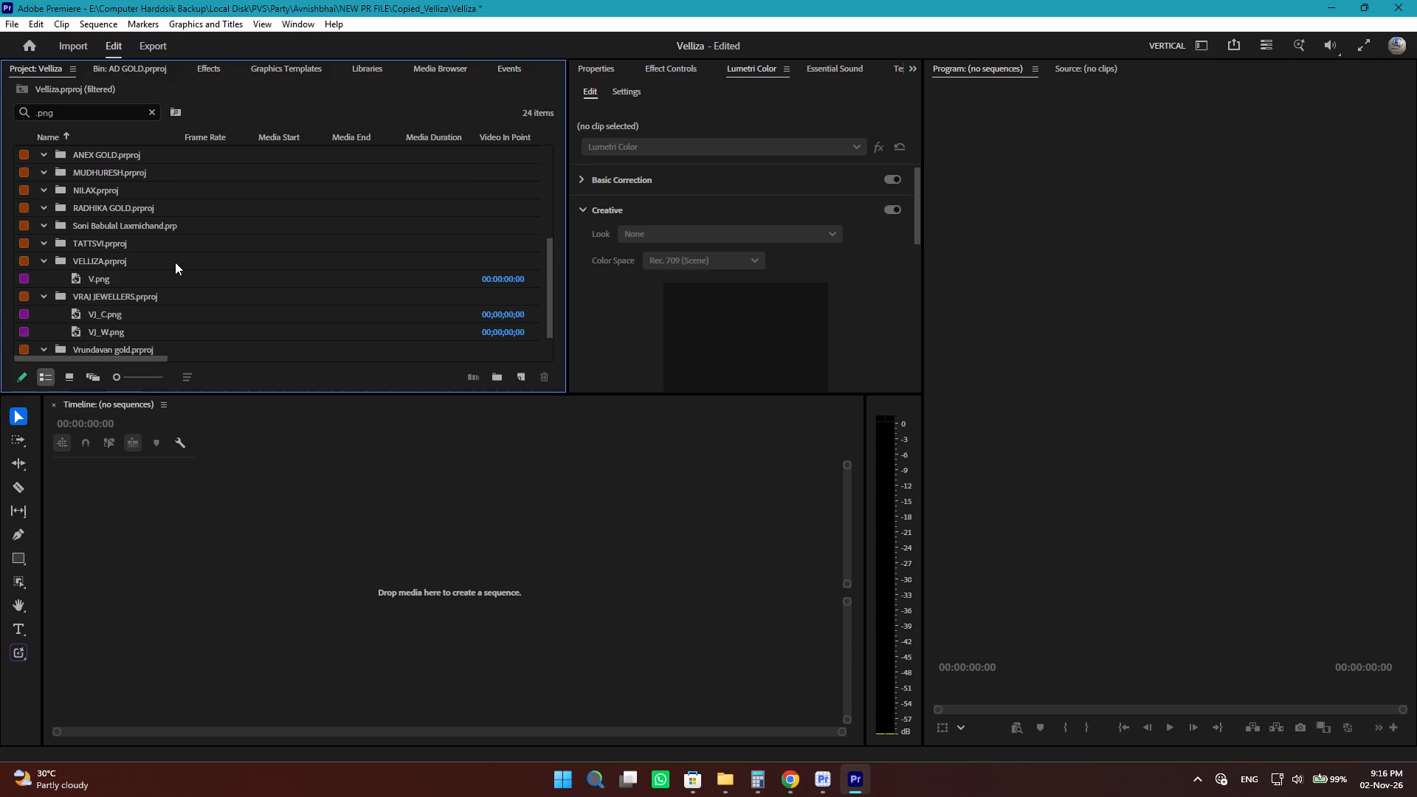
left_click(88, 286)
left_click(103, 317, "ctrl")
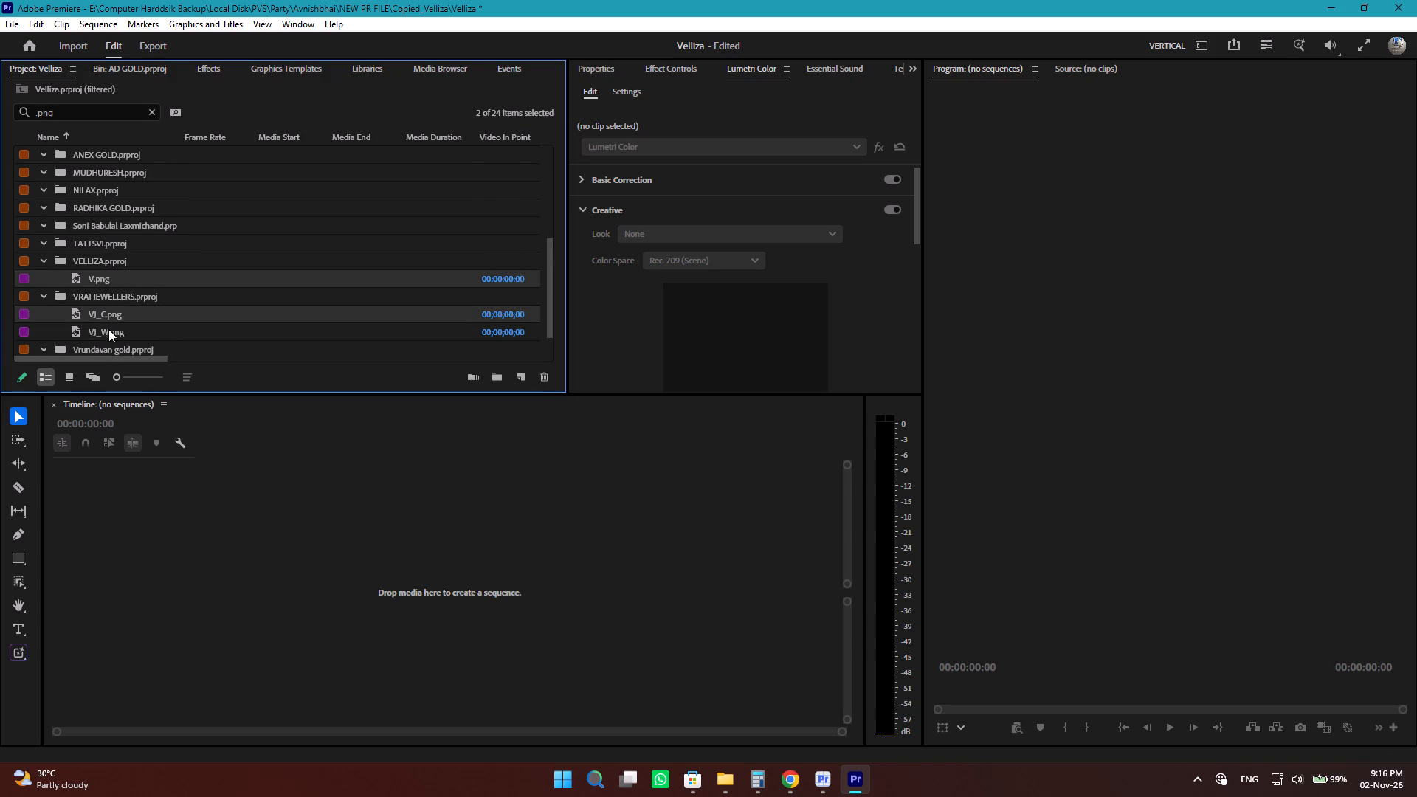
left_click(108, 329, "ctrl")
scroll(276, 257, "down", 3)
left_click(153, 332, "ctrl")
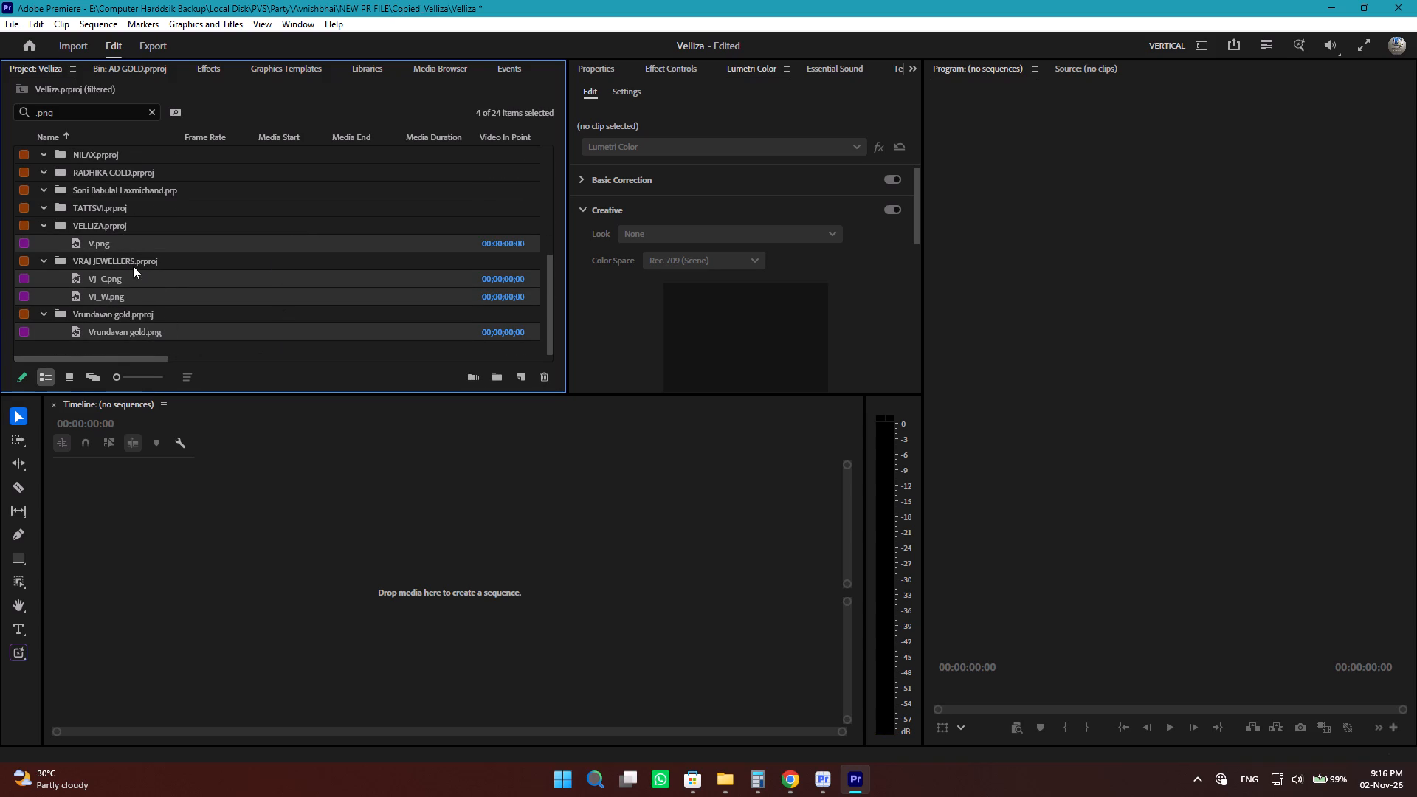
left_click_drag(118, 249, 117, 150)
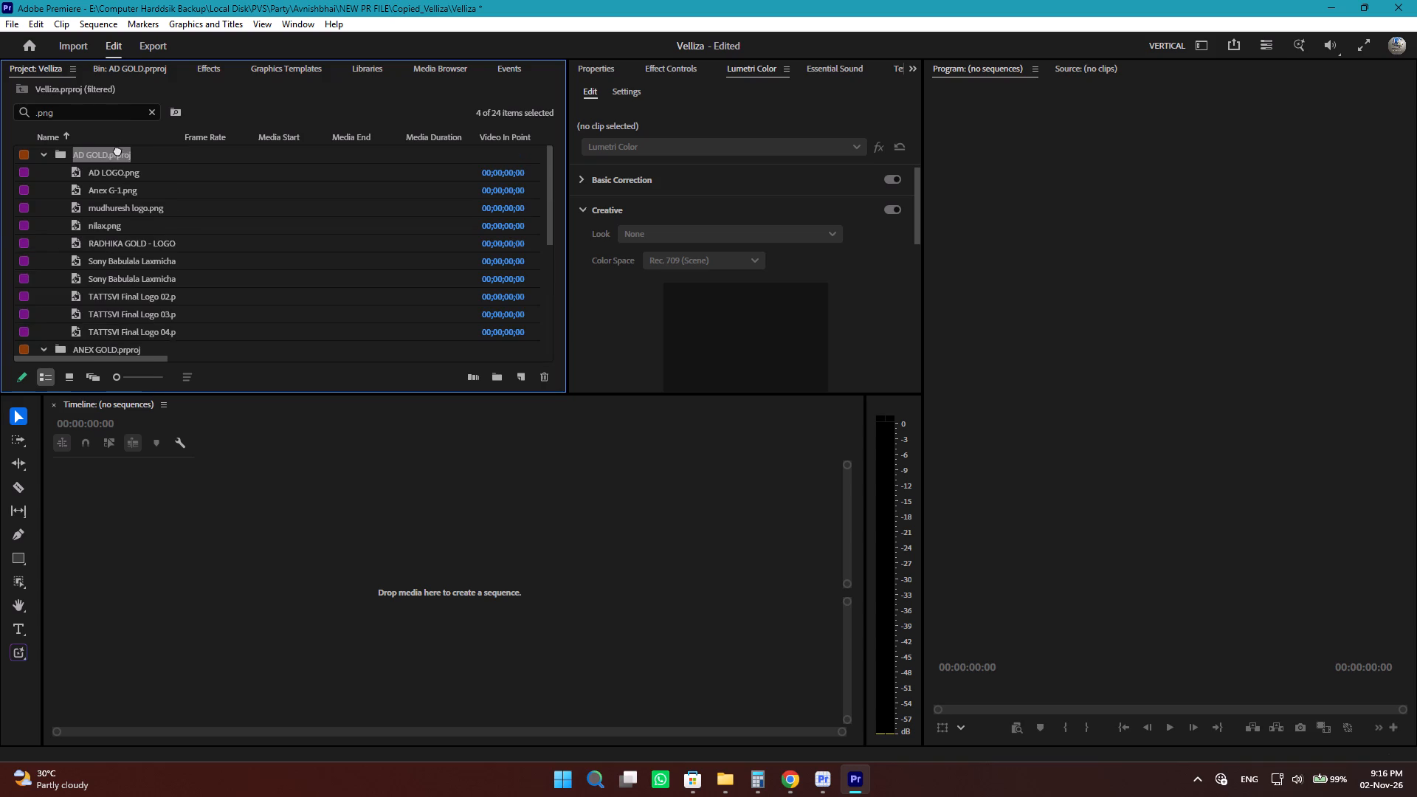
left_click_drag(117, 150, 108, 154)
Delete the nine customer bins from ANEX GOLD.prproj through Vrundavan gold.prproj, including their clip references in sequences.
scroll(154, 252, "down", 3)
scroll(154, 252, "up", 2)
scroll(155, 252, "down", 1)
scroll(155, 252, "up", 1)
scroll(155, 252, "down", 2)
scroll(155, 252, "up", 1)
scroll(155, 252, "down", 1)
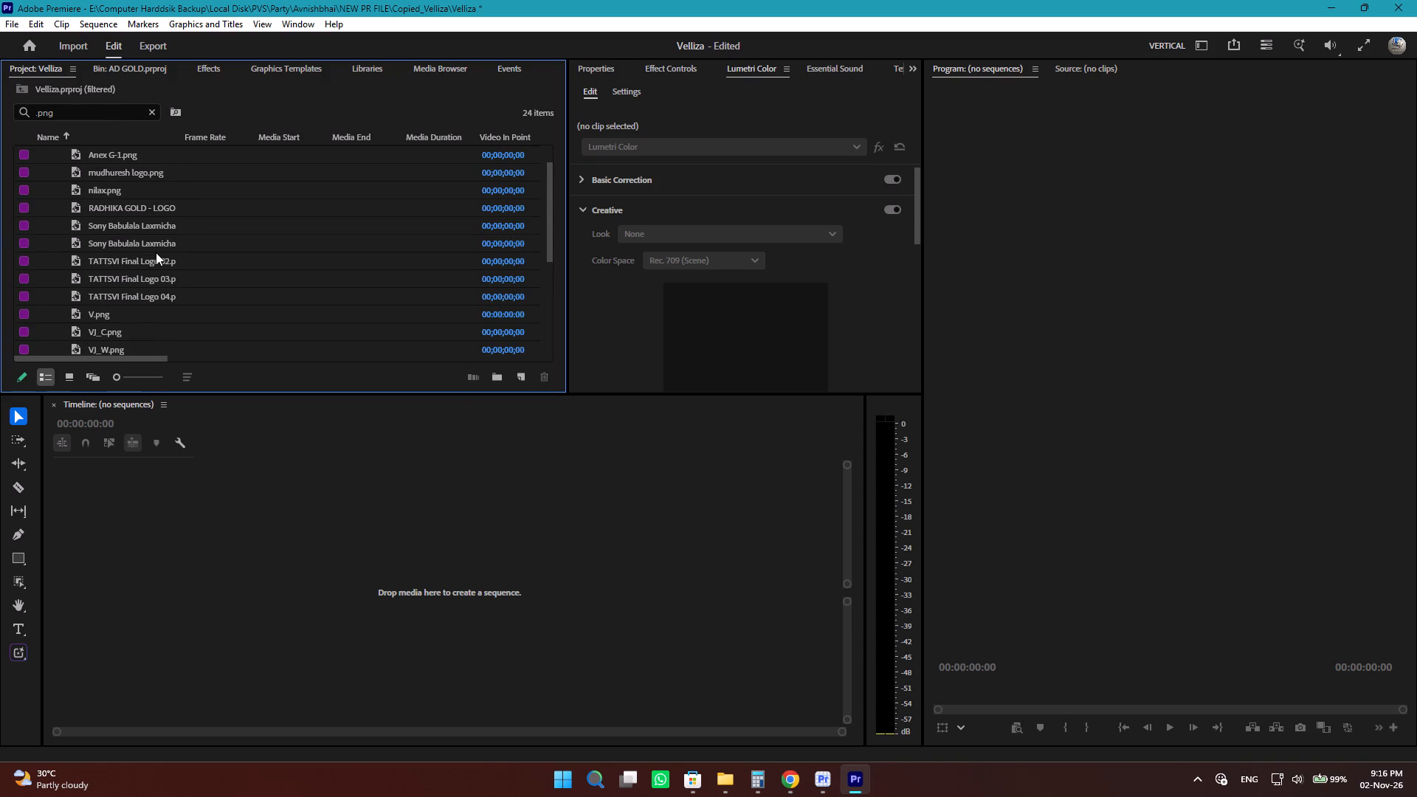
scroll(156, 252, "down", 5)
scroll(159, 252, "up", 1)
scroll(160, 252, "down", 3)
scroll(162, 252, "up", 1)
scroll(162, 252, "down", 3)
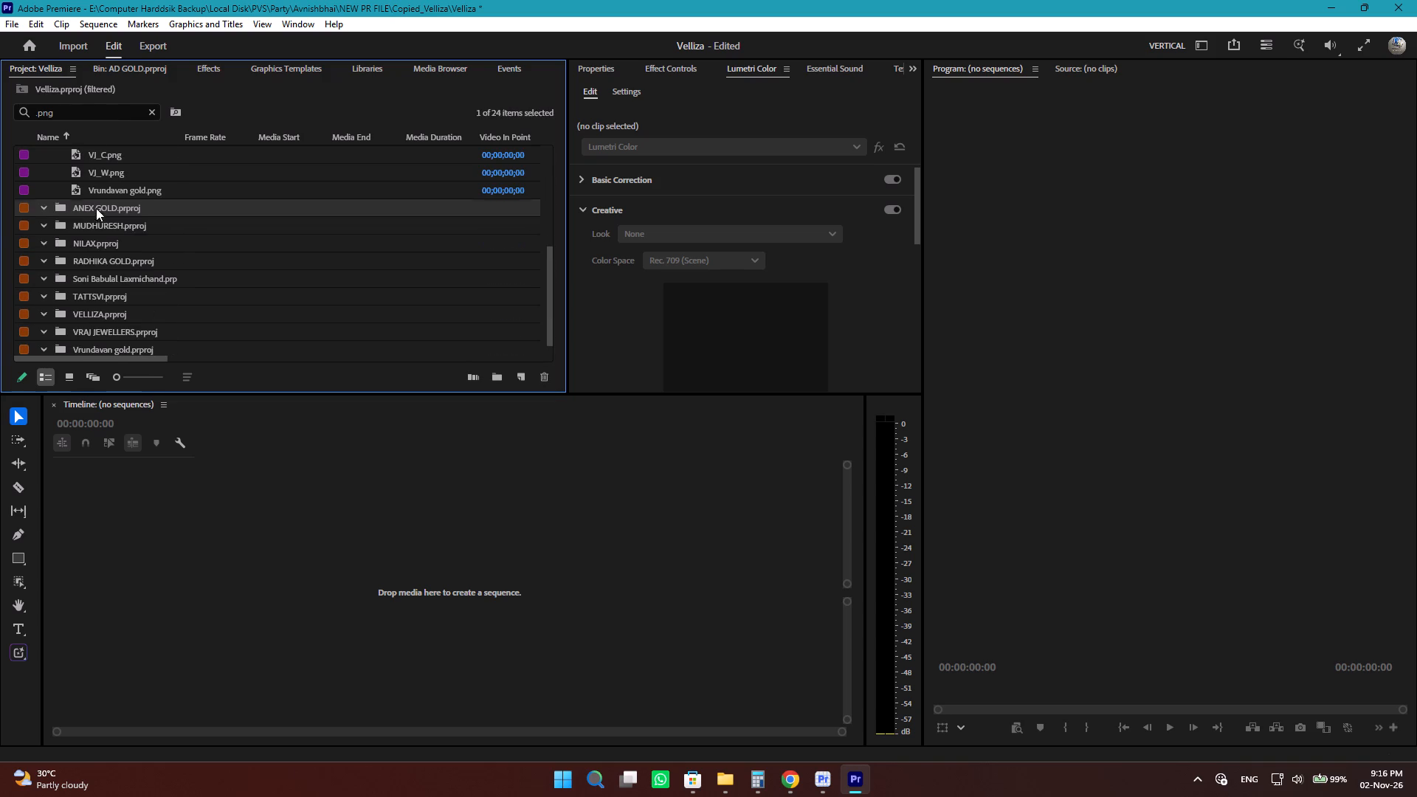
left_click(96, 208)
scroll(108, 291, "down", 2)
scroll(108, 293, "up", 1)
scroll(109, 295, "down", 2)
left_click(106, 337, "shift")
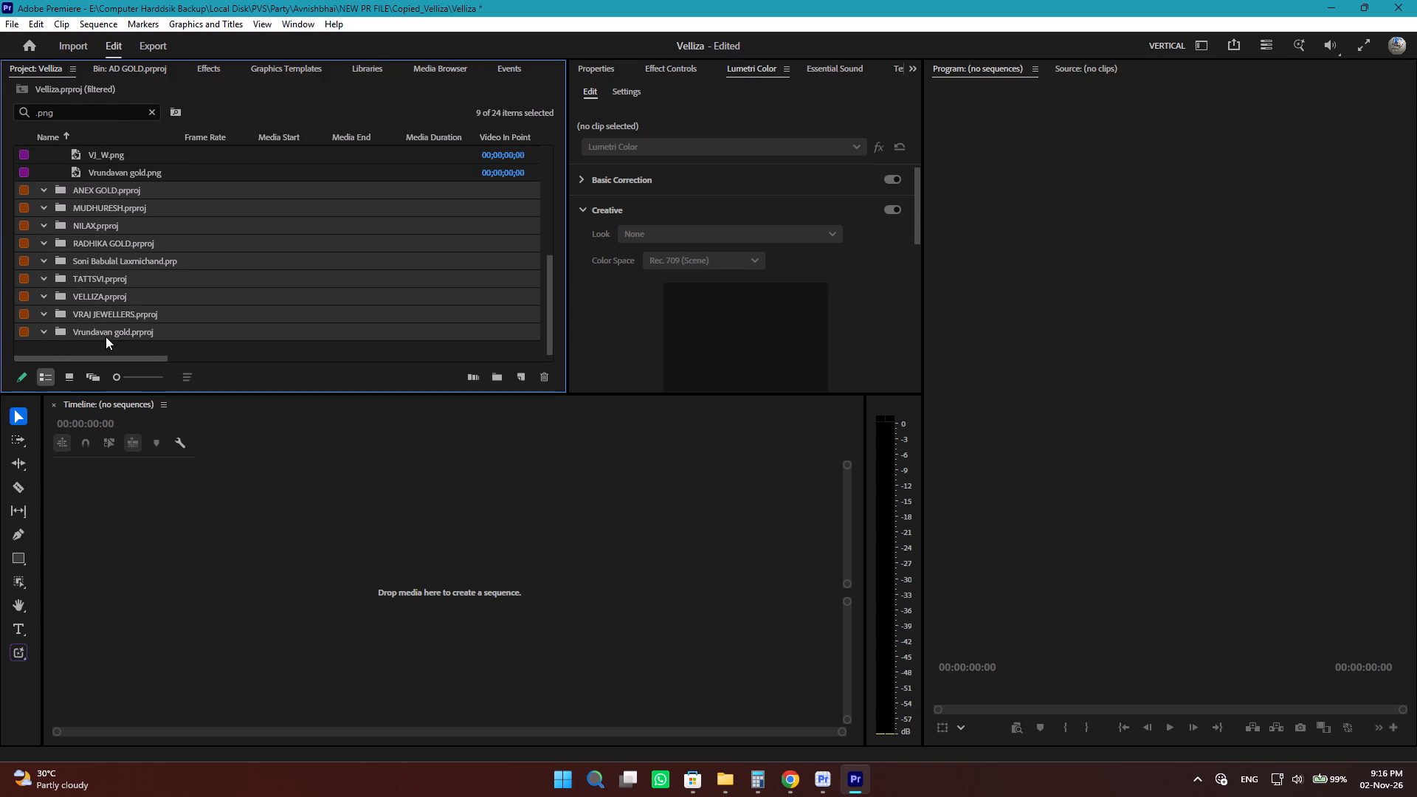
key("Delete")
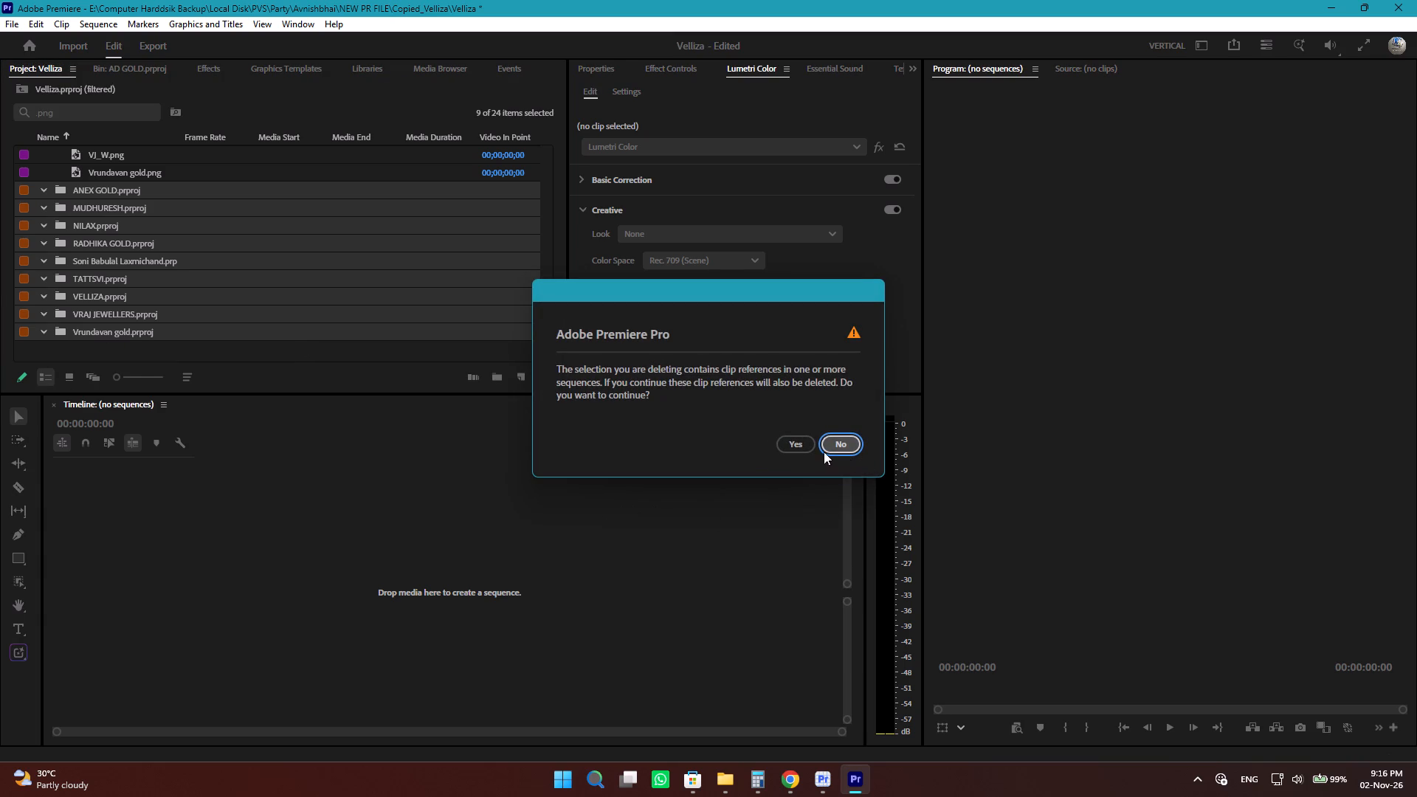
left_click(802, 447)
left_click(428, 503)
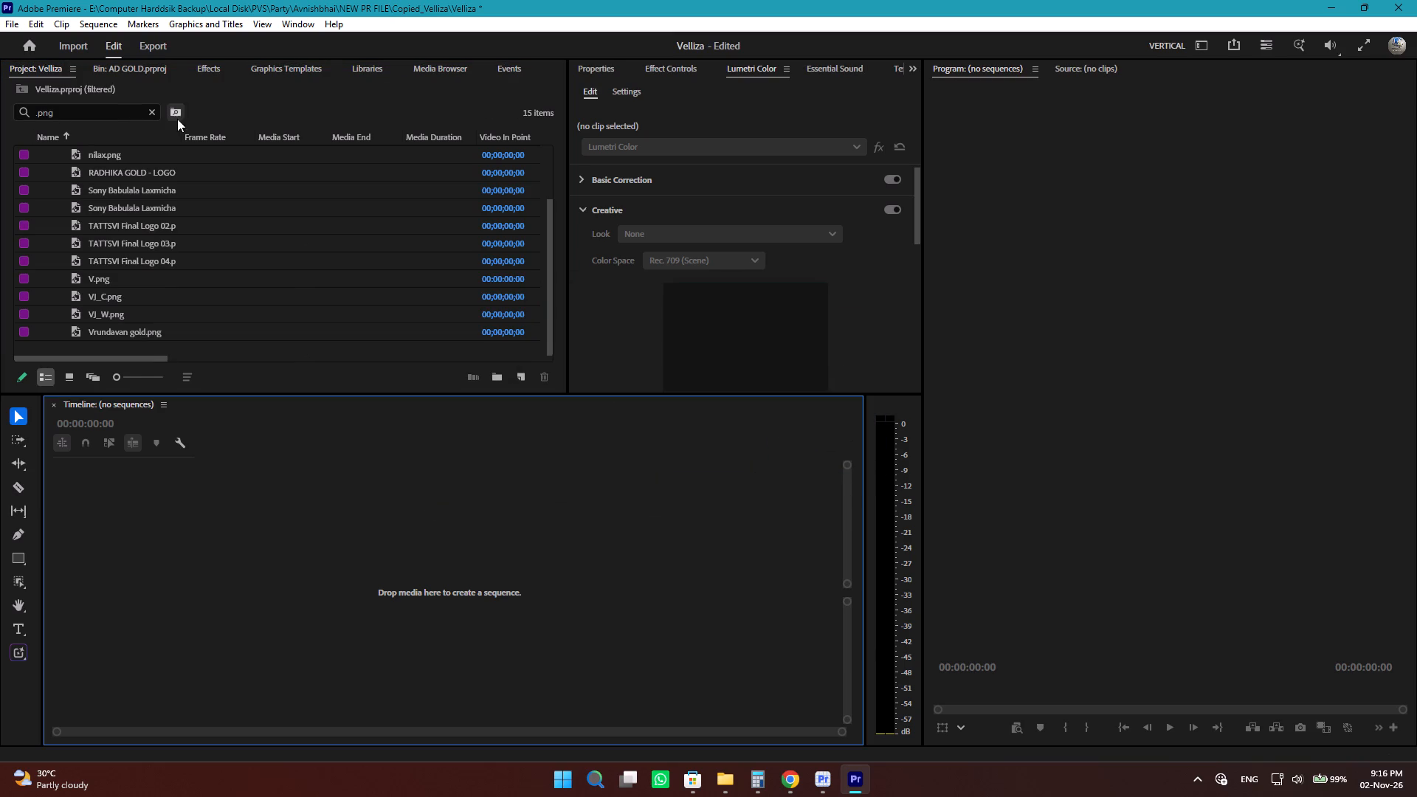
Clear the ".png" filter and show the project items as thumbnails.
left_click(154, 113)
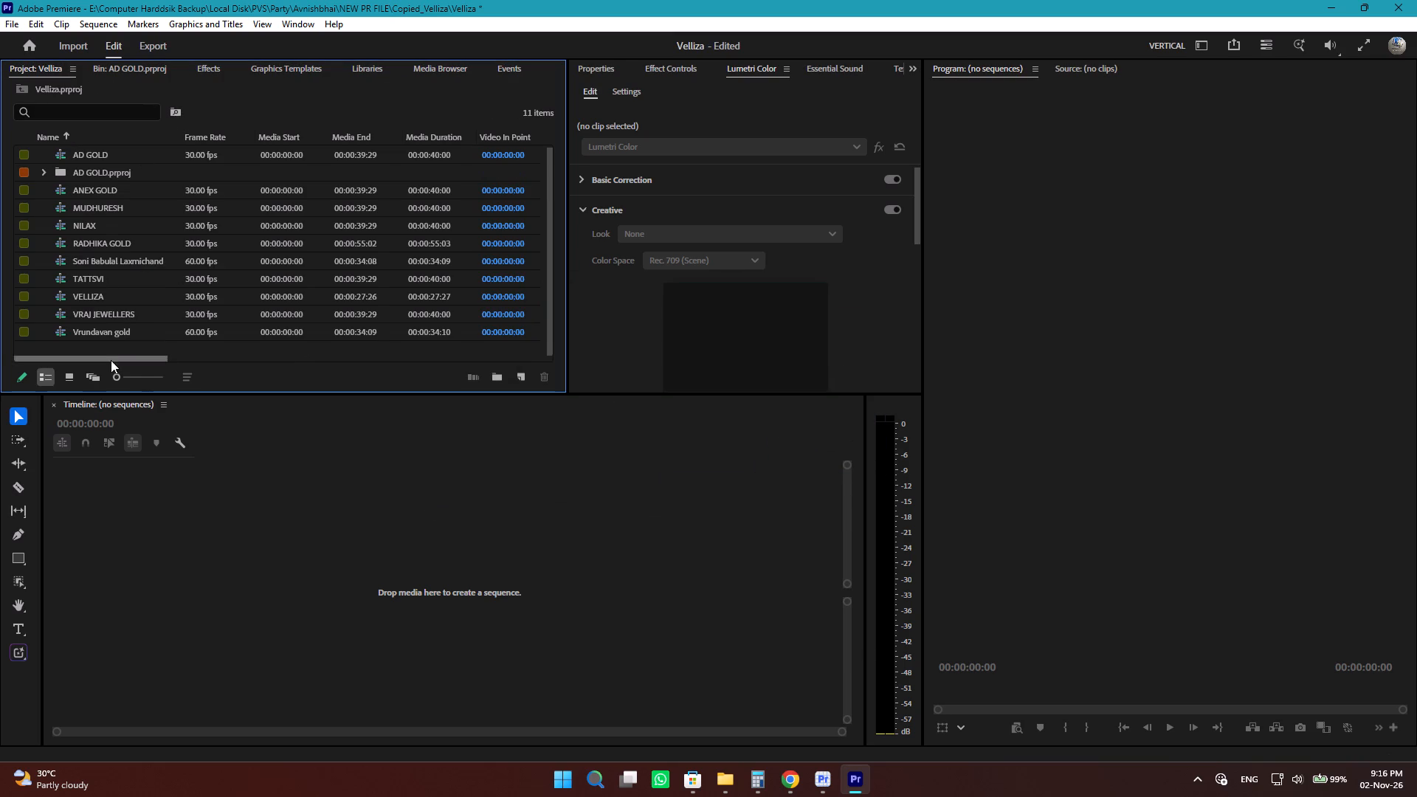
left_click(69, 373)
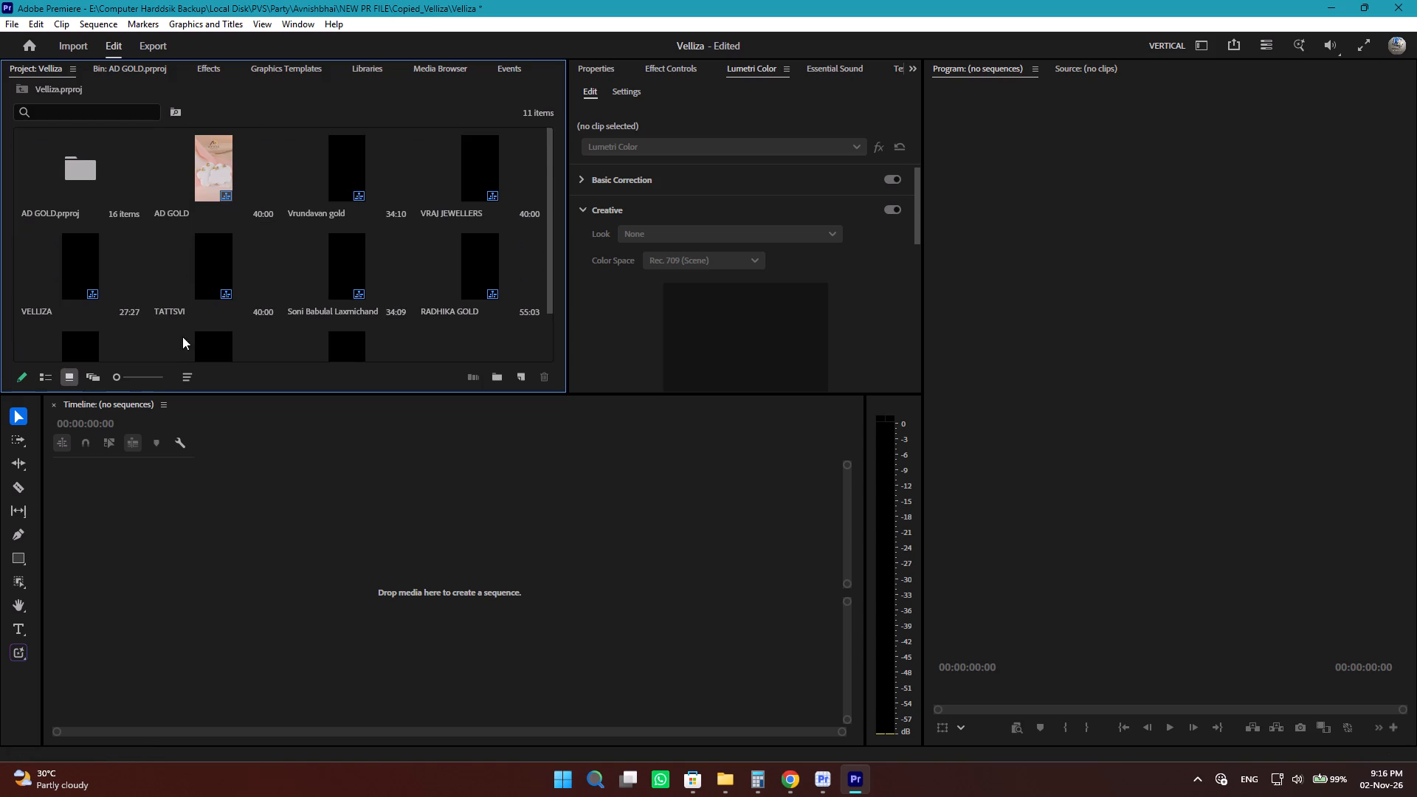
Try to cut the 004-NW.mp4 clip from the AD GOLD.prproj bin and paste it into the project root.
left_click(381, 187)
left_click(193, 174)
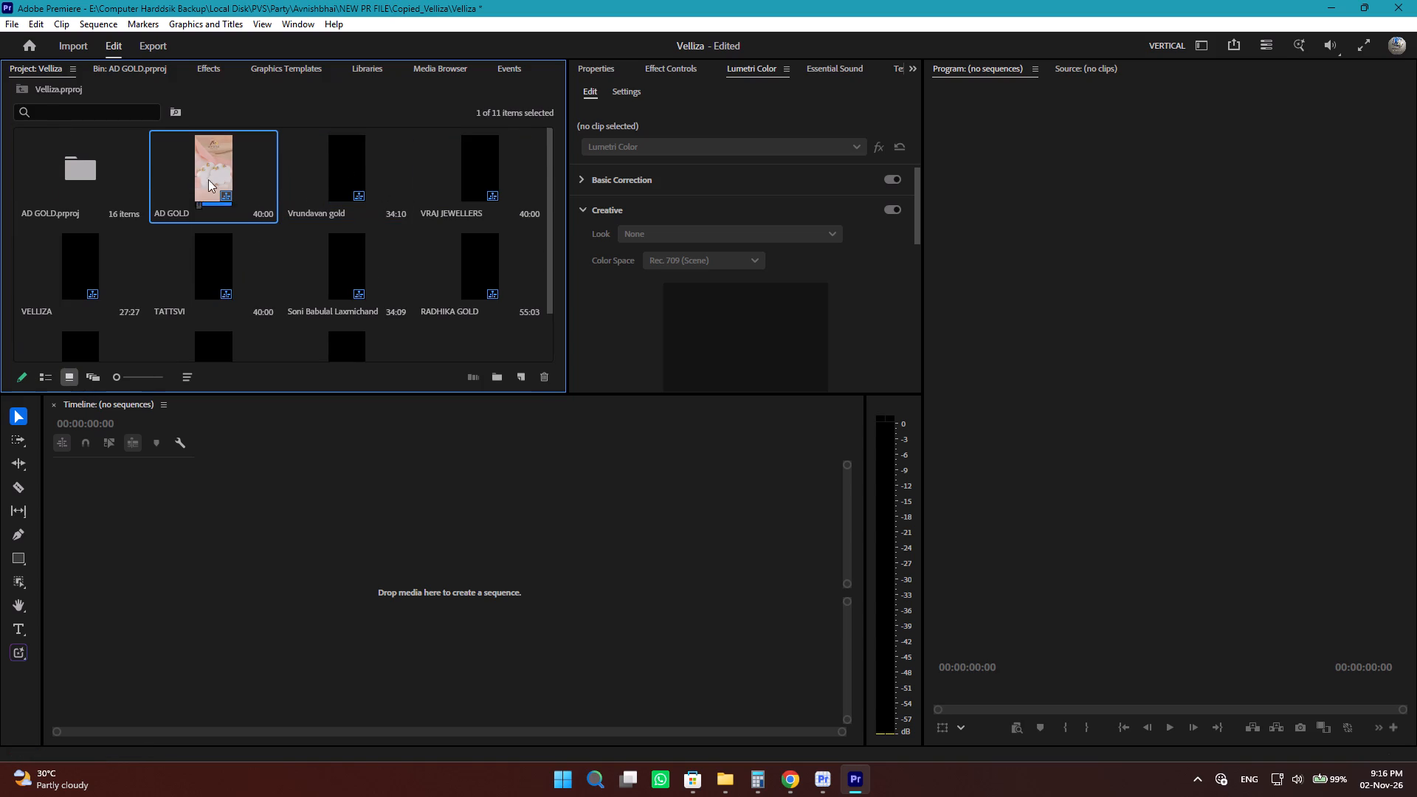
double_click(102, 176)
scroll(123, 255, "up", 8)
scroll(123, 255, "down", 1)
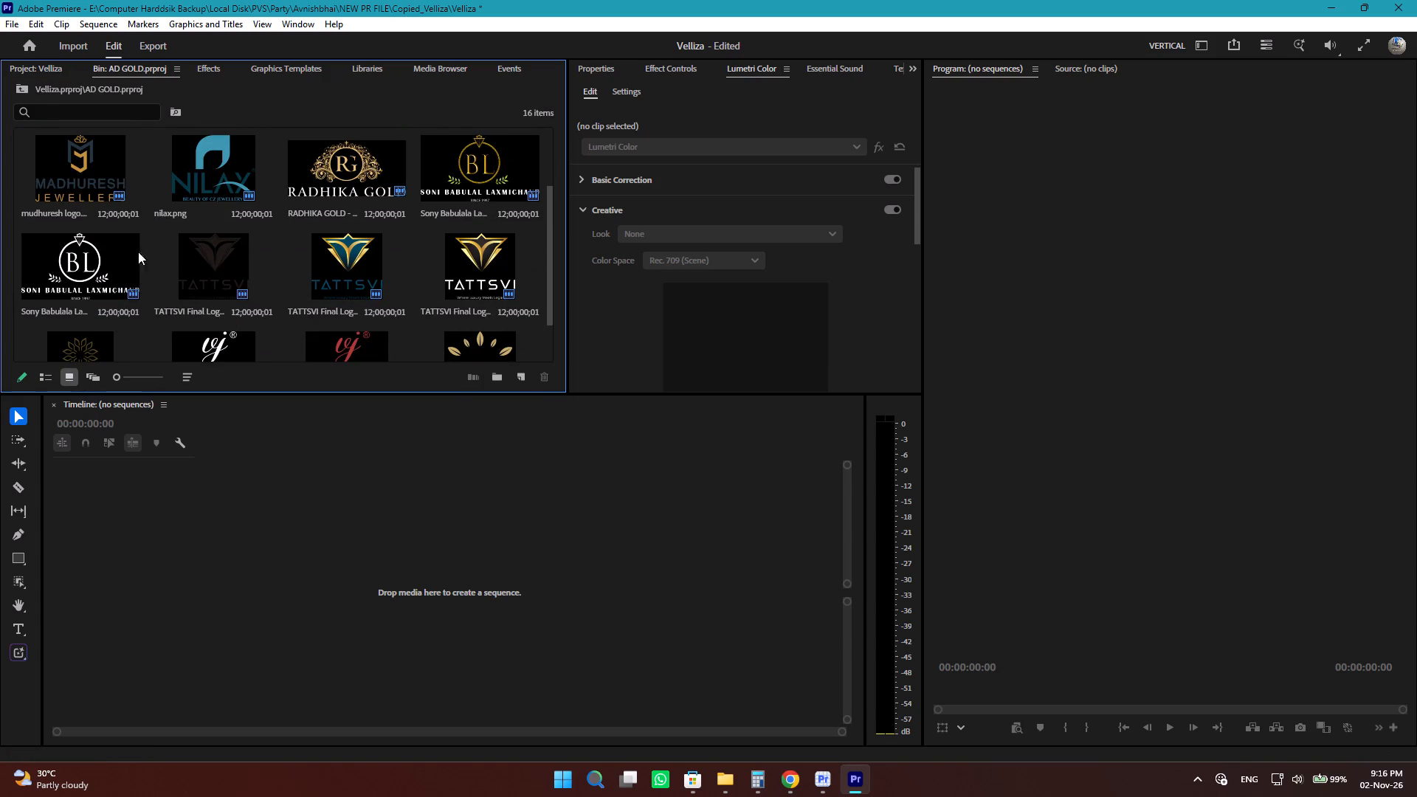
scroll(144, 218, "down", 1)
scroll(146, 219, "up", 8)
left_click(85, 185)
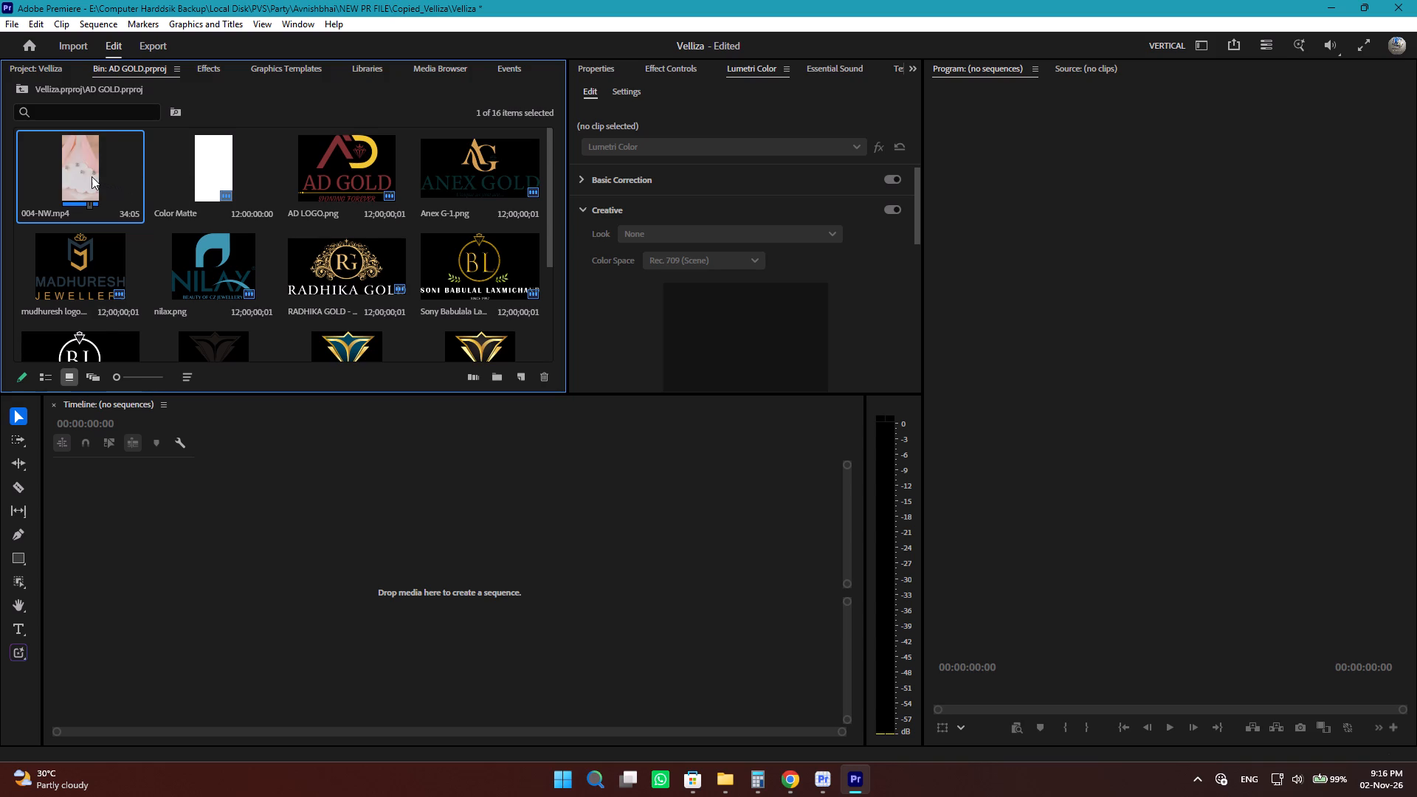
key("ctrl+x")
left_click(23, 88)
key("ctrl+v")
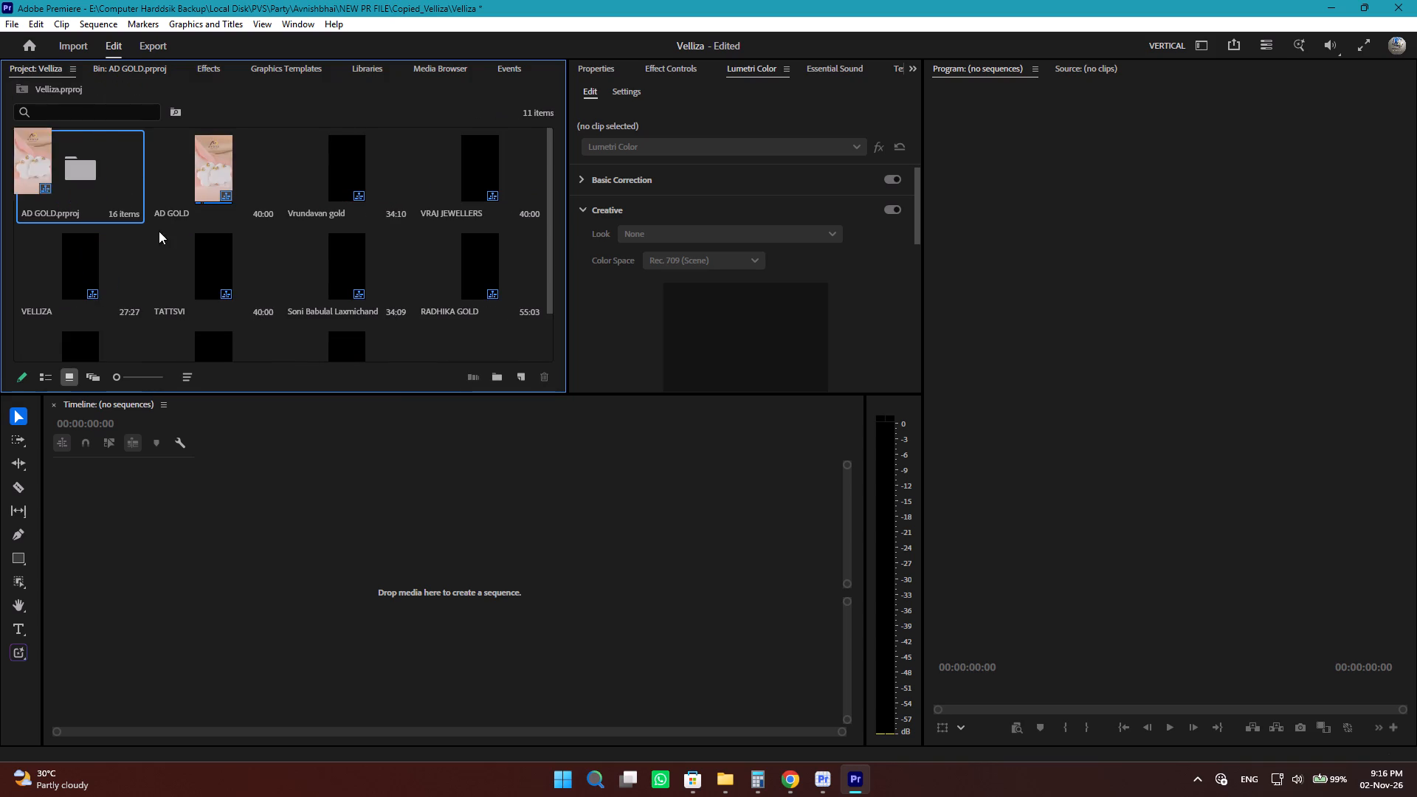
scroll(151, 224, "up", 10)
scroll(399, 269, "down", 7)
left_click(464, 286)
key("ctrl+v")
Place the newly pasted AD GOLD sequence directly after the AD GOLD.prproj bin in the project root.
scroll(401, 278, "down", 1)
scroll(400, 277, "up", 3)
scroll(400, 277, "down", 1)
scroll(400, 277, "up", 3)
scroll(226, 228, "down", 1)
scroll(226, 228, "up", 4)
left_click_drag(490, 348, 215, 192)
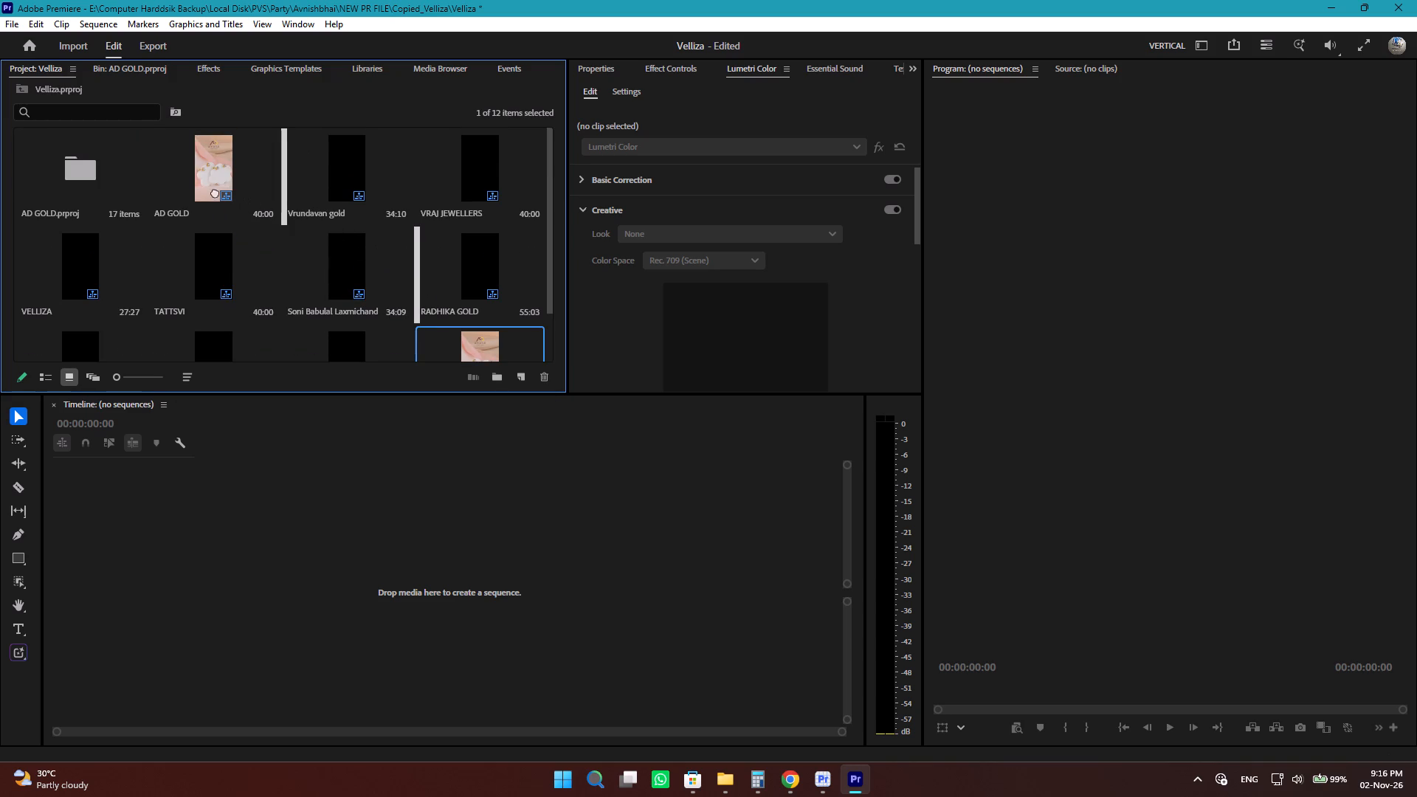
left_click_drag(215, 192, 182, 186)
Examine the AD GOLD.prproj bin's contents, including the pasted AD GOLD sequence and the 004-NW.mp4 clip.
double_click(55, 180)
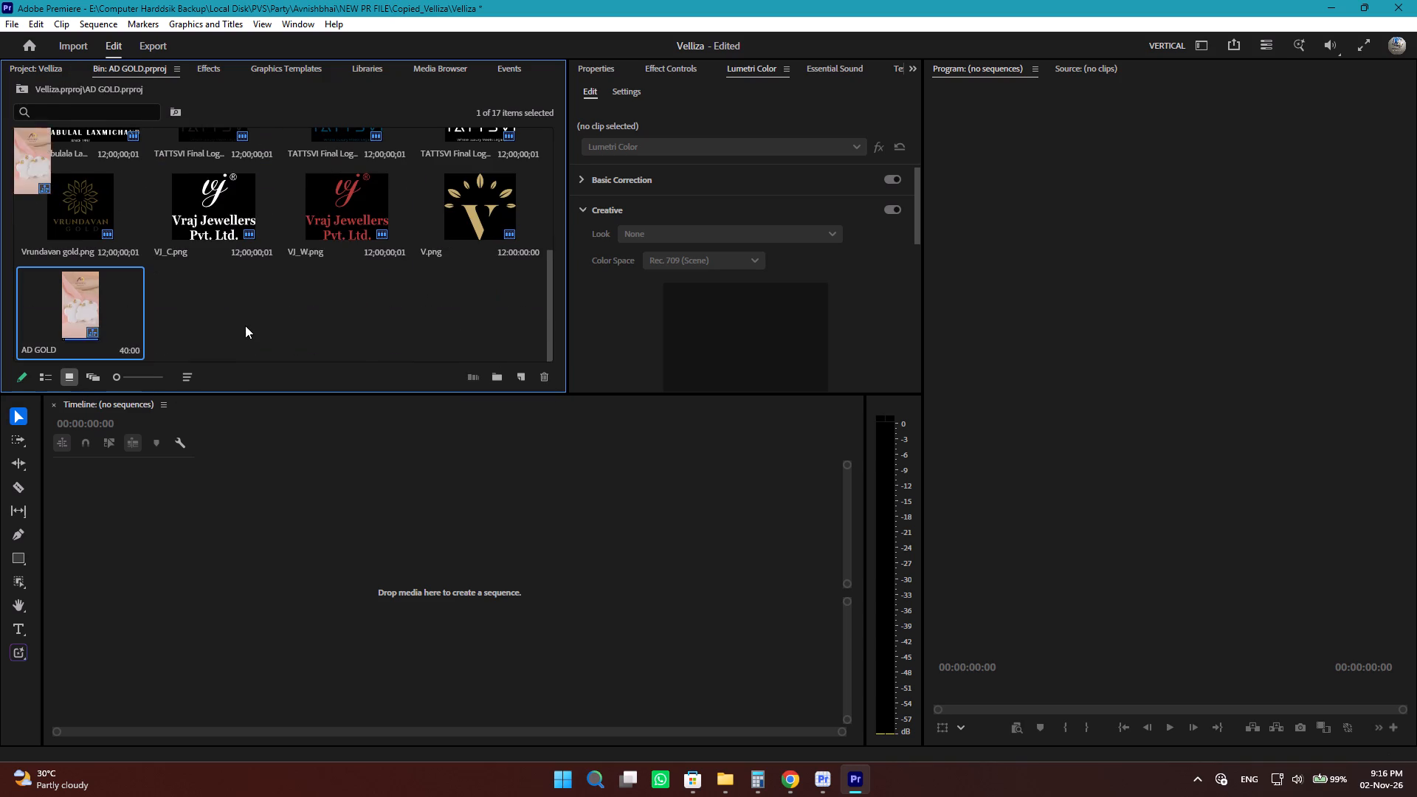
left_click(245, 325)
scroll(255, 295, "up", 5)
scroll(260, 286, "down", 1)
scroll(260, 286, "up", 5)
left_click(36, 142)
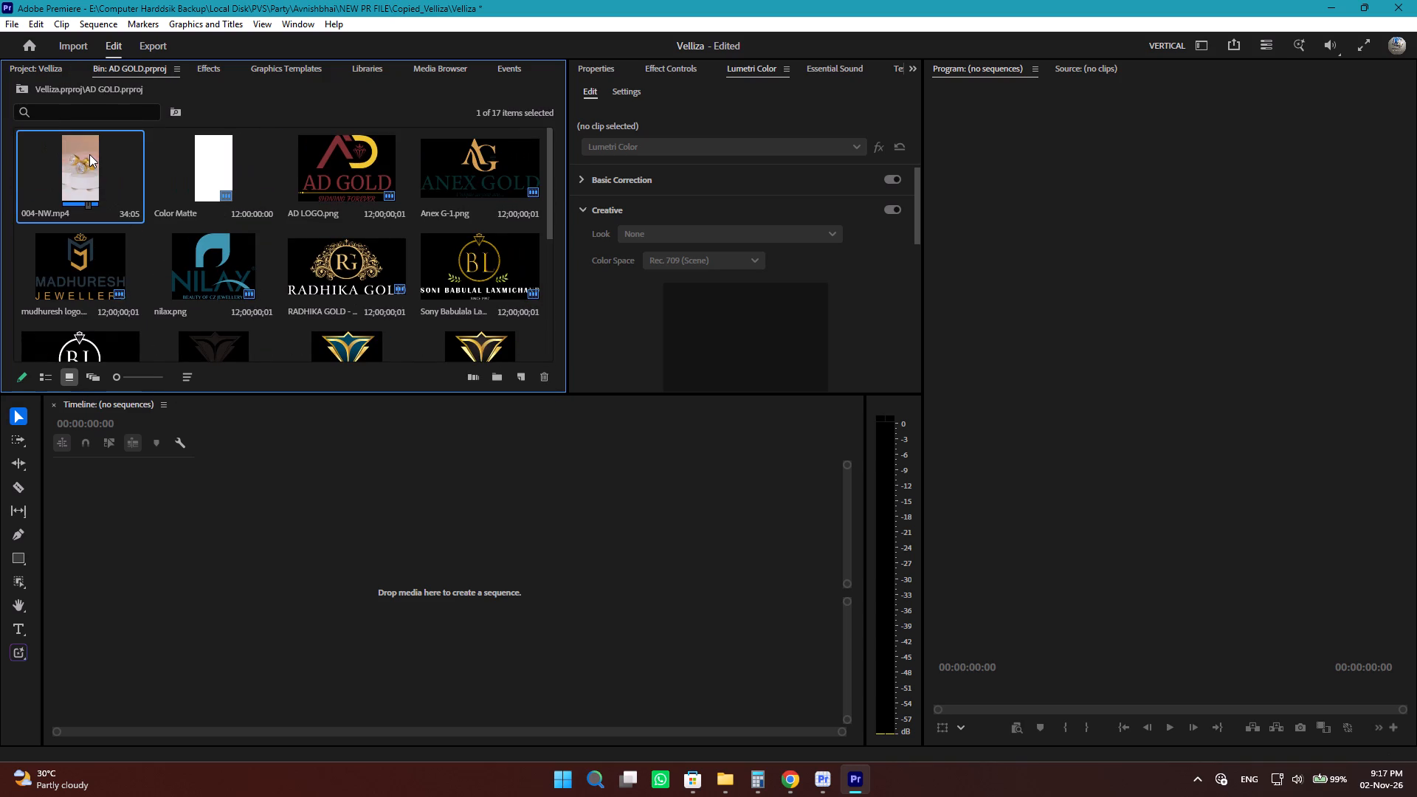
left_click(89, 154)
scroll(168, 237, "down", 1)
left_click(11, 83)
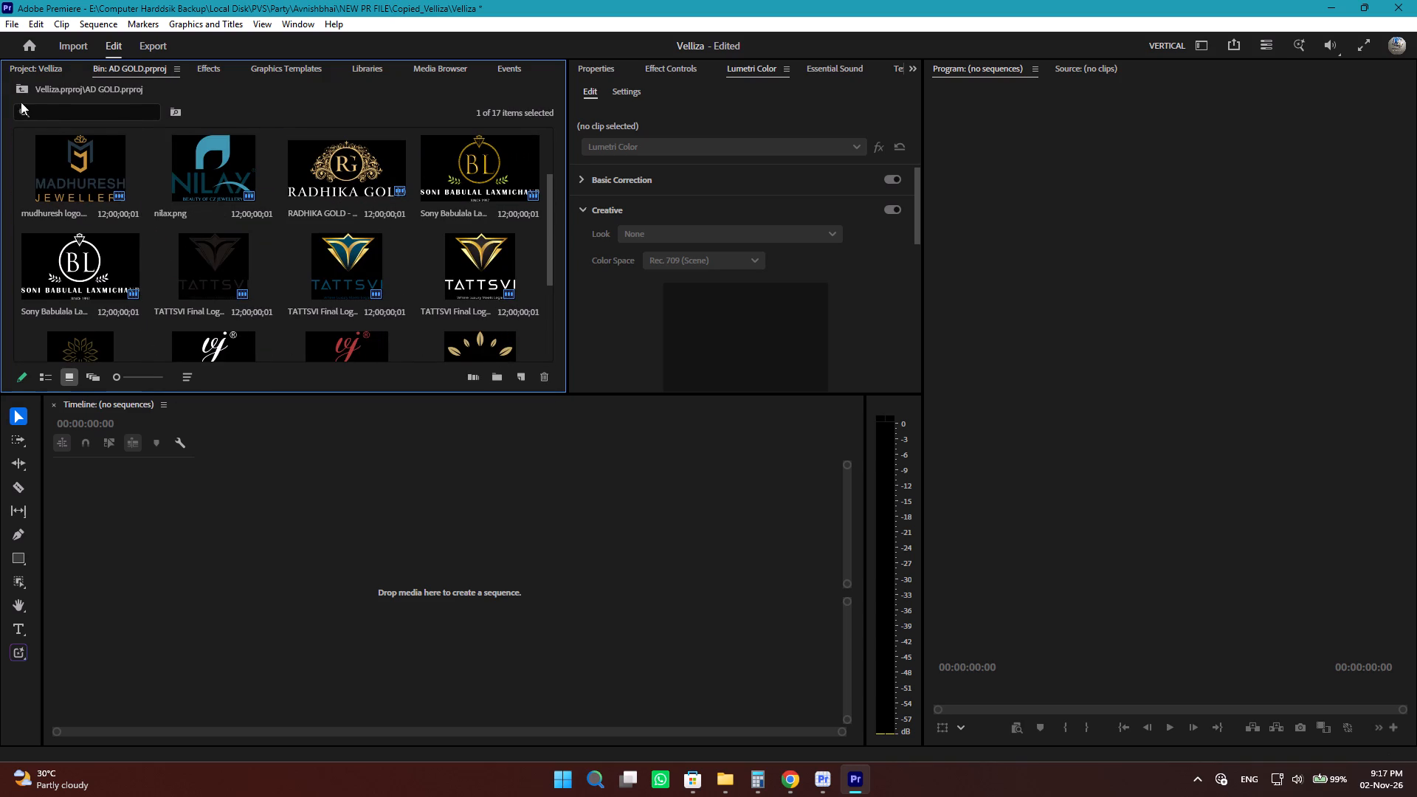
left_click(18, 92)
Compare the two AD GOLD sequences in the project root by their previews.
left_click(205, 186)
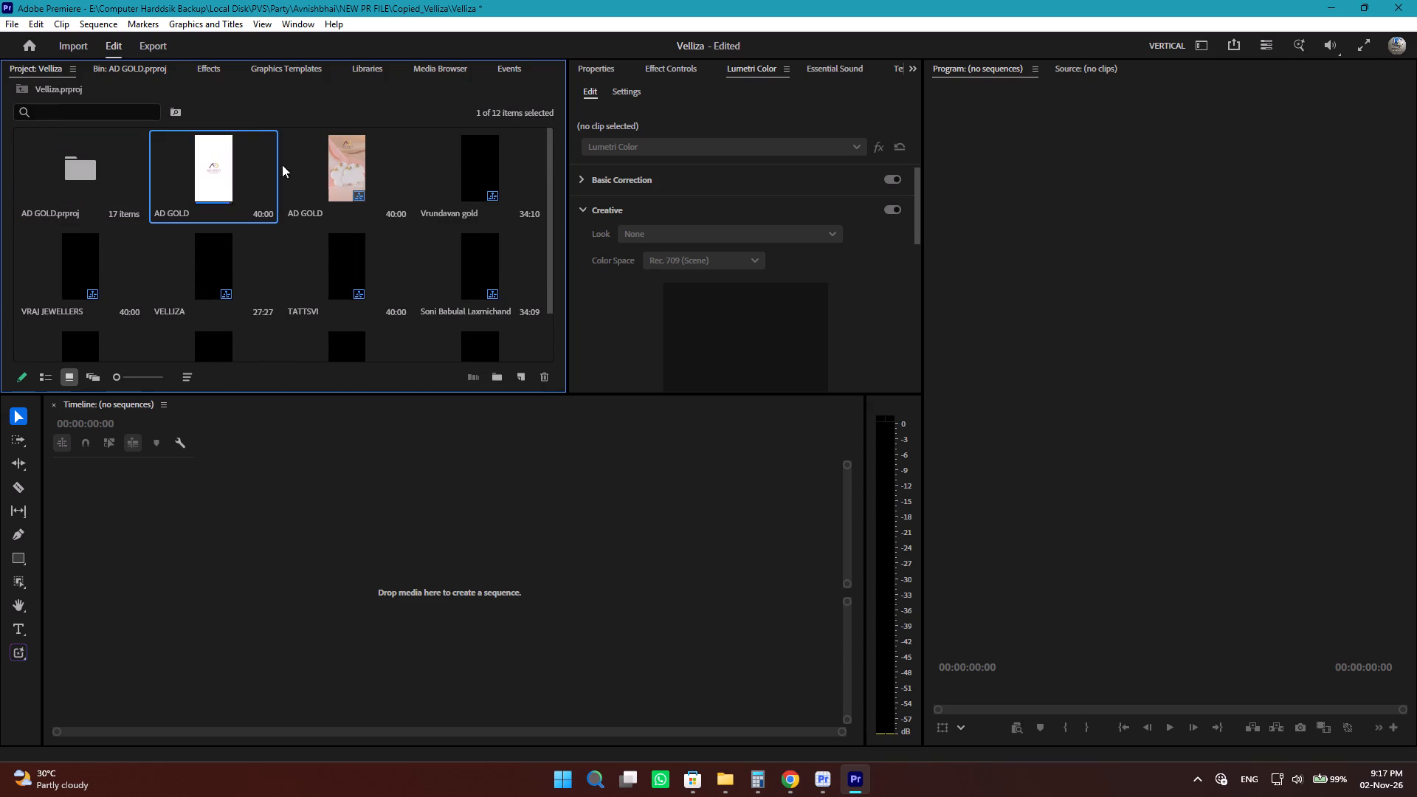
left_click(286, 163)
left_click(660, 418)
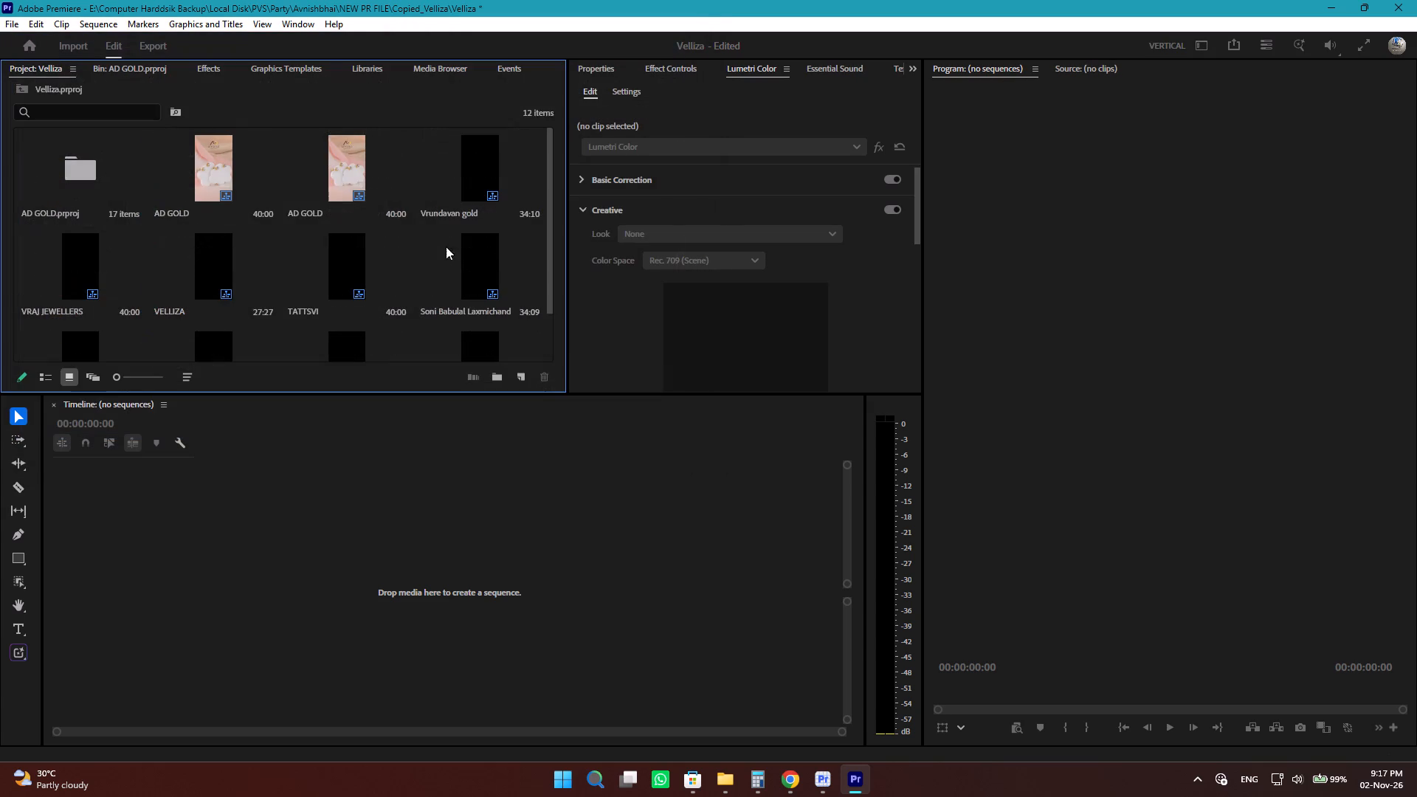
left_click(330, 164)
left_click(215, 172)
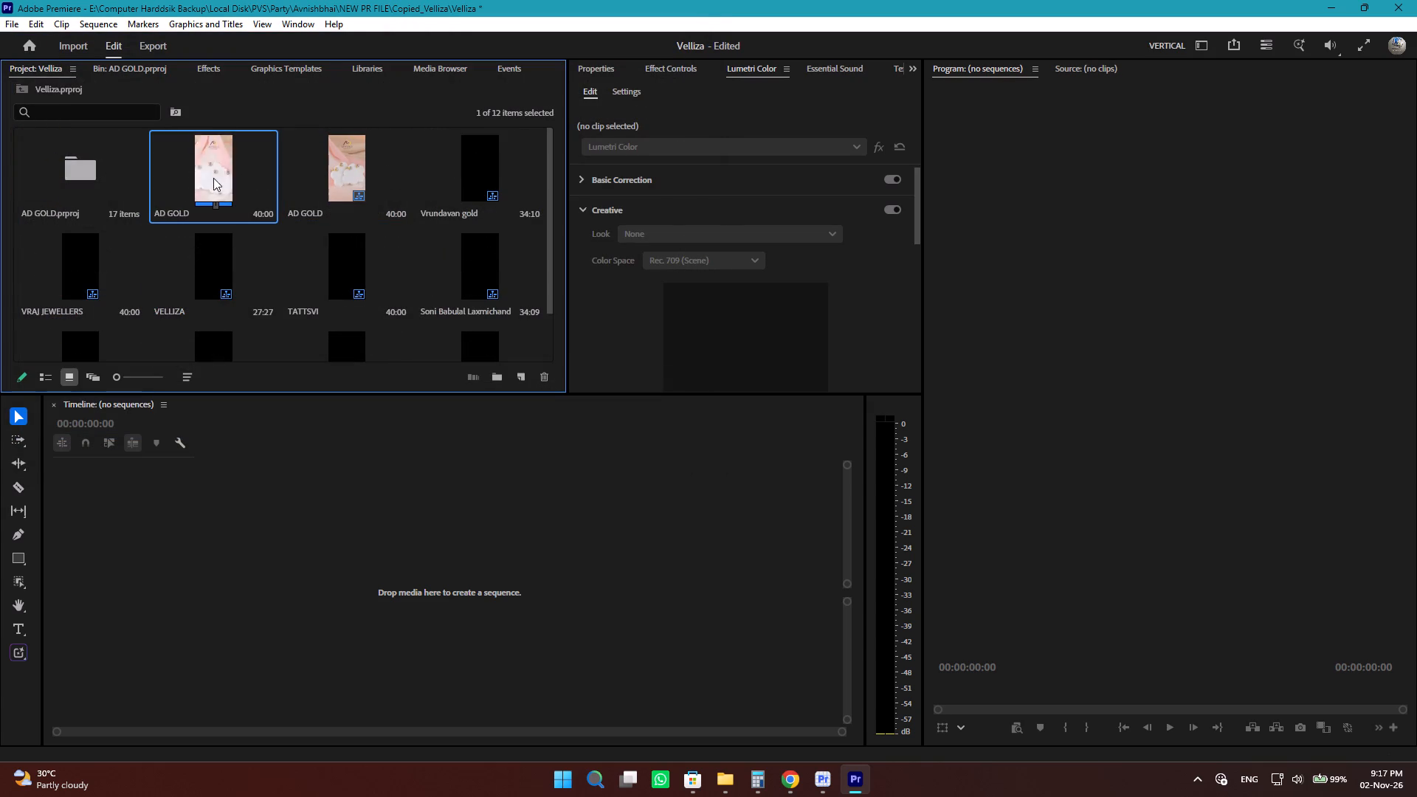
left_click(212, 178)
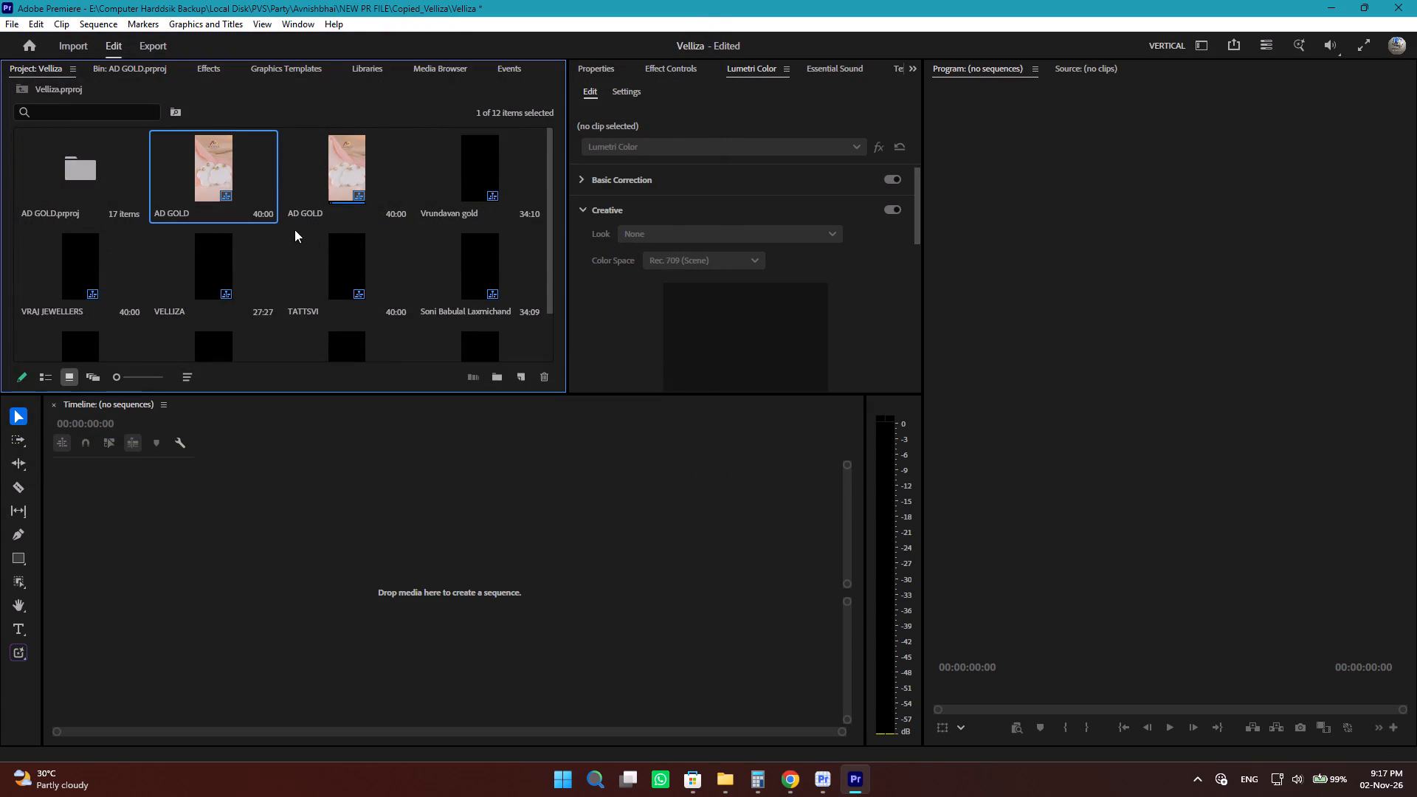
left_click(358, 162)
left_click(171, 167)
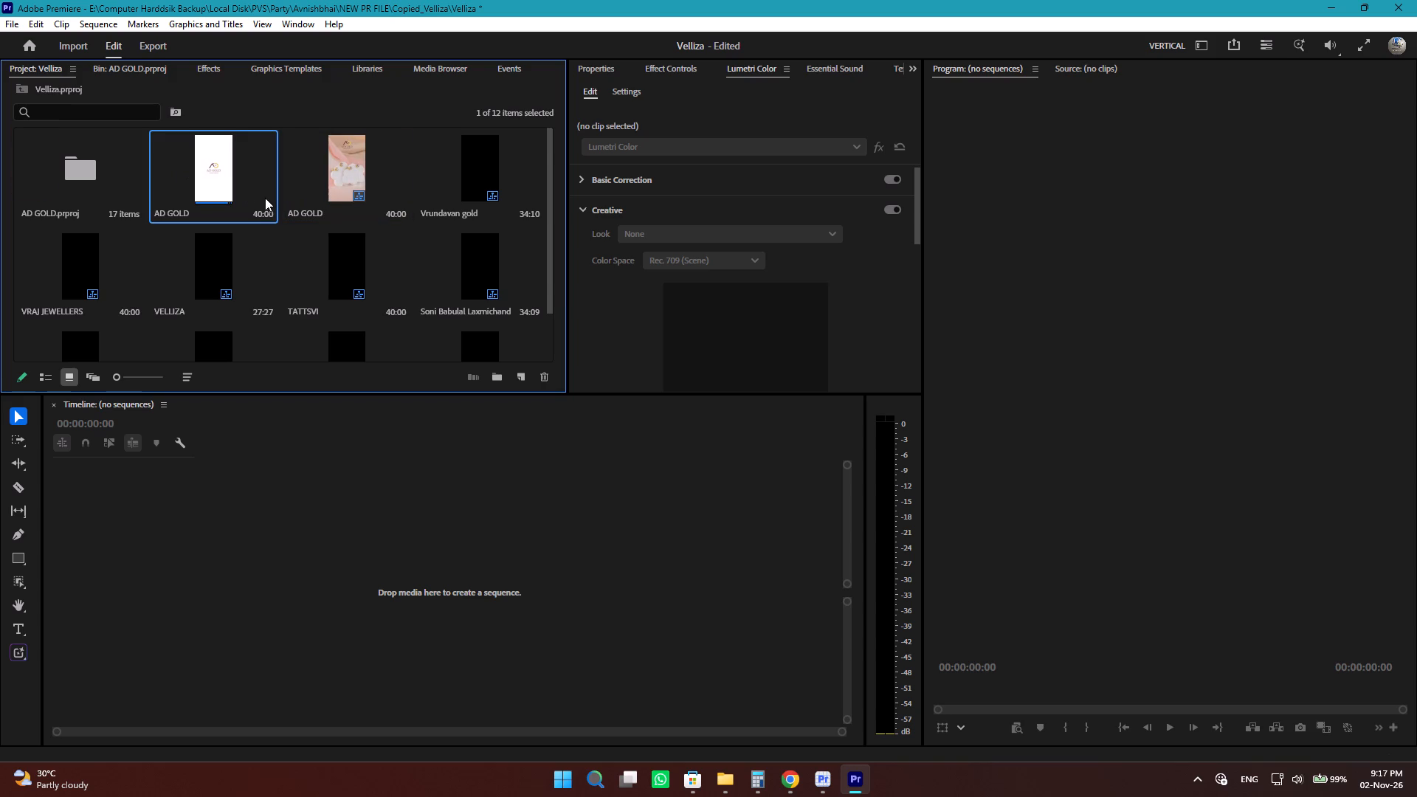
Open both AD GOLD sequences in the timeline and close the first one opened.
double_click(234, 171)
double_click(334, 180)
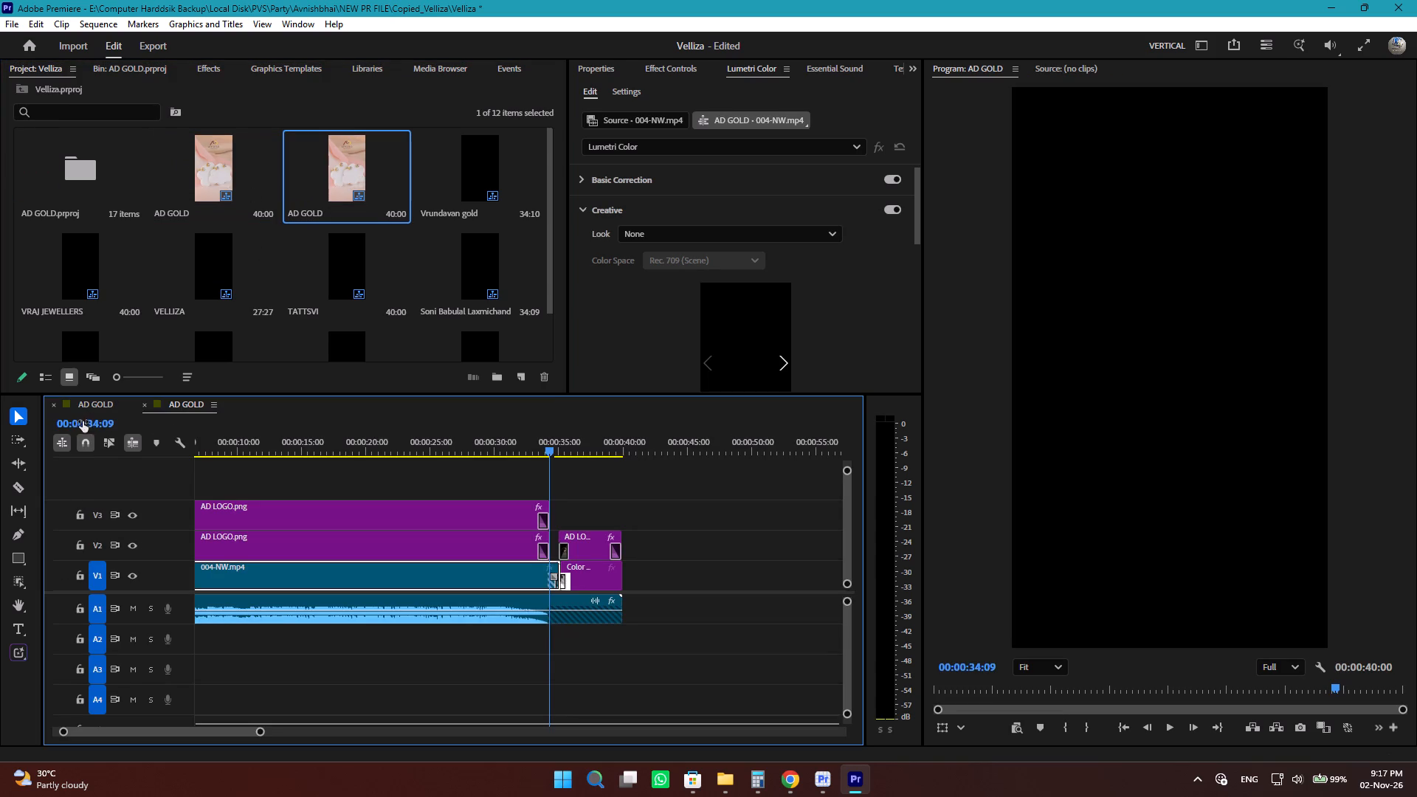
left_click(80, 401)
left_click(51, 408)
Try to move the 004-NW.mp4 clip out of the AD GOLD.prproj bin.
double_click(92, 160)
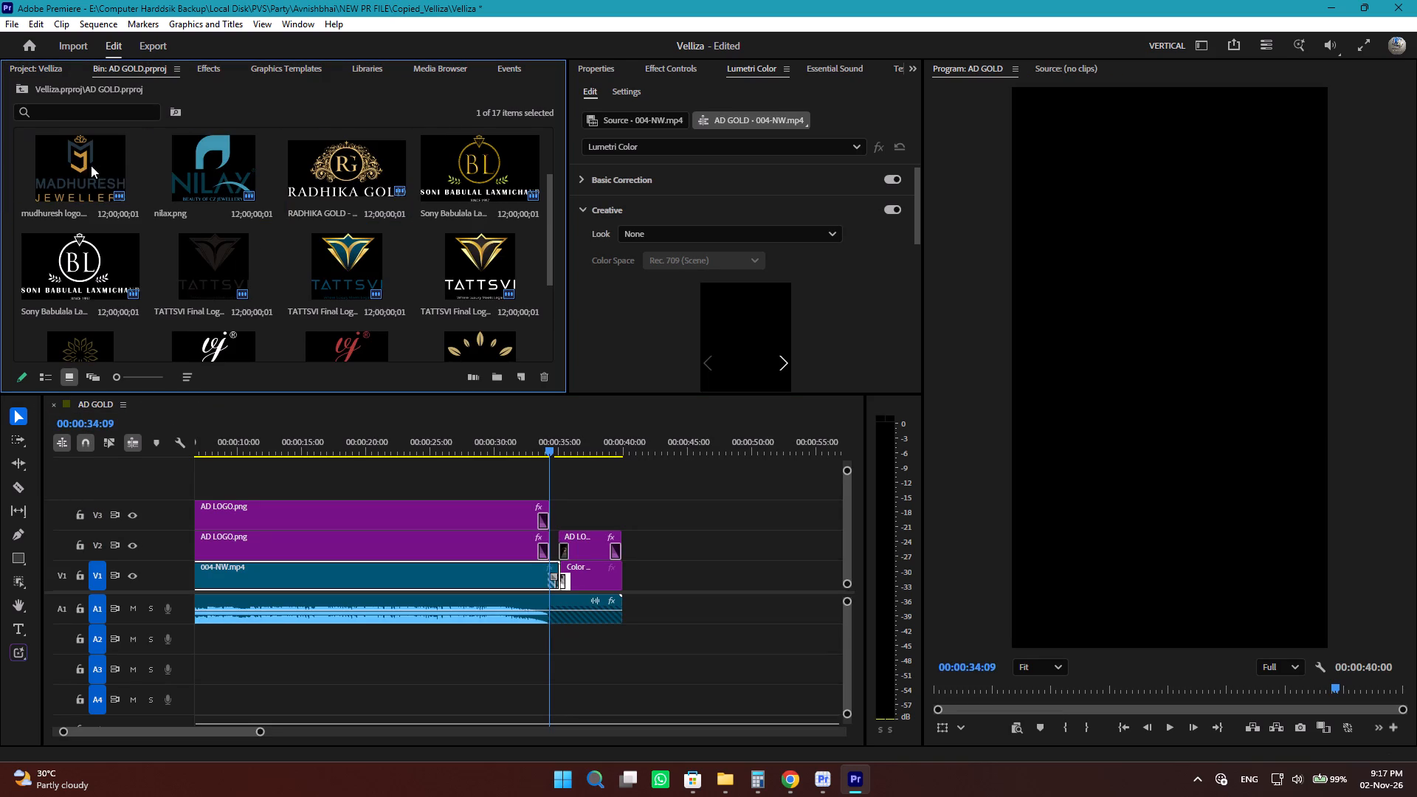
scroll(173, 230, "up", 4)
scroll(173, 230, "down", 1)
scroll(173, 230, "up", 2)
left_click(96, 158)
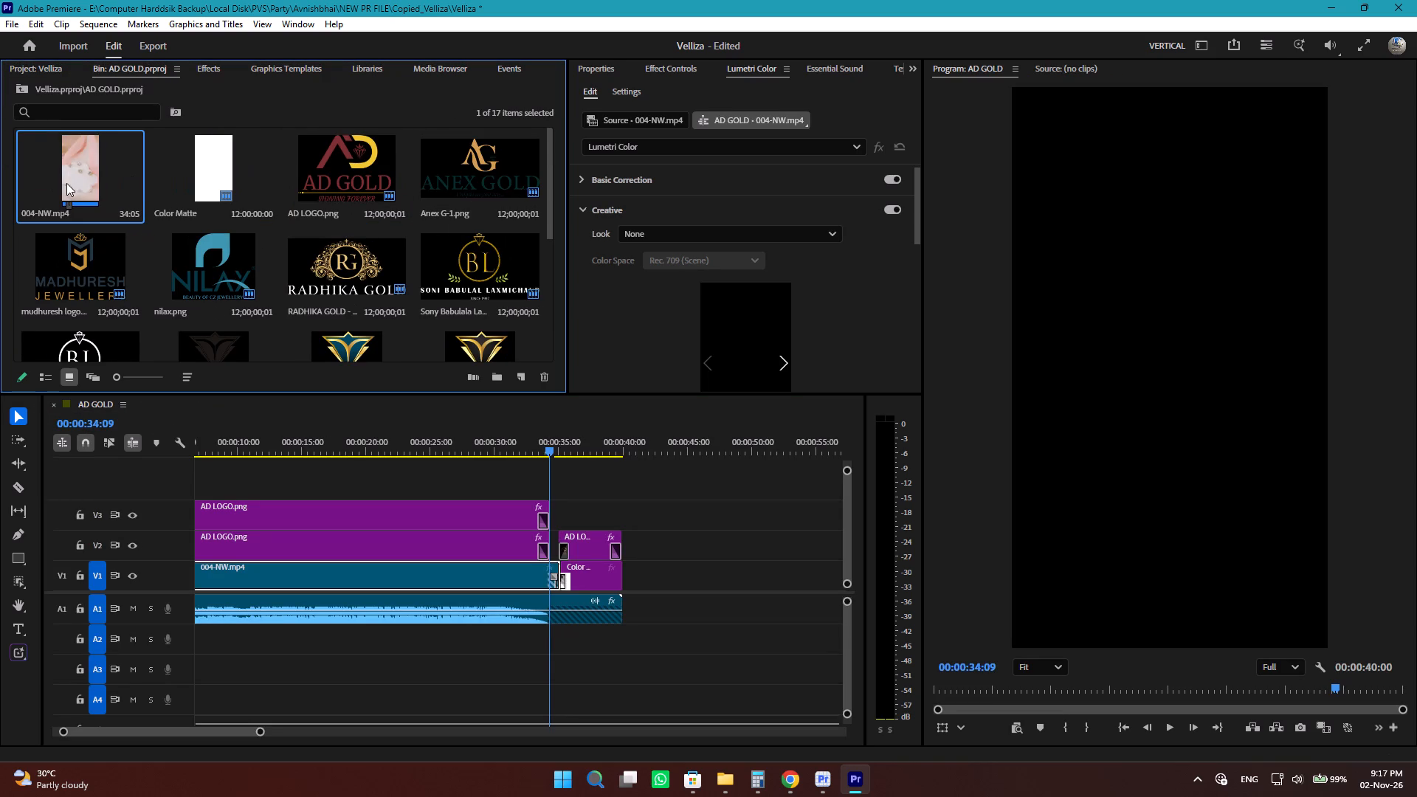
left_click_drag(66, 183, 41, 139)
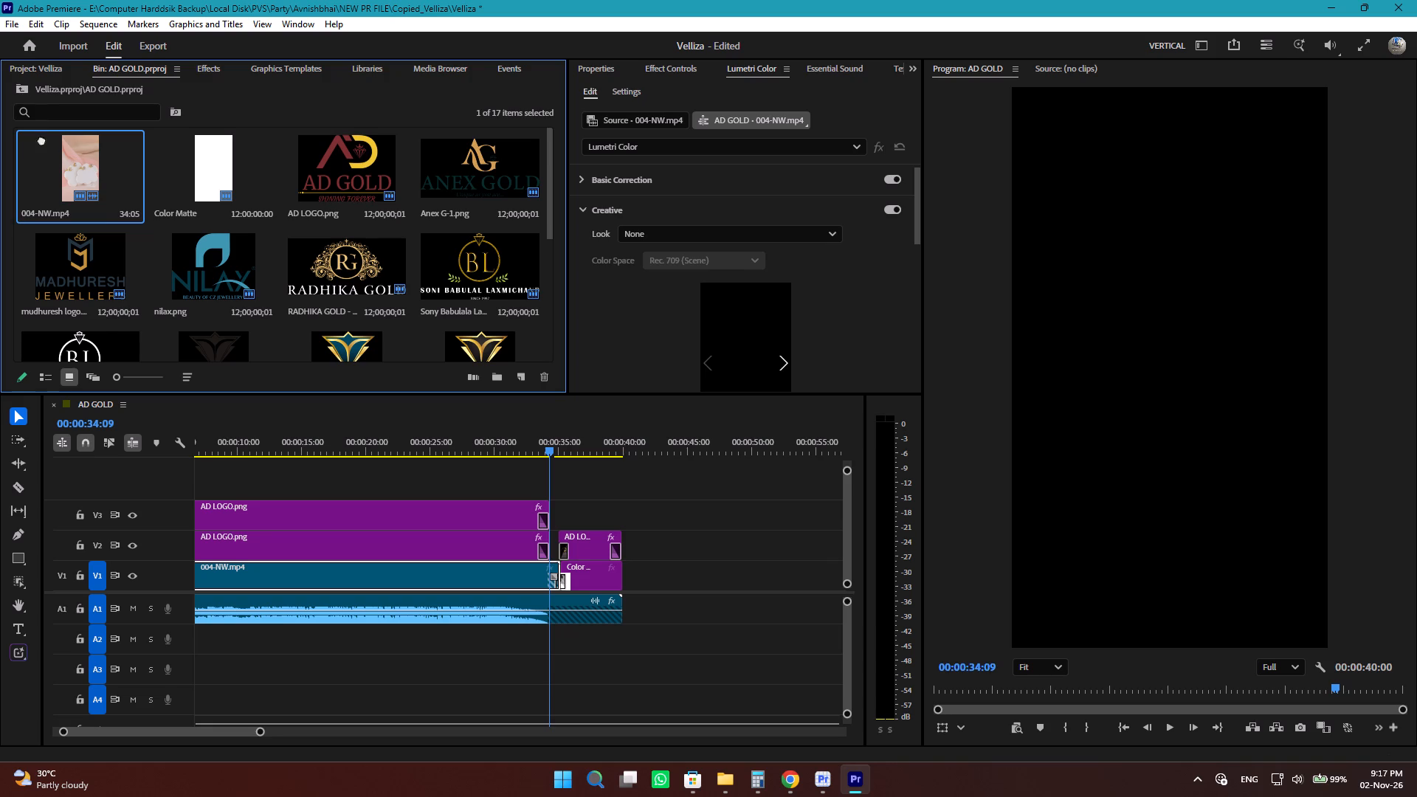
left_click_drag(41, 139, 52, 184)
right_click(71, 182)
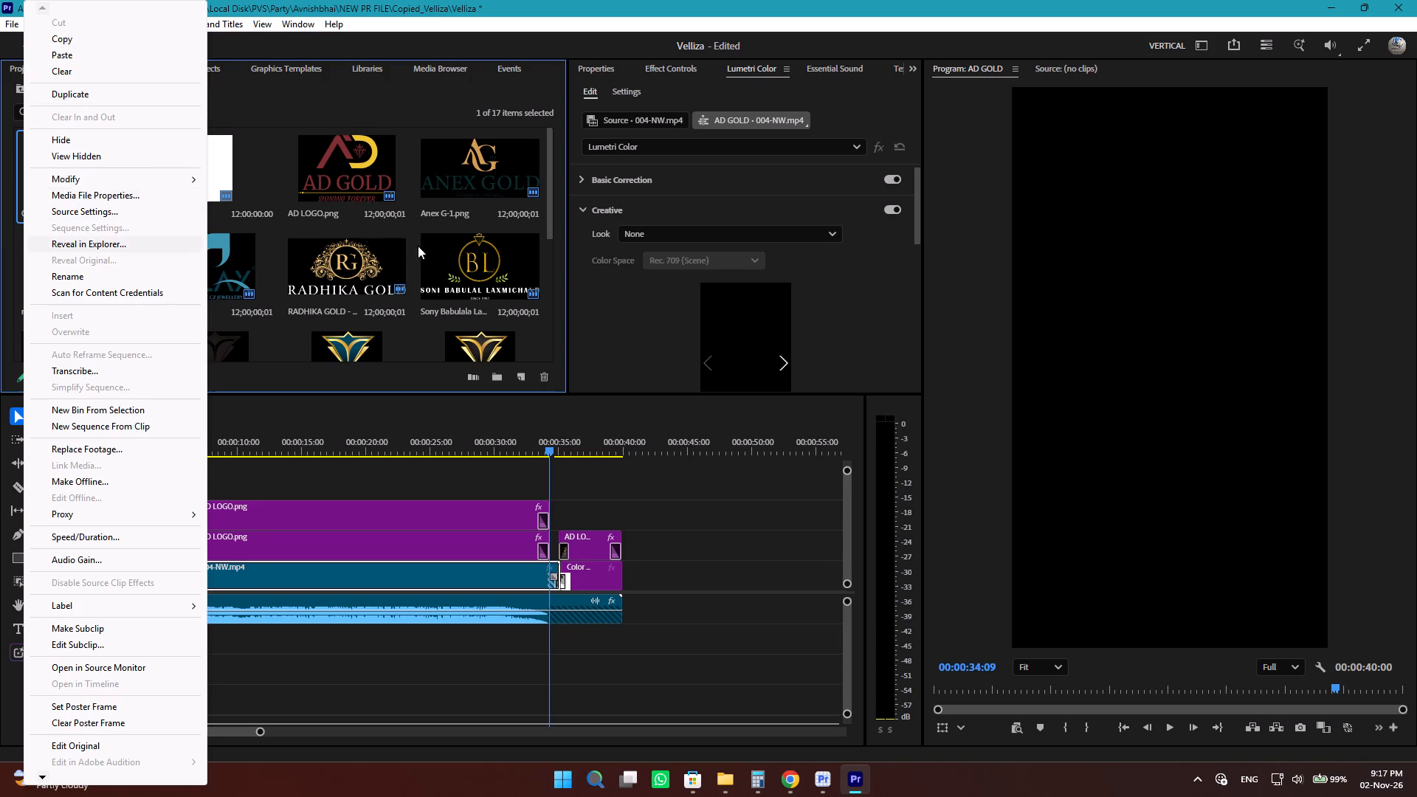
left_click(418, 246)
Display the AD GOLD.prproj bin as a list, try again to move 004-NW.mp4 out of it, and return to the project root.
left_click(69, 153)
left_click(46, 378)
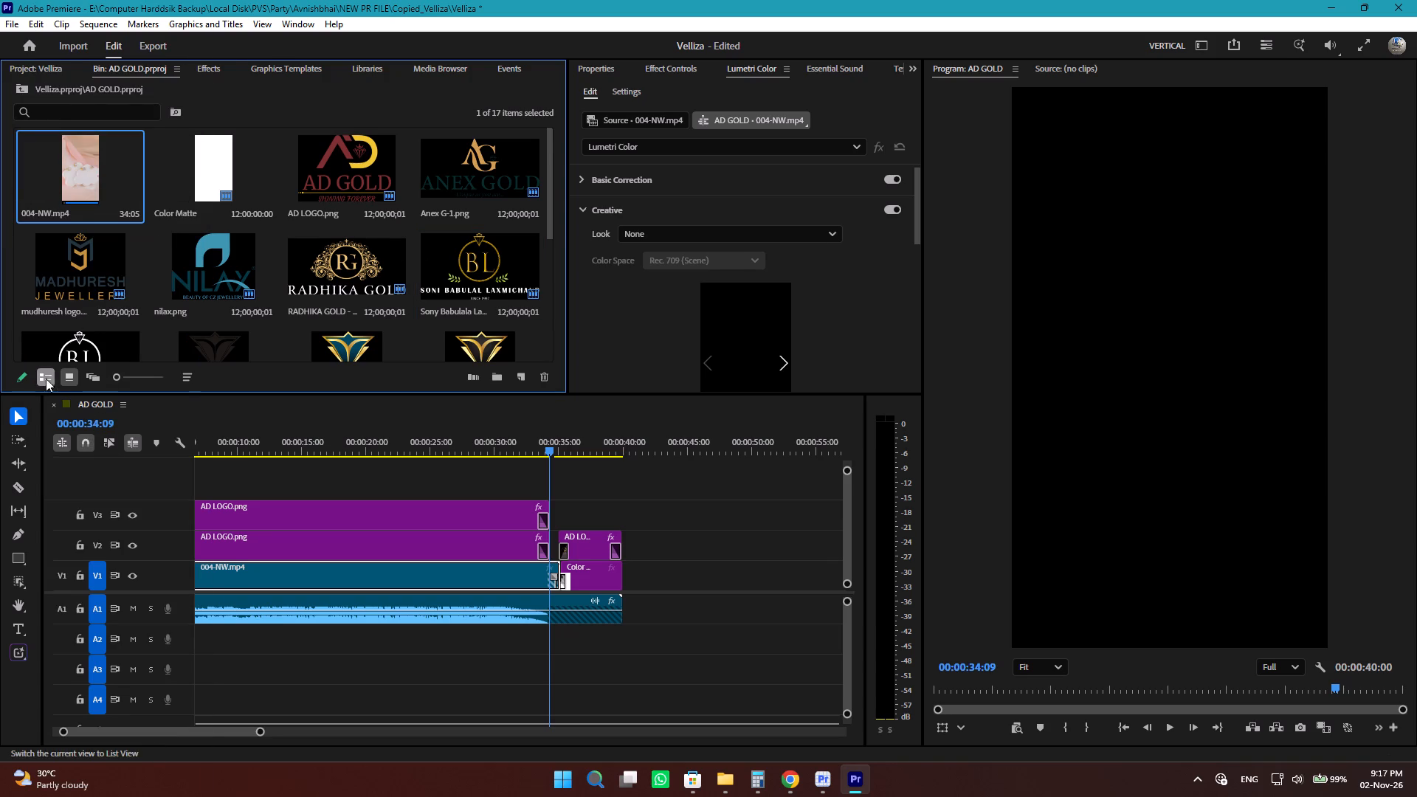
left_click_drag(97, 152, 98, 150)
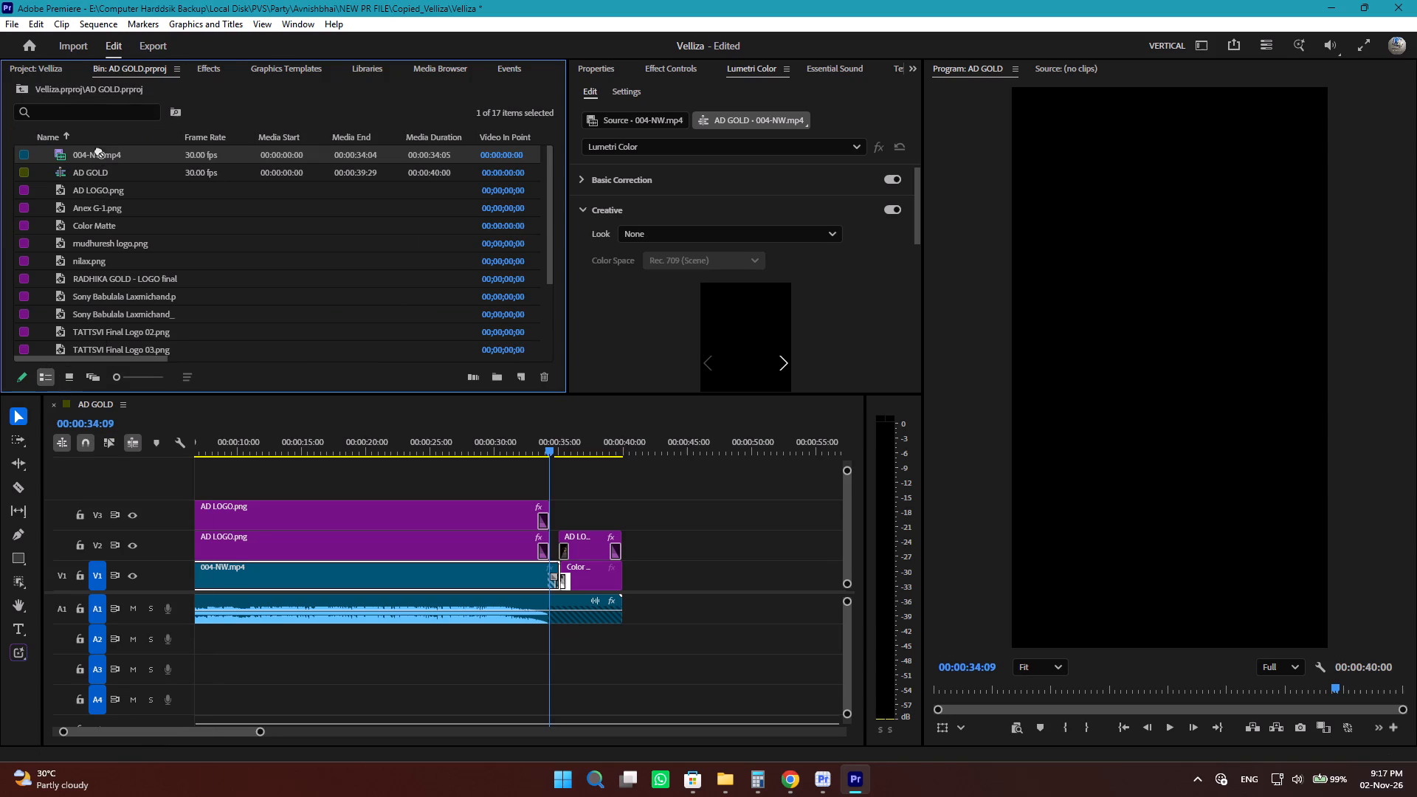
left_click_drag(98, 150, 95, 163)
scroll(119, 236, "up", 1)
scroll(119, 236, "down", 1)
scroll(119, 236, "up", 6)
scroll(110, 216, "down", 2)
scroll(110, 215, "up", 8)
scroll(190, 215, "down", 7)
scroll(182, 216, "up", 8)
scroll(136, 210, "down", 1)
scroll(135, 210, "up", 3)
left_click(23, 90)
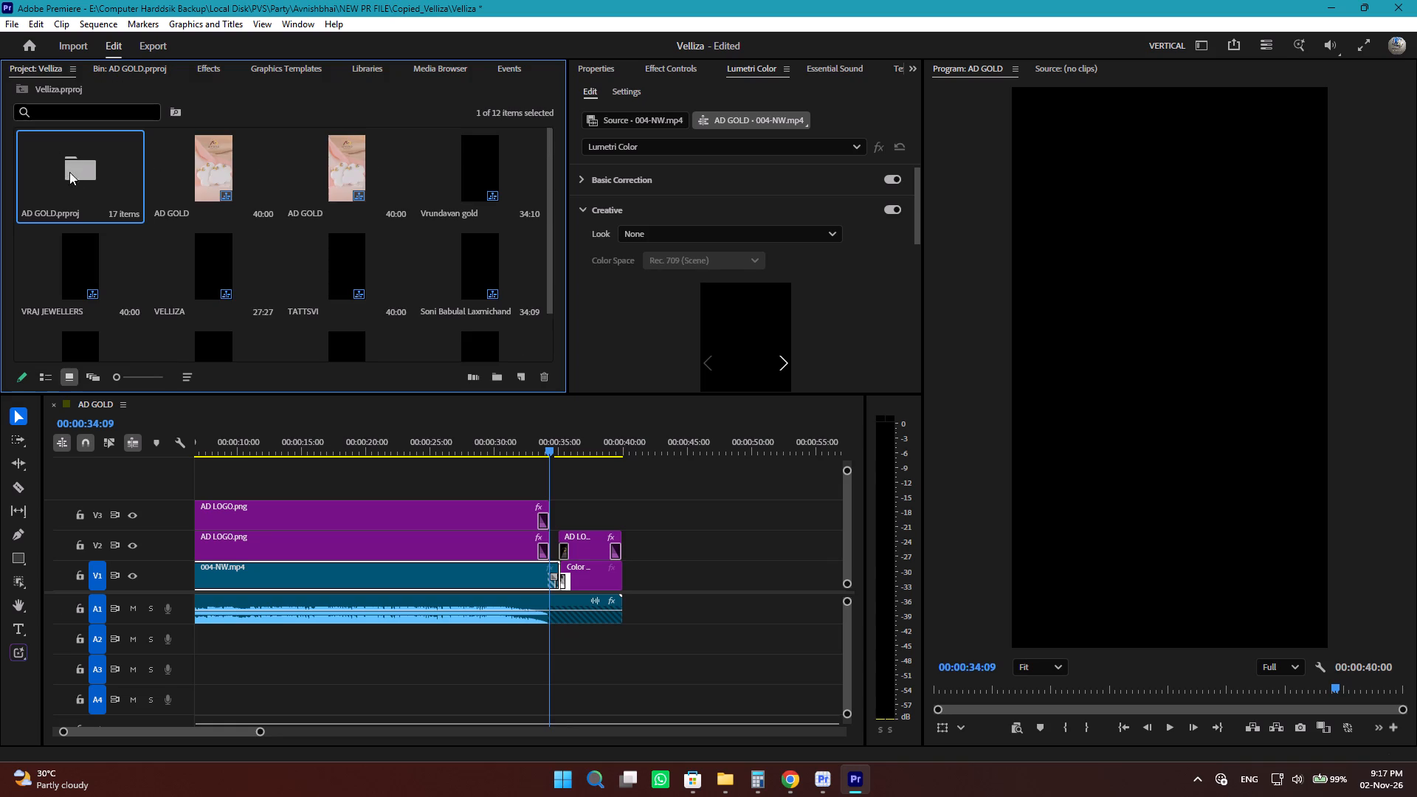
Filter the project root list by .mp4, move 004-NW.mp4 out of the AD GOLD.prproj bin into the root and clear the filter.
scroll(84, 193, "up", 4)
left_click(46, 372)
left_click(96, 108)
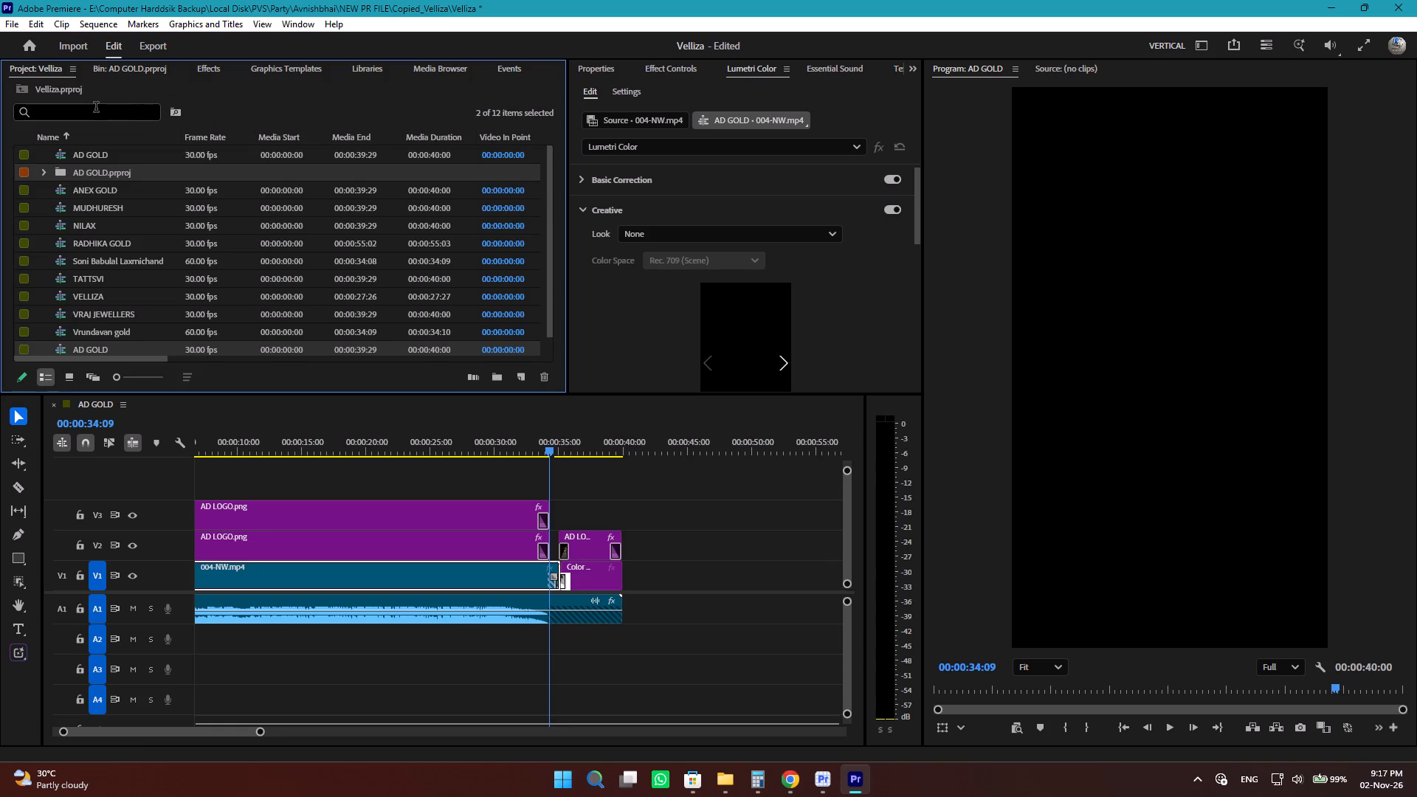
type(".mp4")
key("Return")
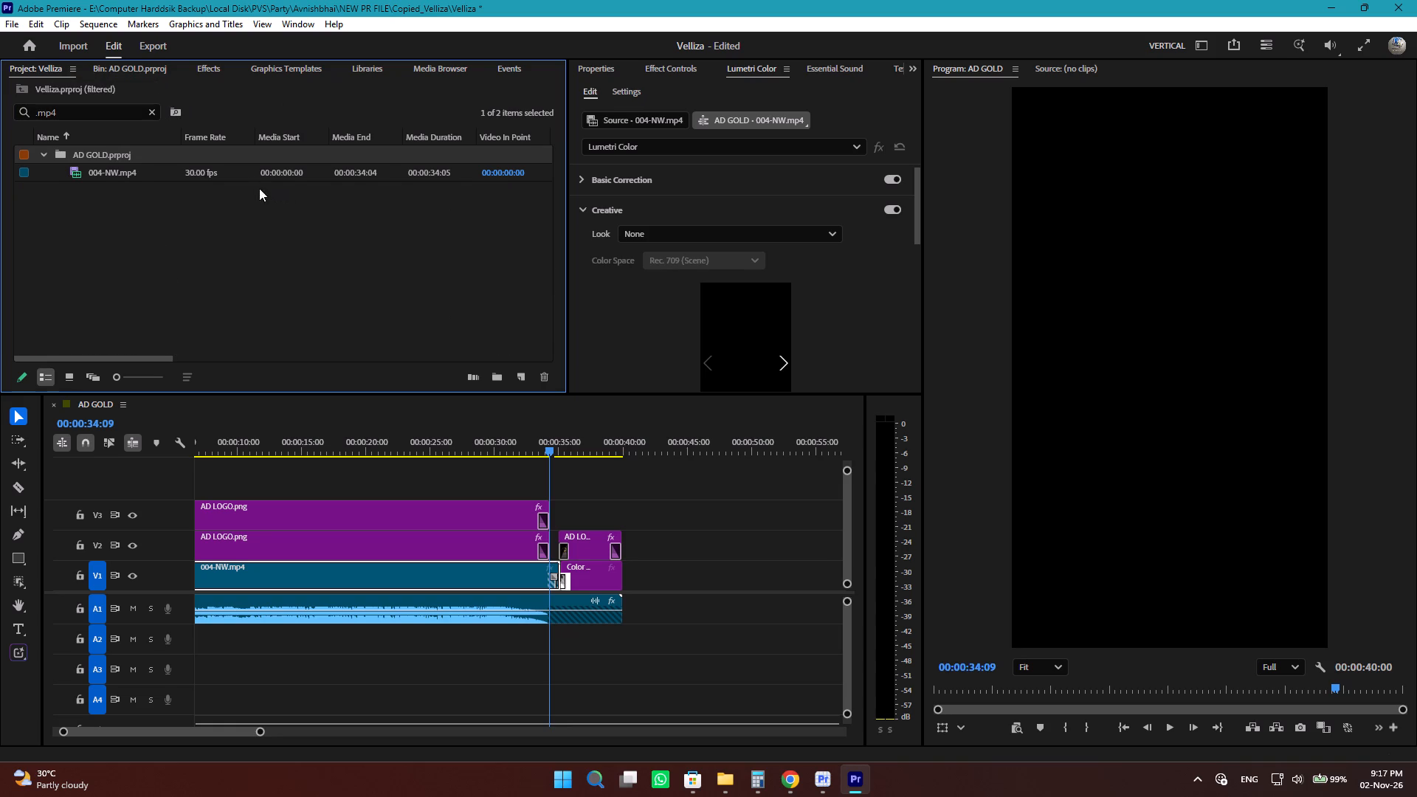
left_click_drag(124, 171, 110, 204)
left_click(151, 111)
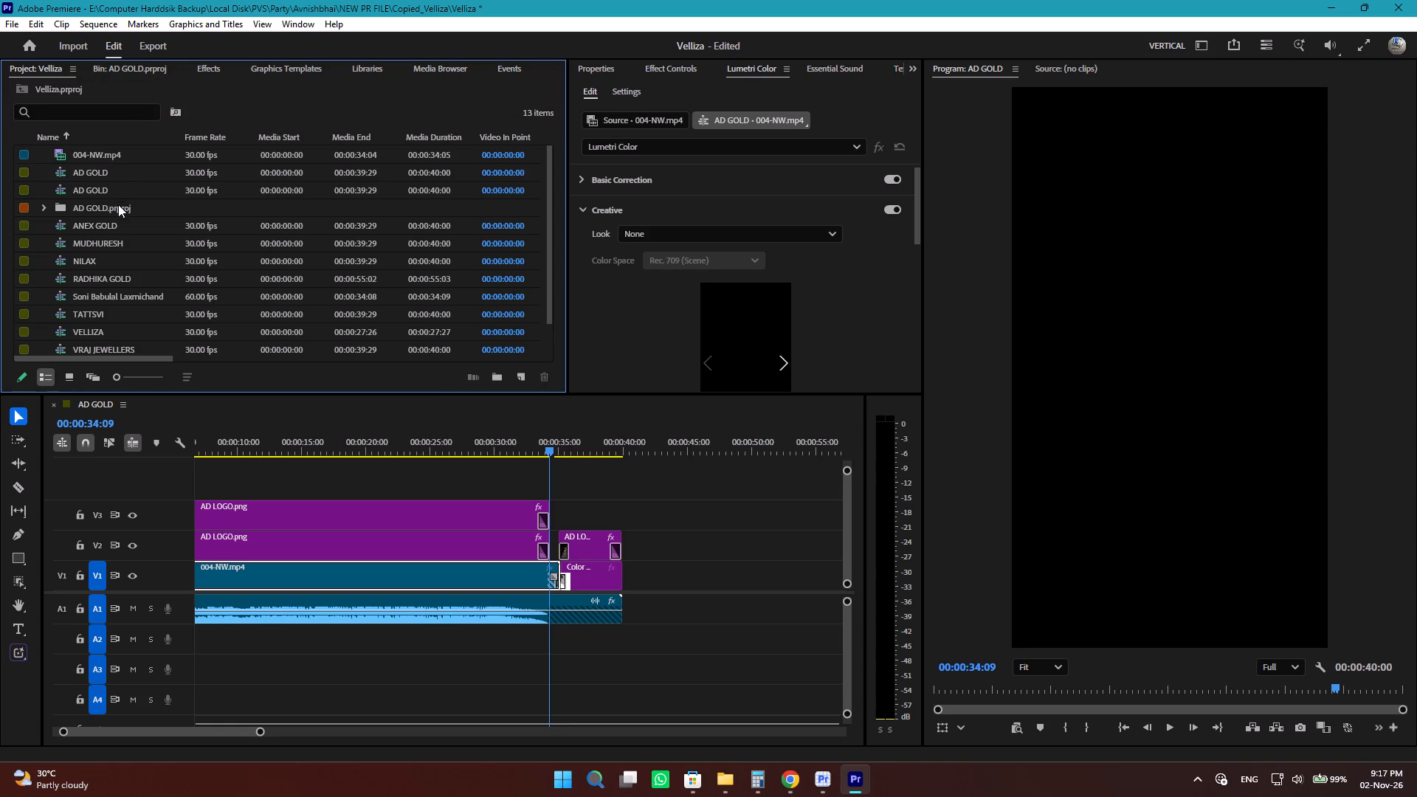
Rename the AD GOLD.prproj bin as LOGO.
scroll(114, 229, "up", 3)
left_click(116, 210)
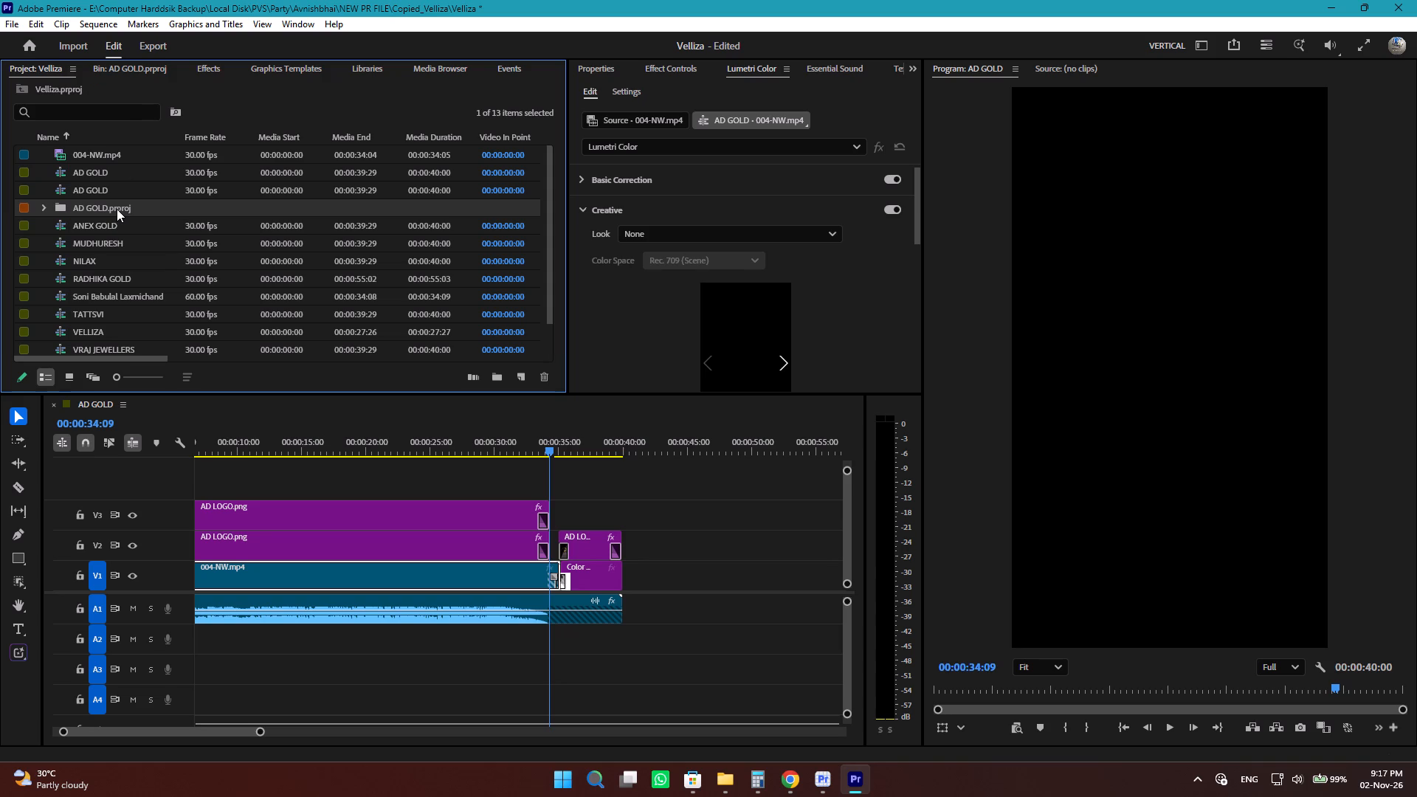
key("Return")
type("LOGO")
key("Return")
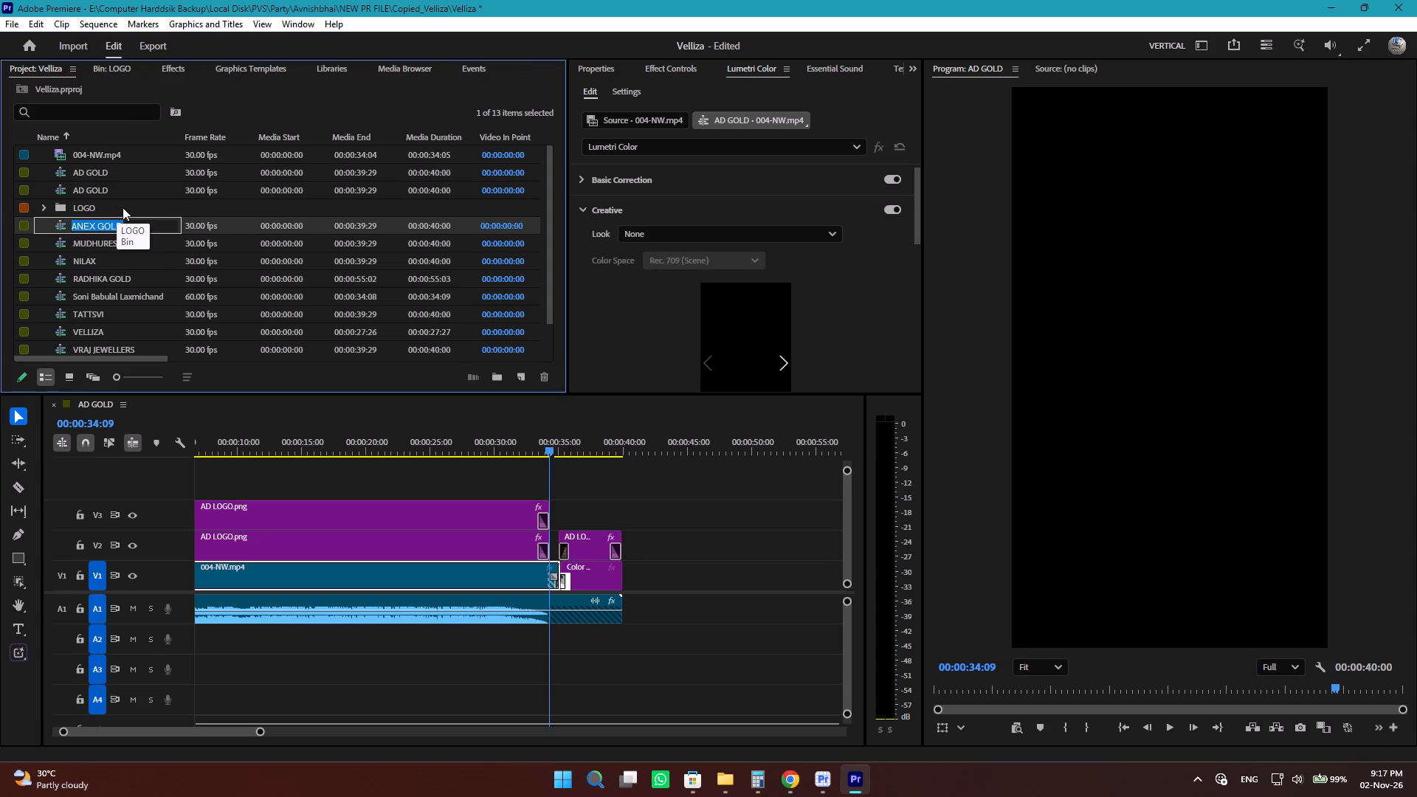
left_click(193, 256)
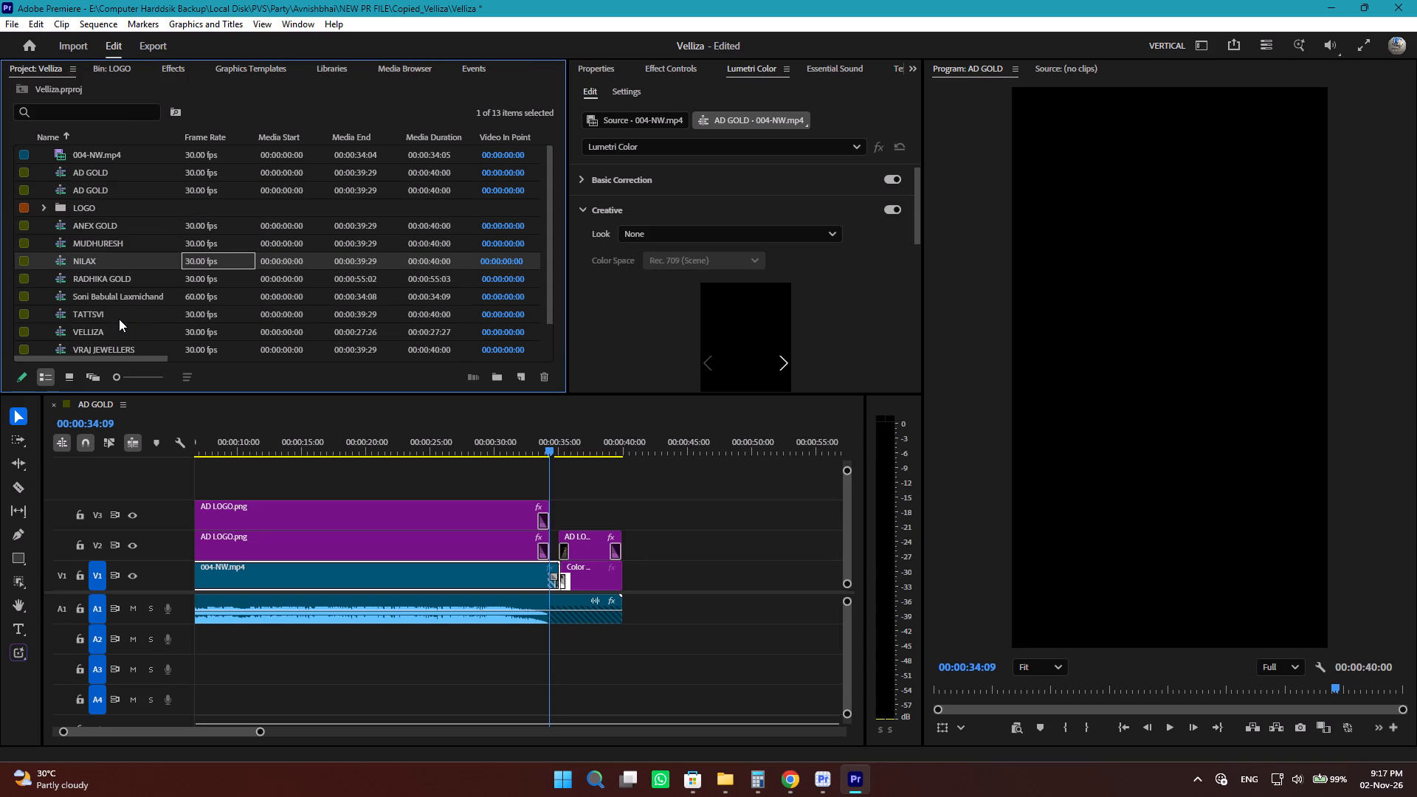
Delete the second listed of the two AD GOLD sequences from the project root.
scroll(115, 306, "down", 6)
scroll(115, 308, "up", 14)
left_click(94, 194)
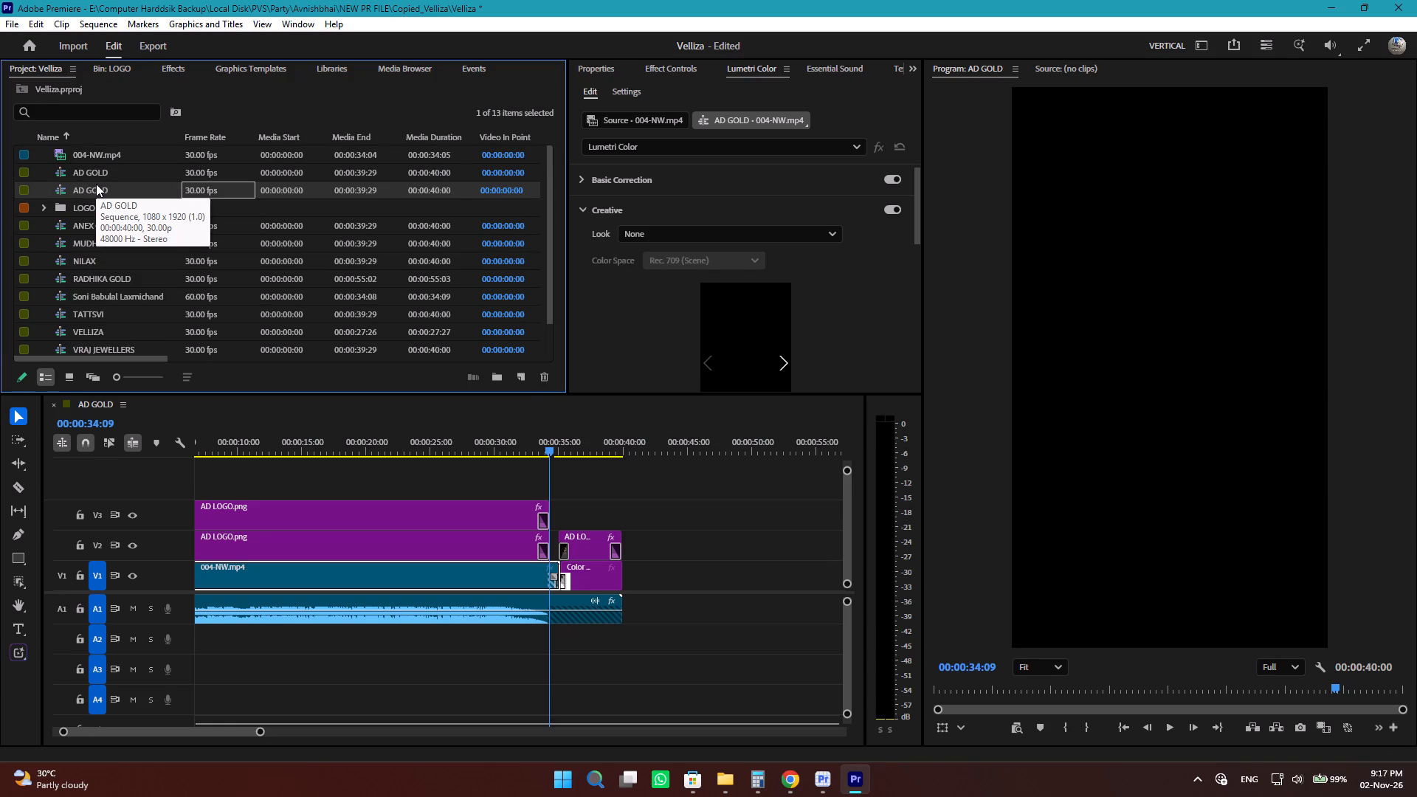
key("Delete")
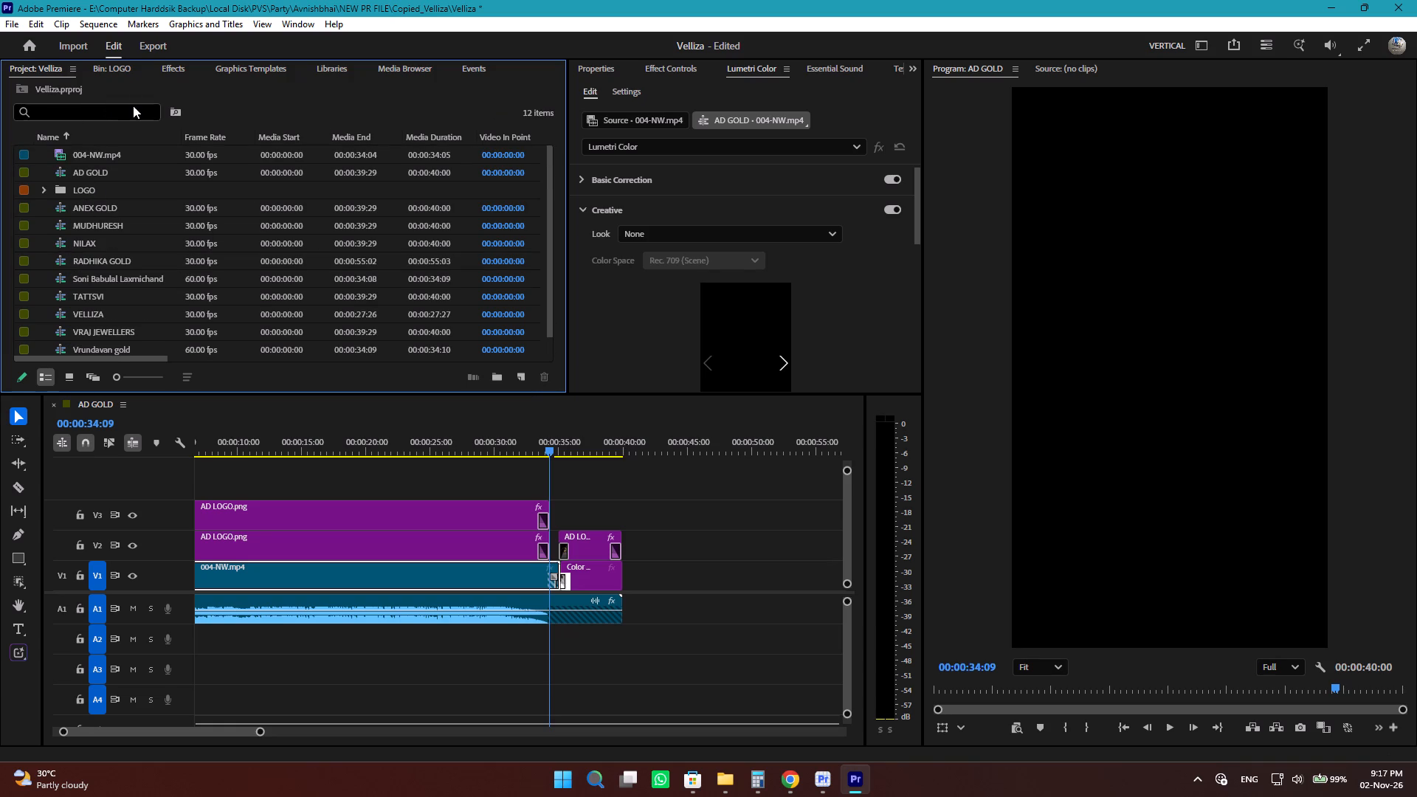
Display the project root as thumbnails and open the Vrundavan gold and VRAJ JEWELLERS sequences.
left_click(66, 384)
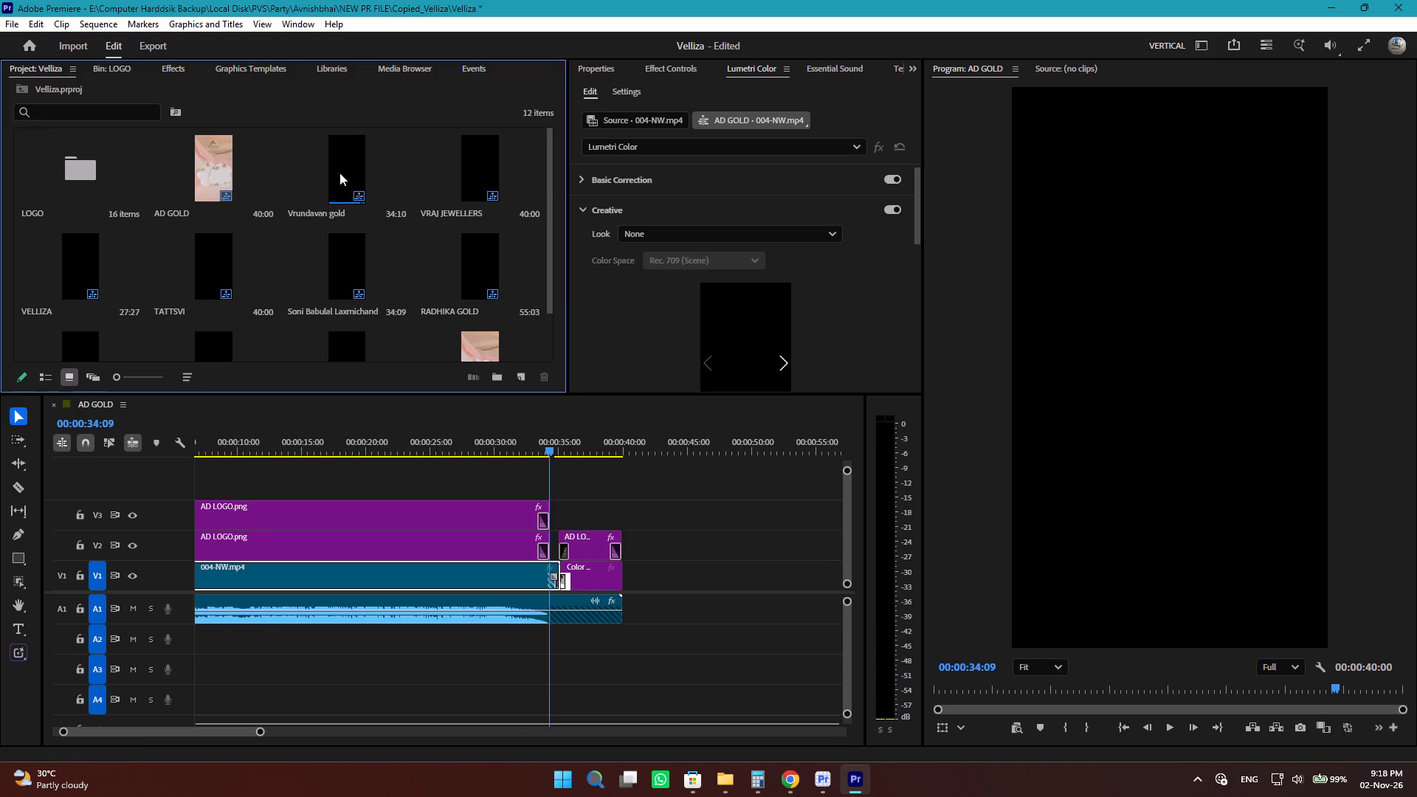
double_click(339, 173)
double_click(472, 168)
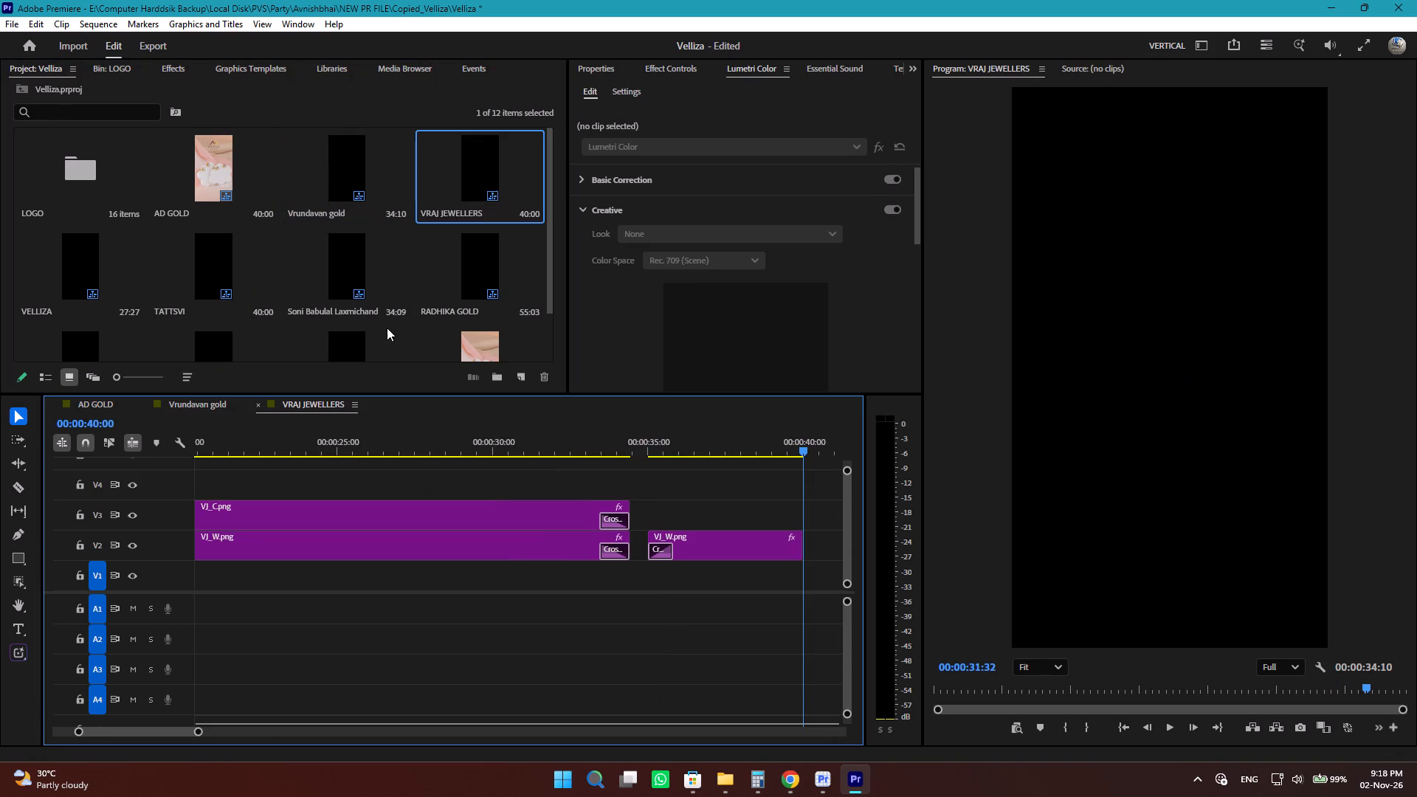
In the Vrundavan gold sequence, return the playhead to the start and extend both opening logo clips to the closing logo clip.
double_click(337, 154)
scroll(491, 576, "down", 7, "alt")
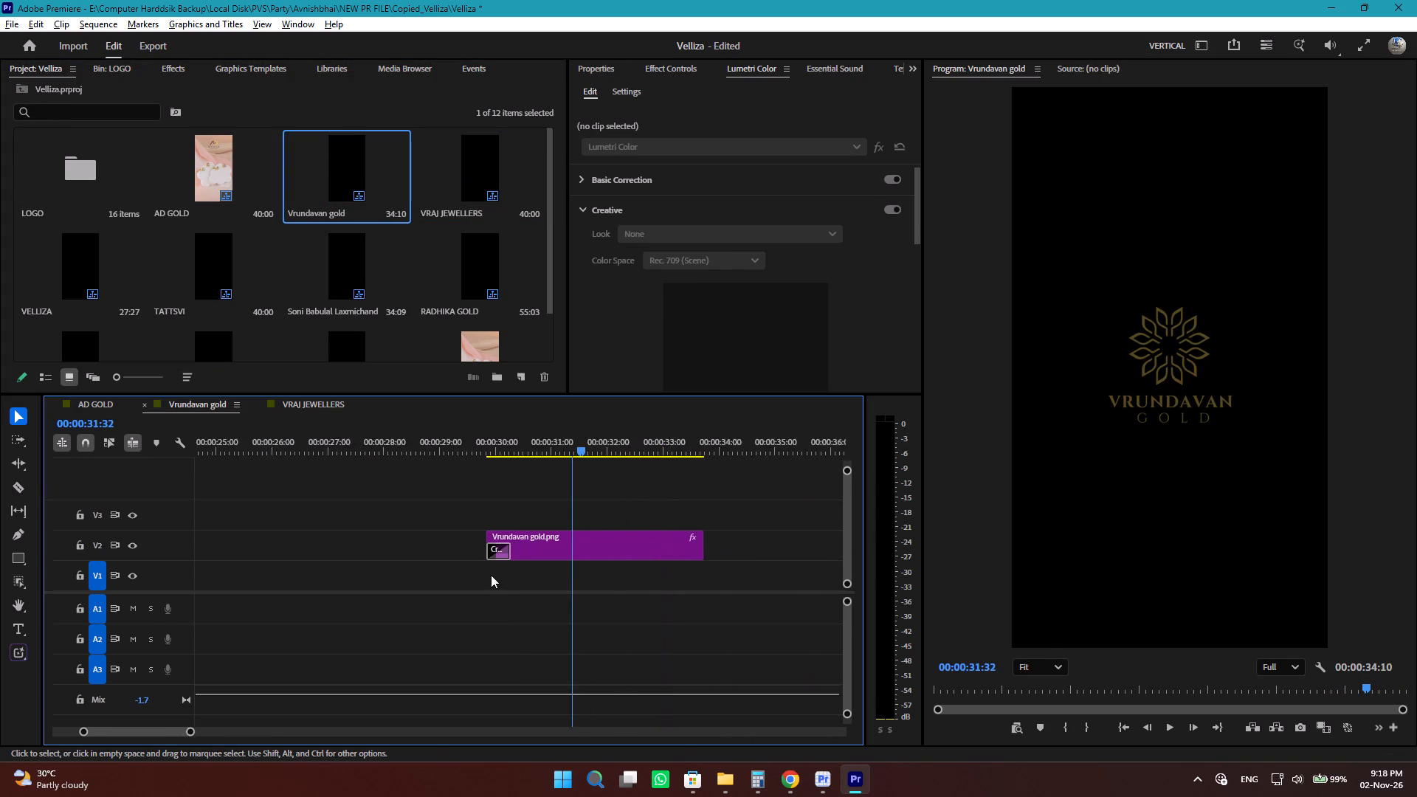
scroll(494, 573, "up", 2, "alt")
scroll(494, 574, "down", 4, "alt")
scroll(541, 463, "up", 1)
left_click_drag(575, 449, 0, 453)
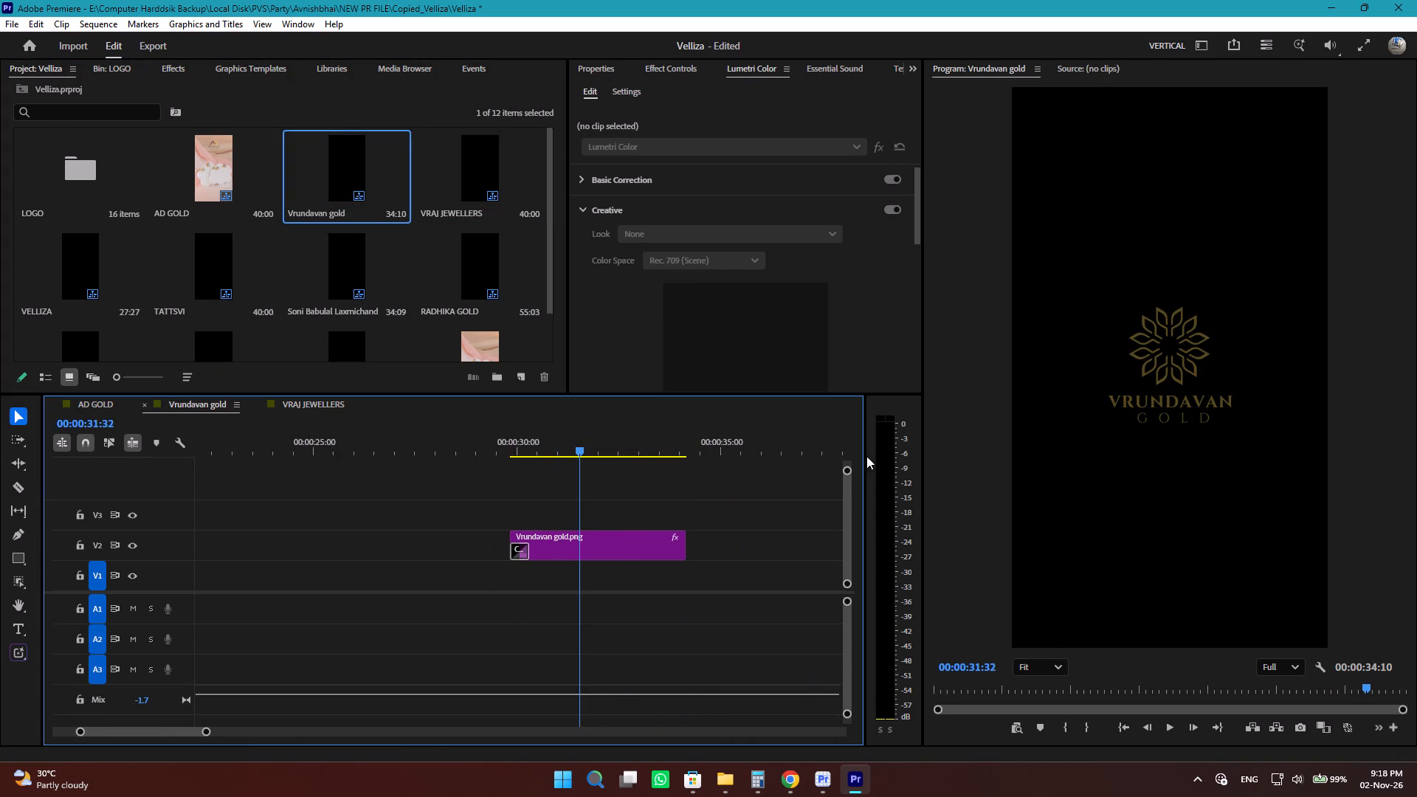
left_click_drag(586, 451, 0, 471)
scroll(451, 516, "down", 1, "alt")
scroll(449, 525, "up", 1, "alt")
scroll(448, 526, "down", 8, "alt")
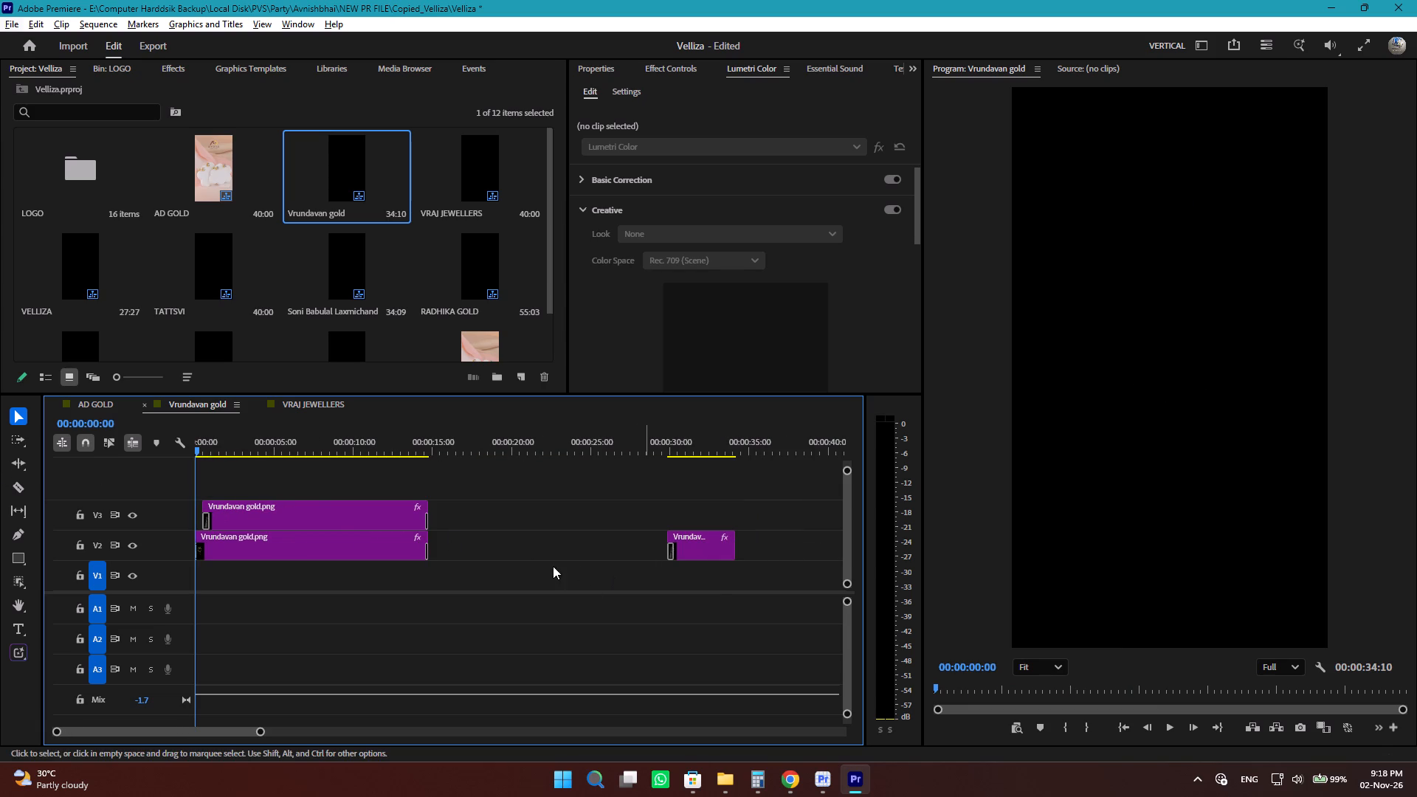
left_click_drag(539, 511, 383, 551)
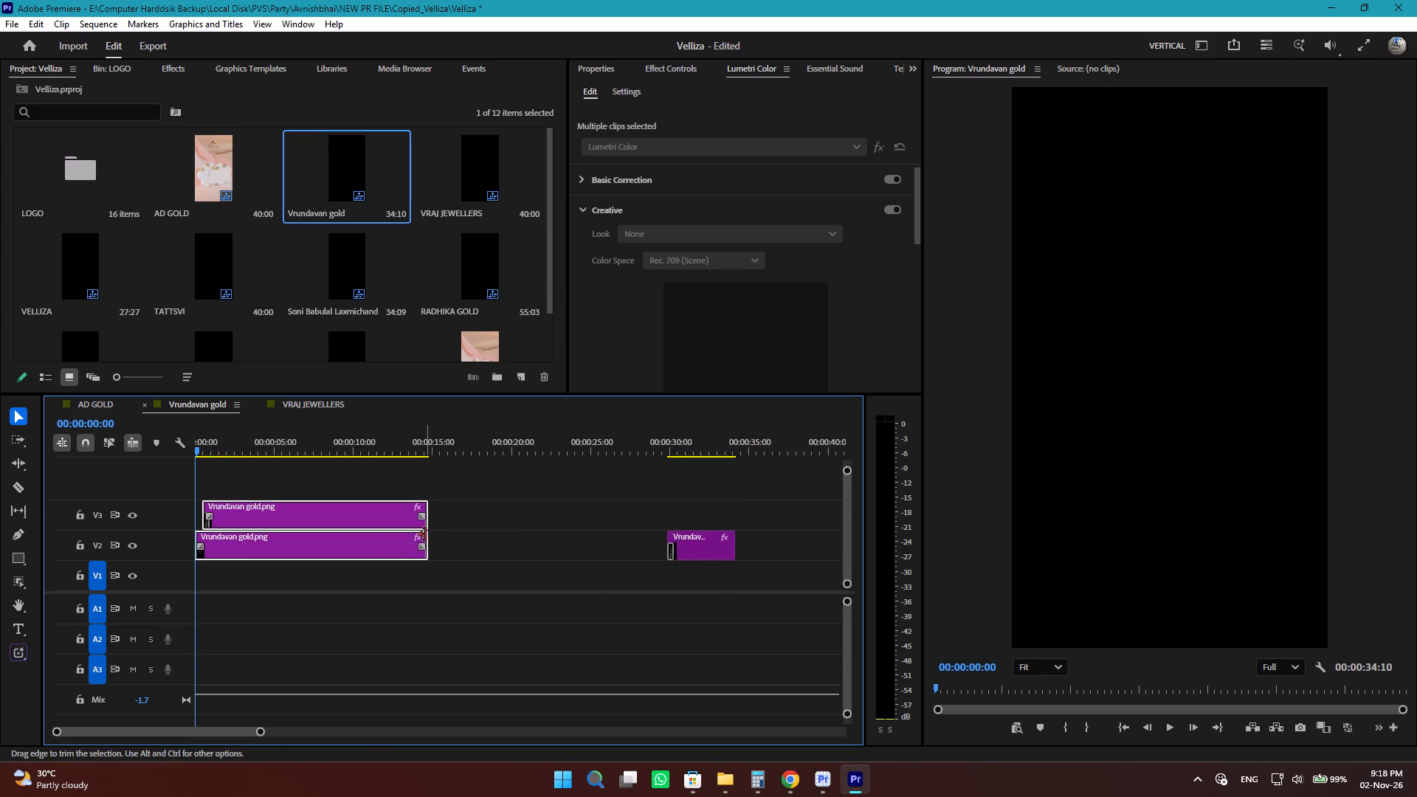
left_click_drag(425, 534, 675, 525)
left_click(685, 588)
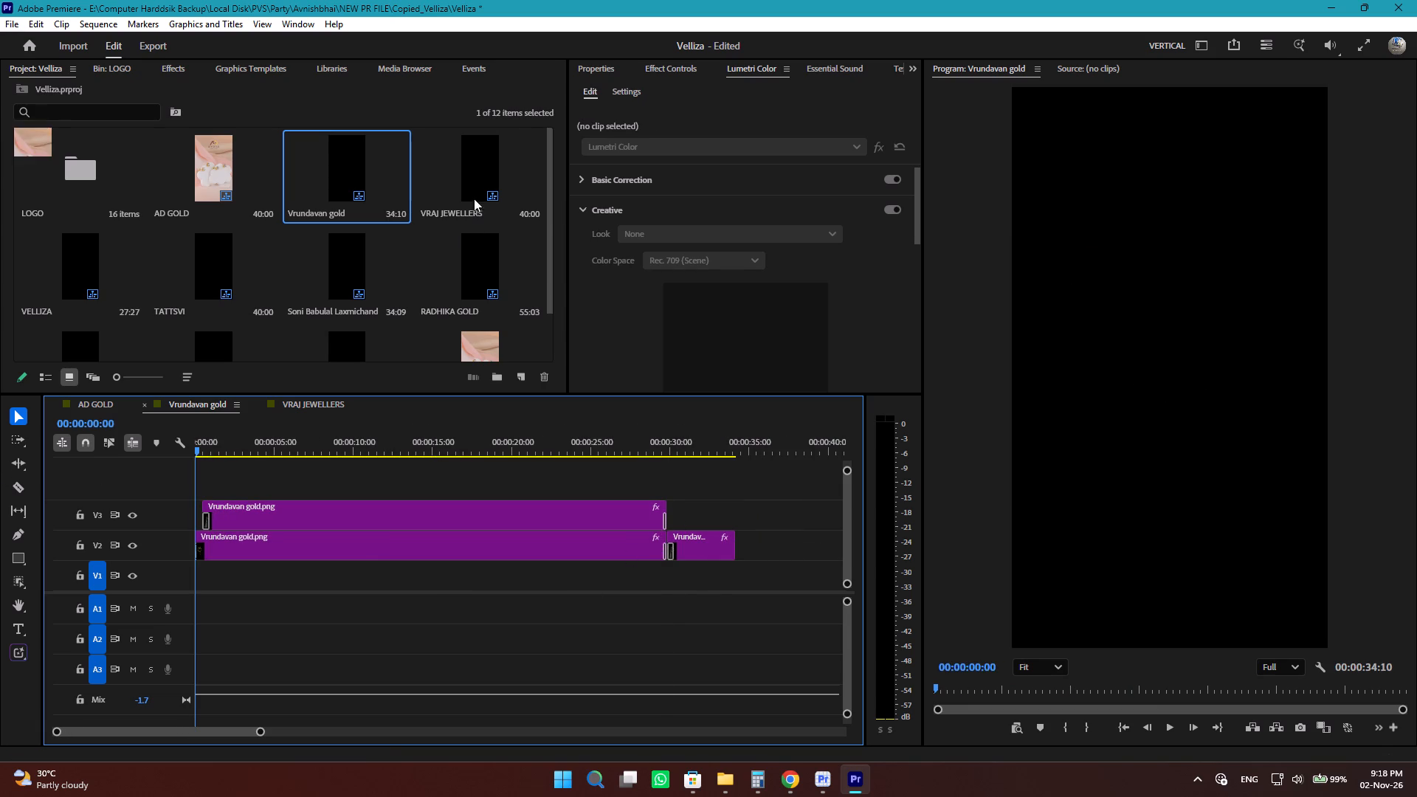
Open the VRAJ JEWELLERS, VELLIZA and TATTSVI sequences, returning the playhead to the start in VELLIZA.
double_click(470, 187)
double_click(93, 276)
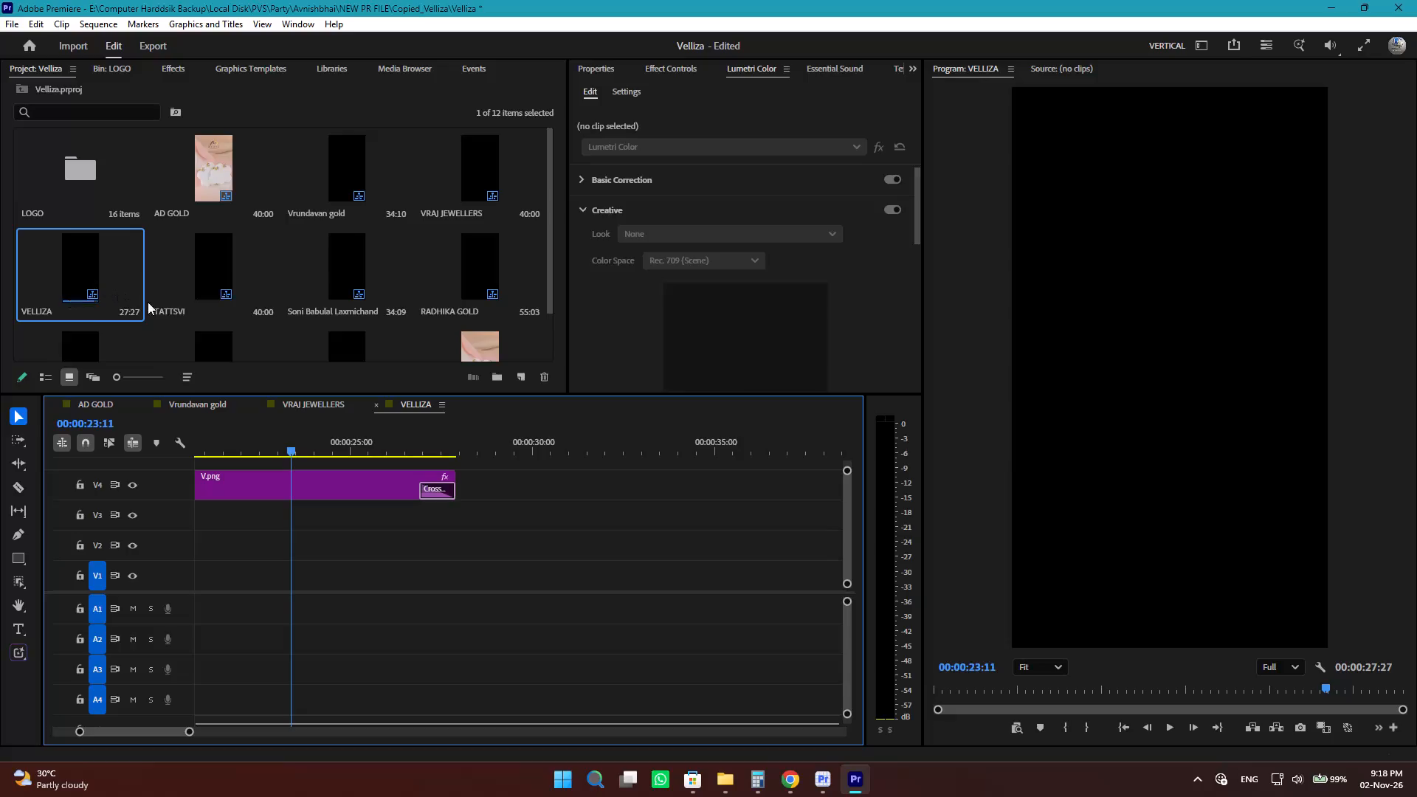
left_click_drag(288, 452, 0, 472)
double_click(208, 264)
scroll(430, 568, "down", 6, "alt")
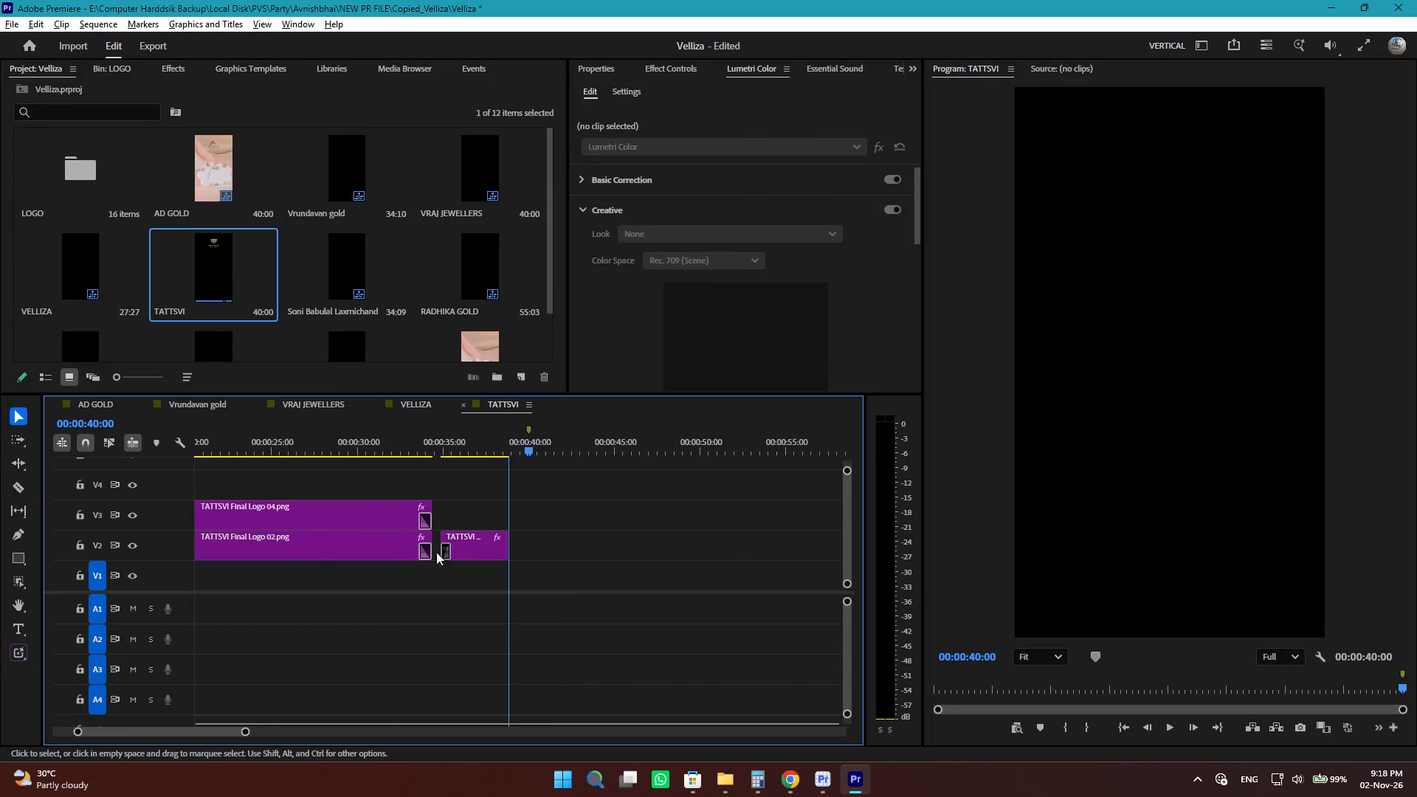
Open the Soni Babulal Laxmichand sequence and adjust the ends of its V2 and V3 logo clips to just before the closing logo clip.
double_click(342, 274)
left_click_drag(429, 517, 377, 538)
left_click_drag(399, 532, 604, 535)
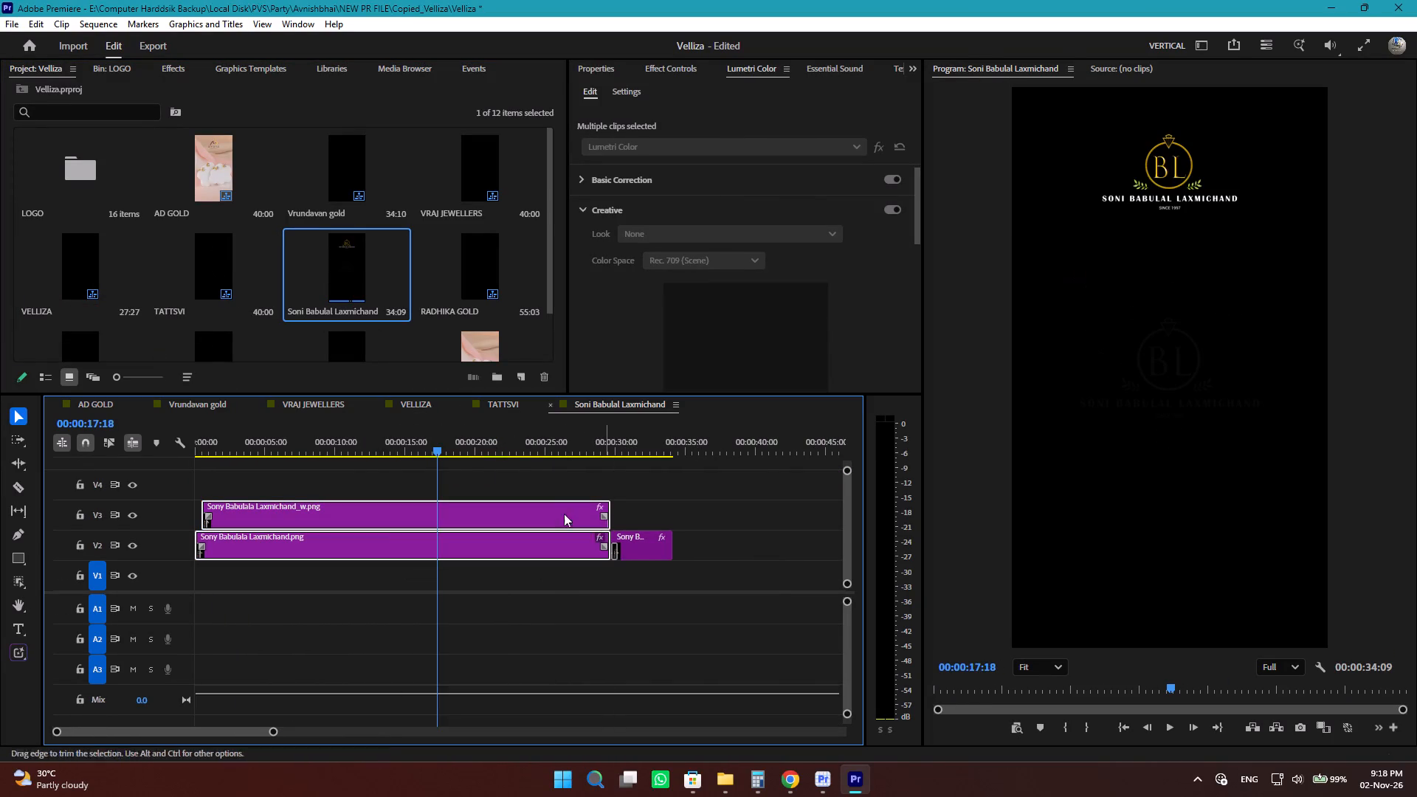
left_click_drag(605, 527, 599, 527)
Open the RADHIKA GOLD, NILAX, MUDHURESH and ANEX GOLD sequences.
double_click(469, 269)
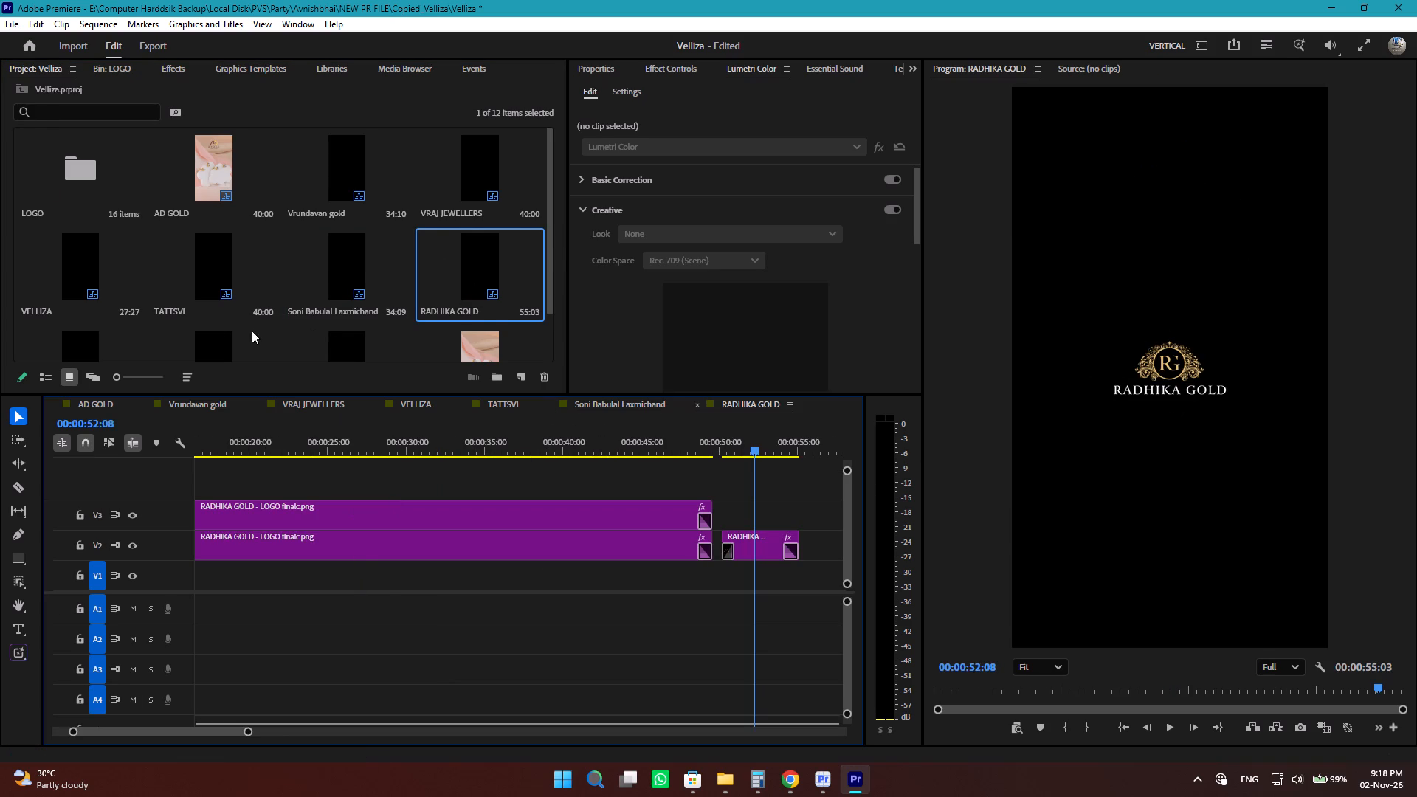
scroll(185, 314, "down", 2)
double_click(86, 302)
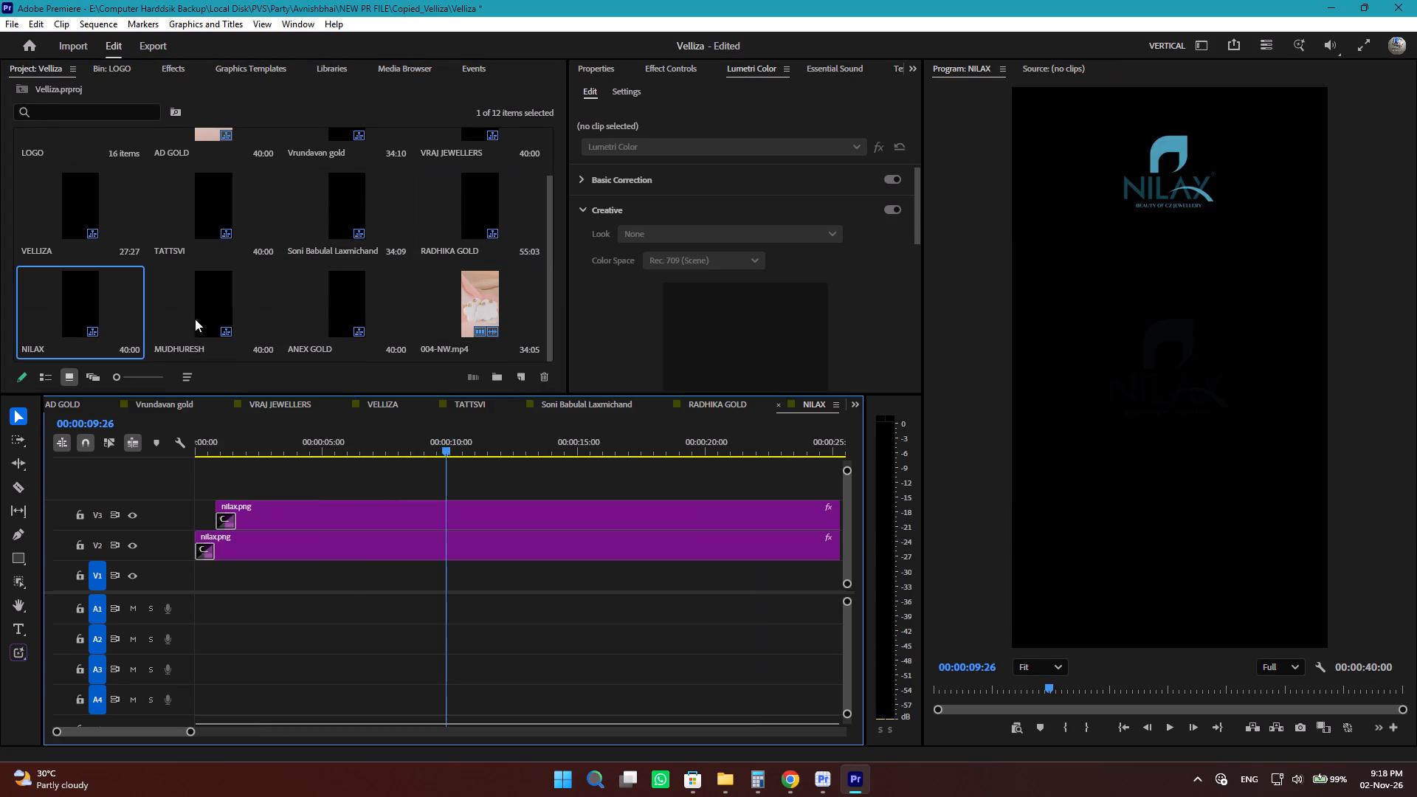
double_click(197, 304)
double_click(333, 327)
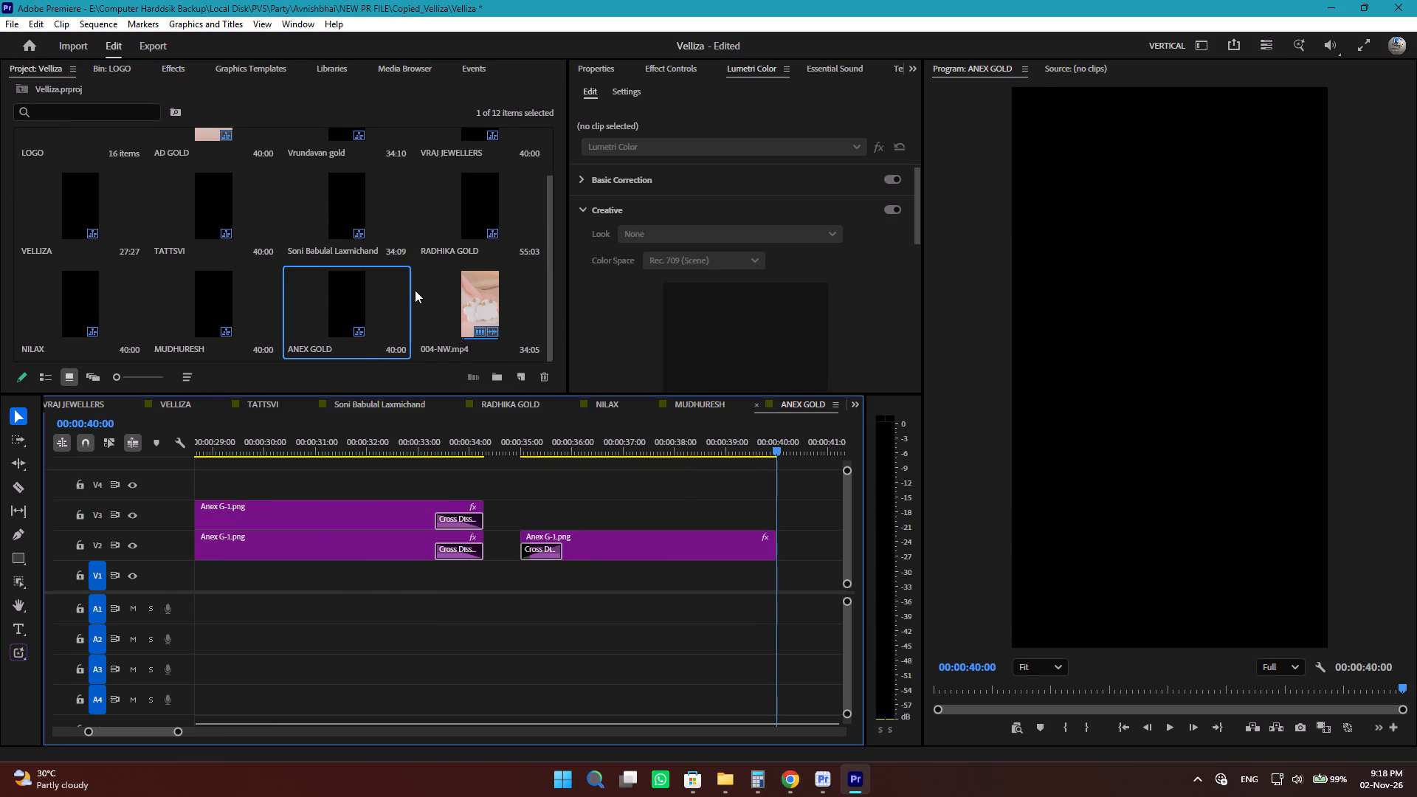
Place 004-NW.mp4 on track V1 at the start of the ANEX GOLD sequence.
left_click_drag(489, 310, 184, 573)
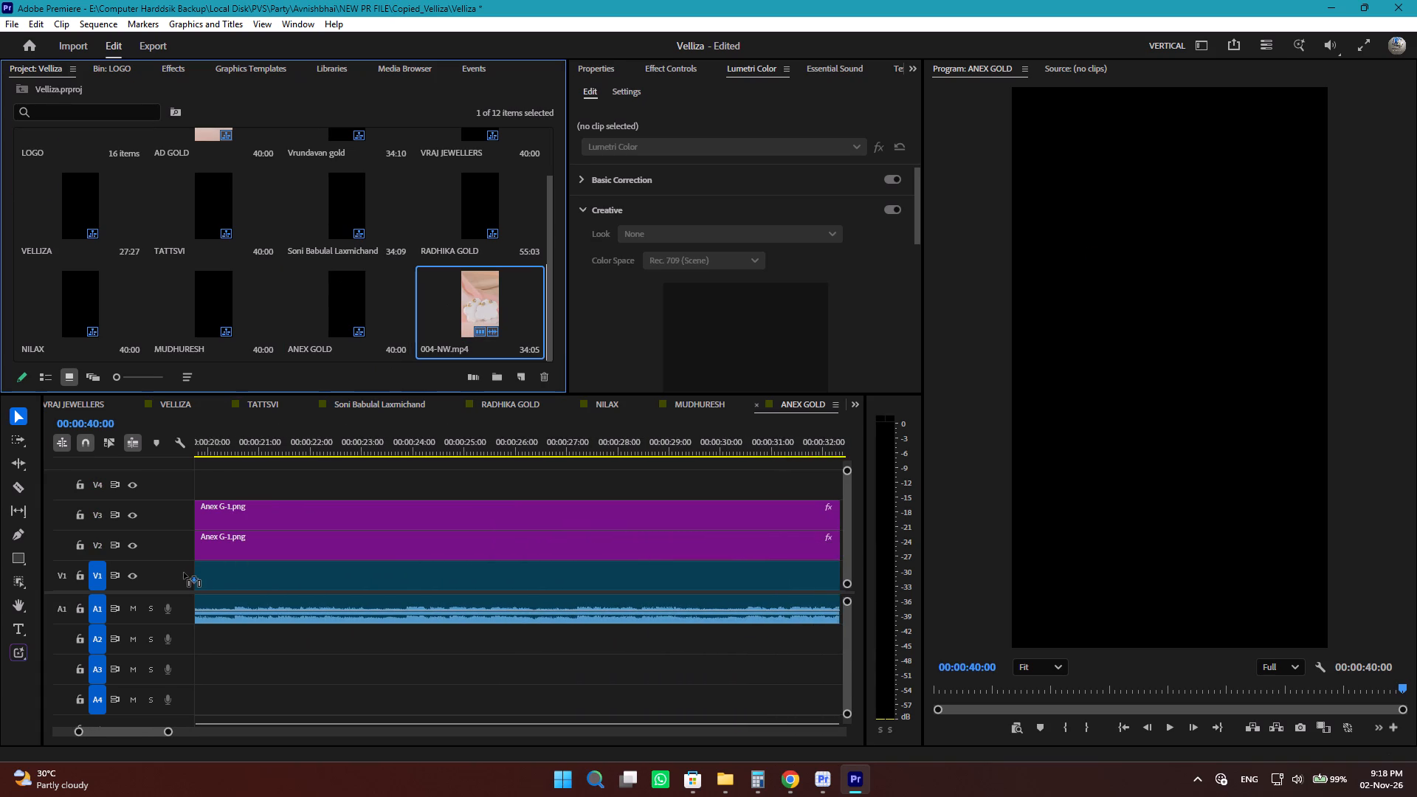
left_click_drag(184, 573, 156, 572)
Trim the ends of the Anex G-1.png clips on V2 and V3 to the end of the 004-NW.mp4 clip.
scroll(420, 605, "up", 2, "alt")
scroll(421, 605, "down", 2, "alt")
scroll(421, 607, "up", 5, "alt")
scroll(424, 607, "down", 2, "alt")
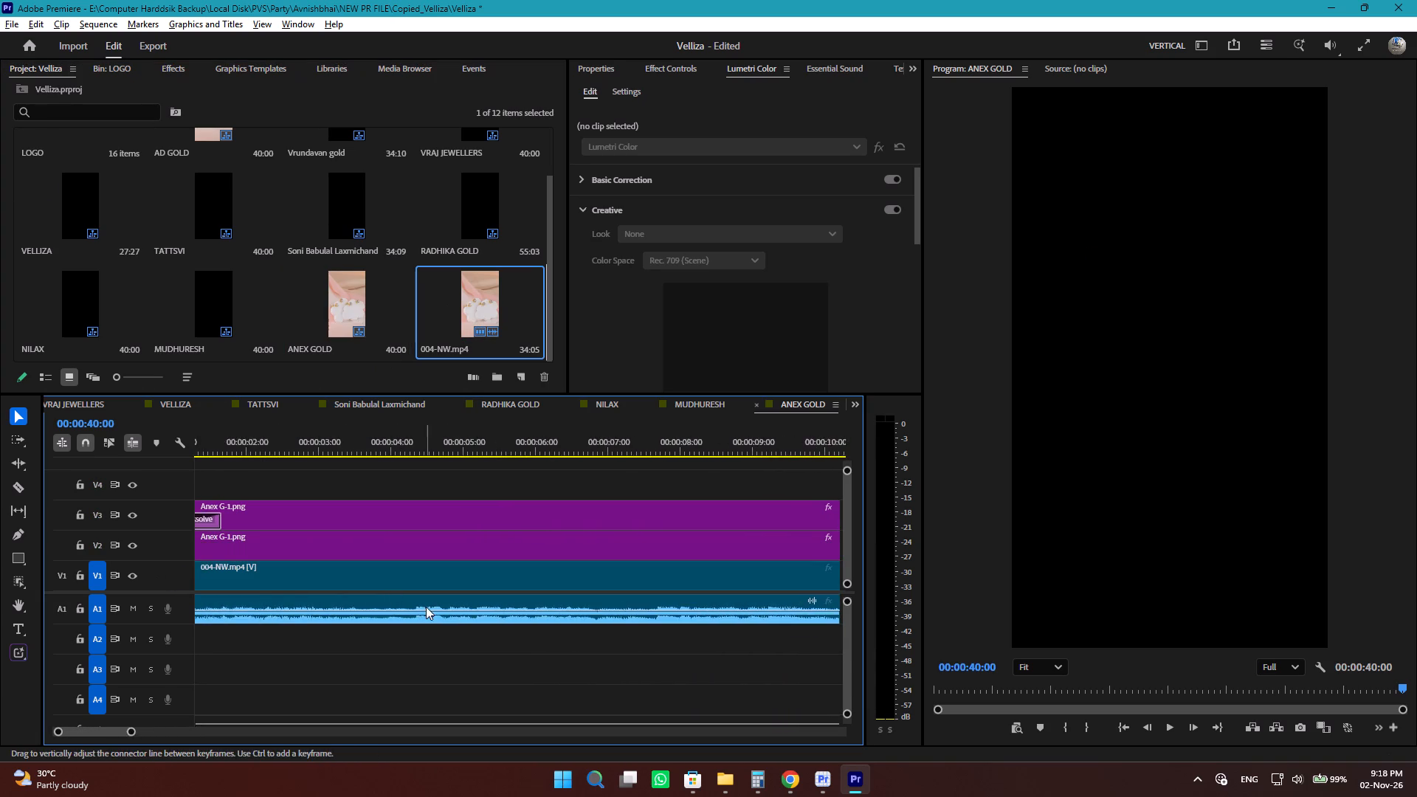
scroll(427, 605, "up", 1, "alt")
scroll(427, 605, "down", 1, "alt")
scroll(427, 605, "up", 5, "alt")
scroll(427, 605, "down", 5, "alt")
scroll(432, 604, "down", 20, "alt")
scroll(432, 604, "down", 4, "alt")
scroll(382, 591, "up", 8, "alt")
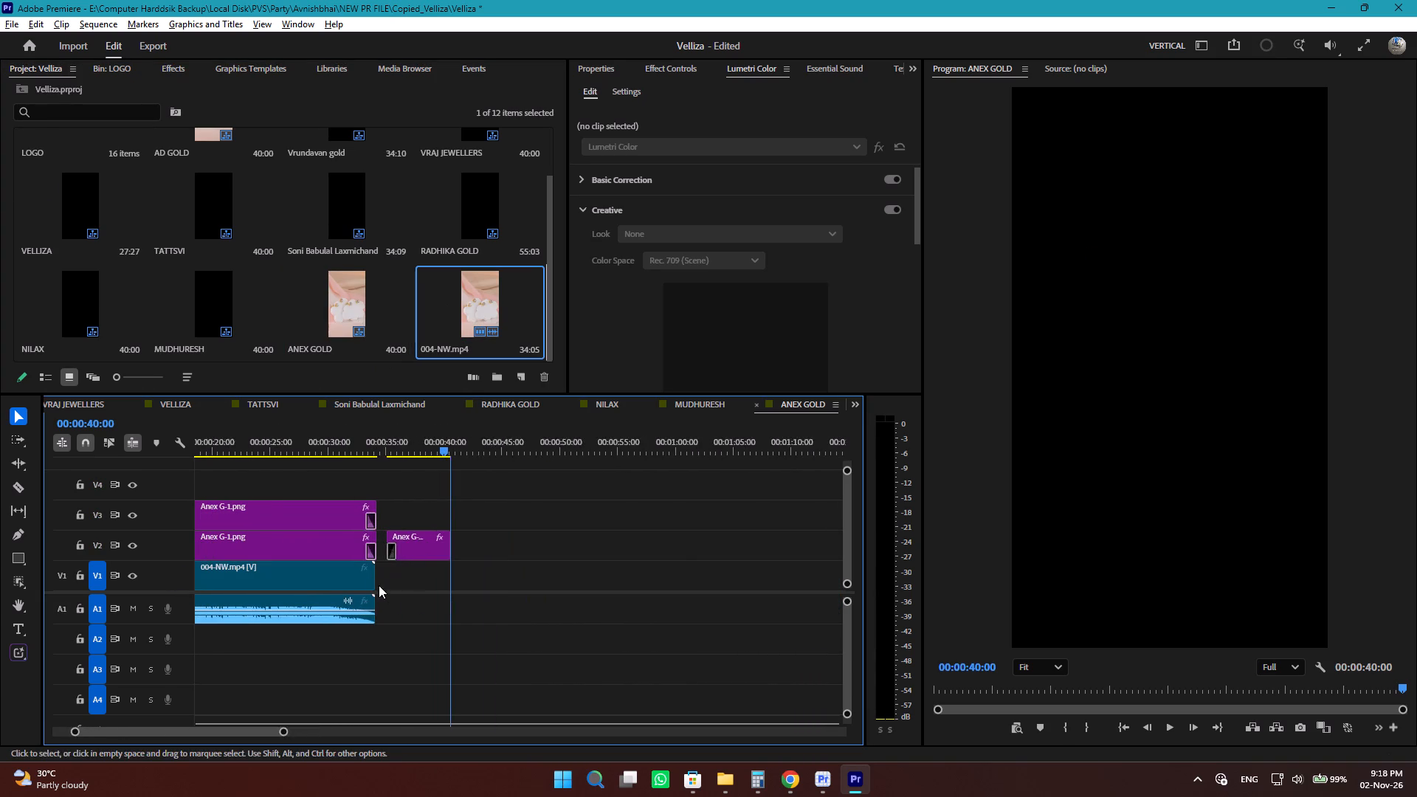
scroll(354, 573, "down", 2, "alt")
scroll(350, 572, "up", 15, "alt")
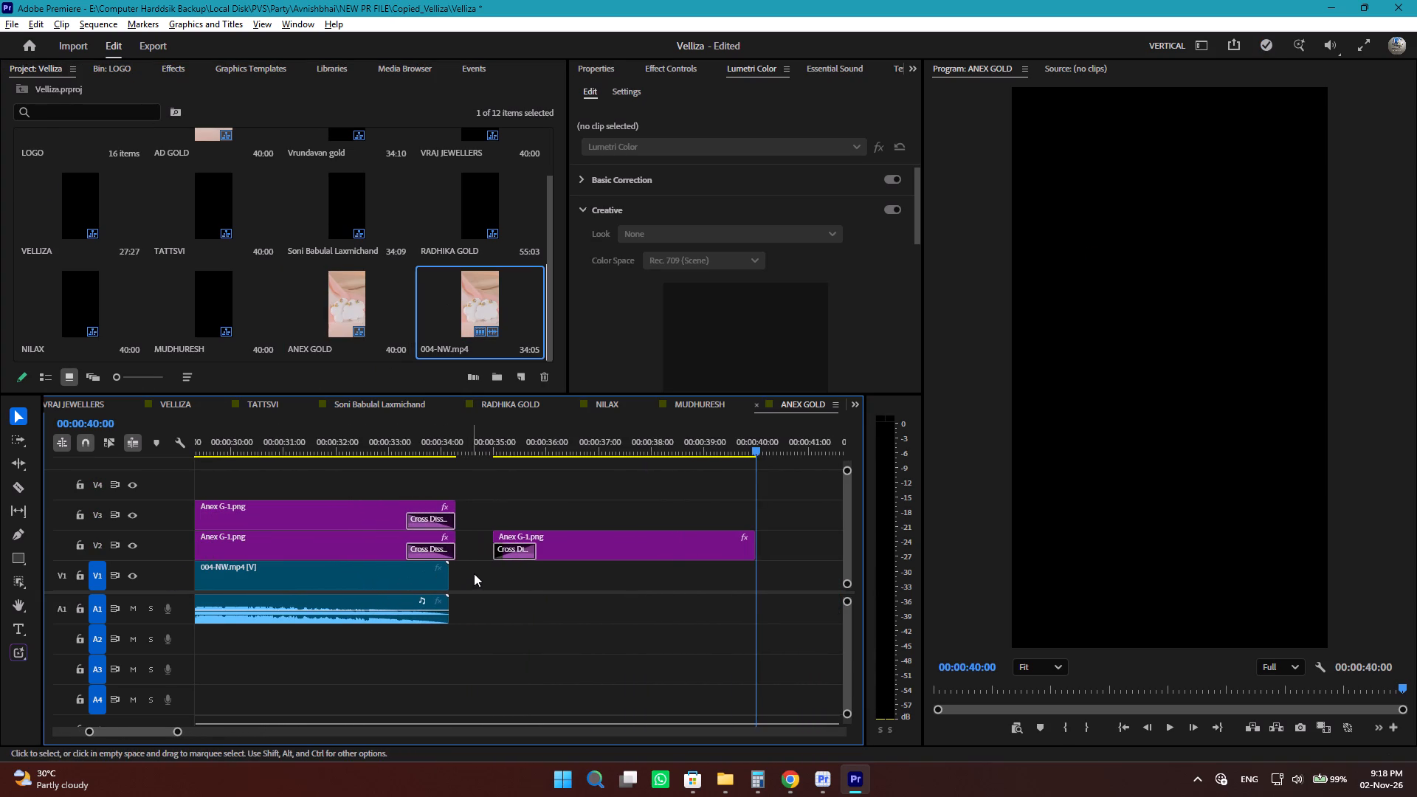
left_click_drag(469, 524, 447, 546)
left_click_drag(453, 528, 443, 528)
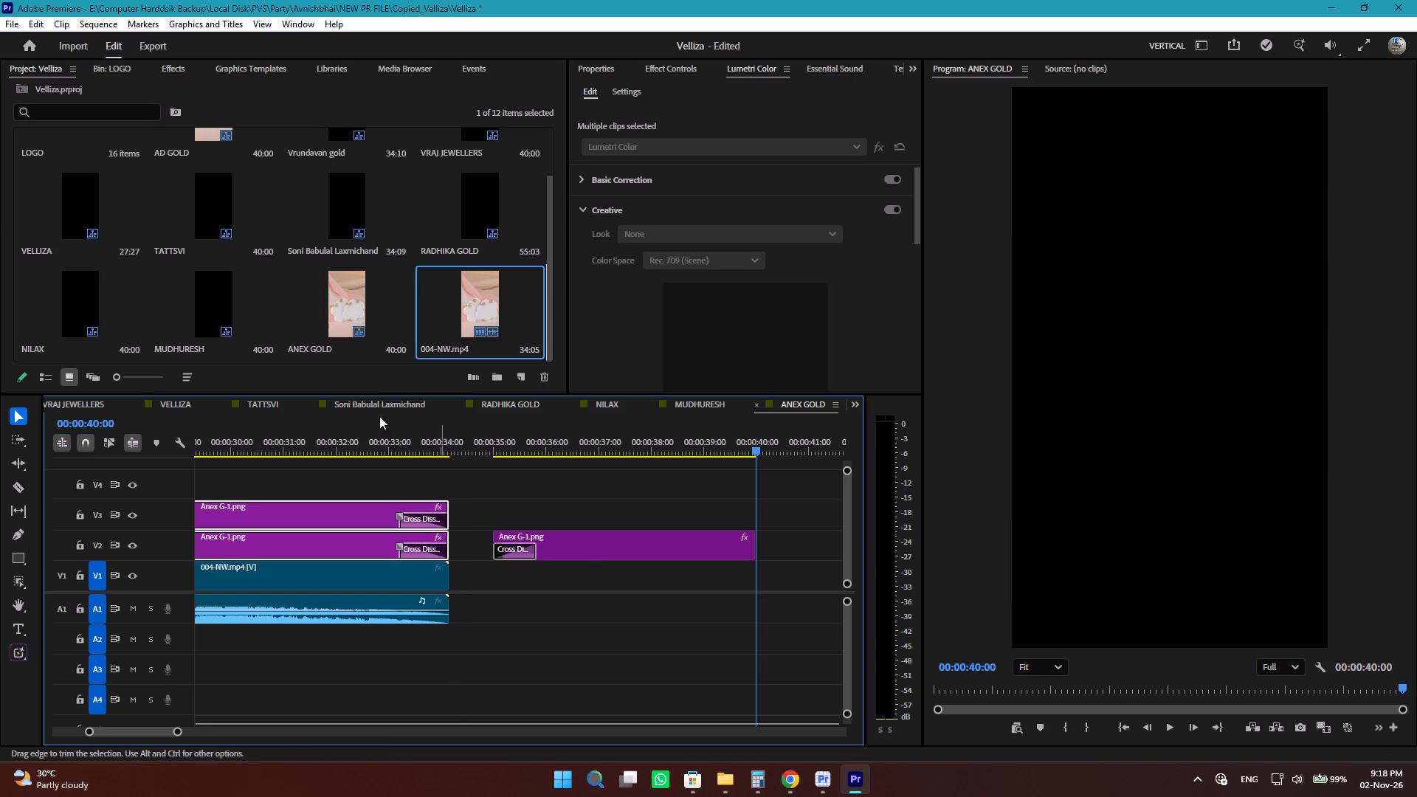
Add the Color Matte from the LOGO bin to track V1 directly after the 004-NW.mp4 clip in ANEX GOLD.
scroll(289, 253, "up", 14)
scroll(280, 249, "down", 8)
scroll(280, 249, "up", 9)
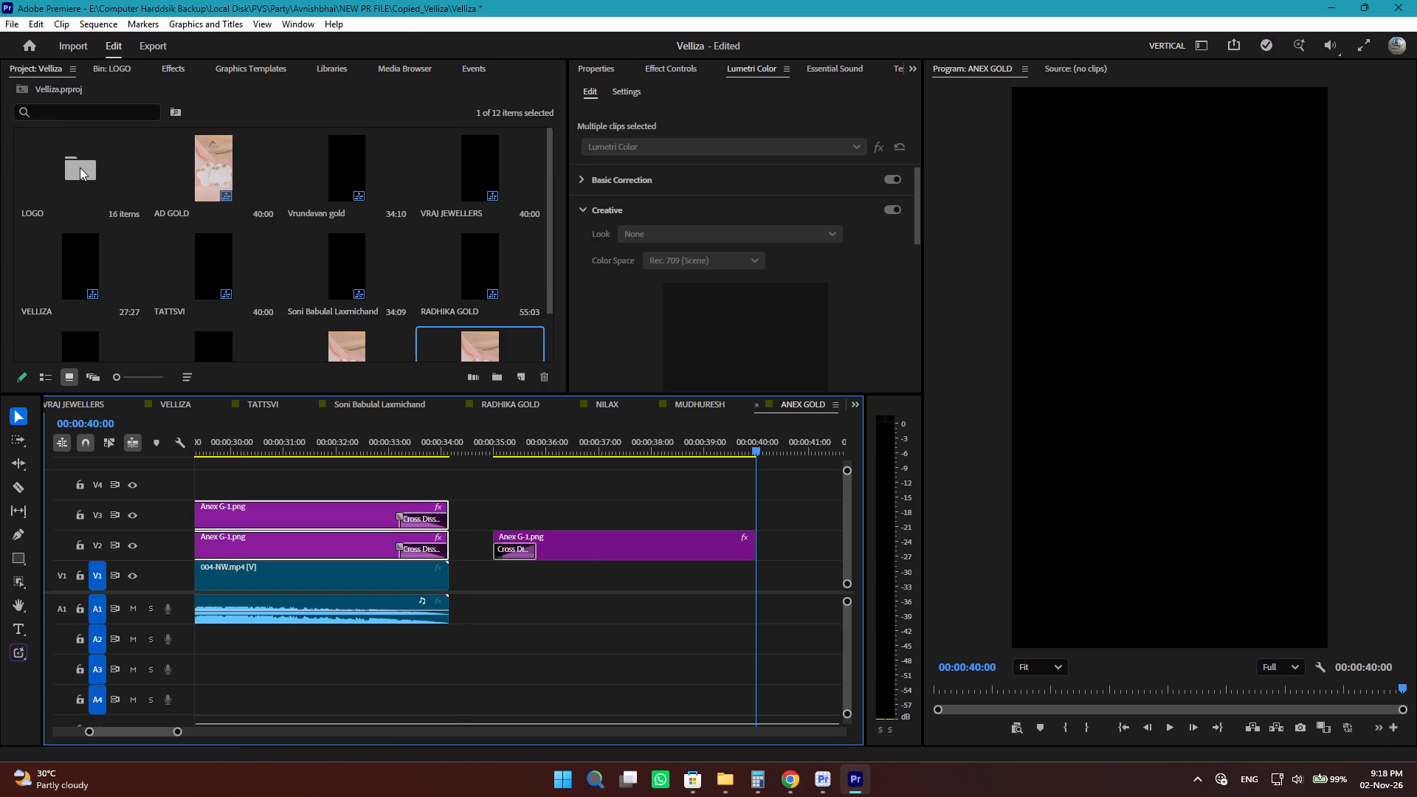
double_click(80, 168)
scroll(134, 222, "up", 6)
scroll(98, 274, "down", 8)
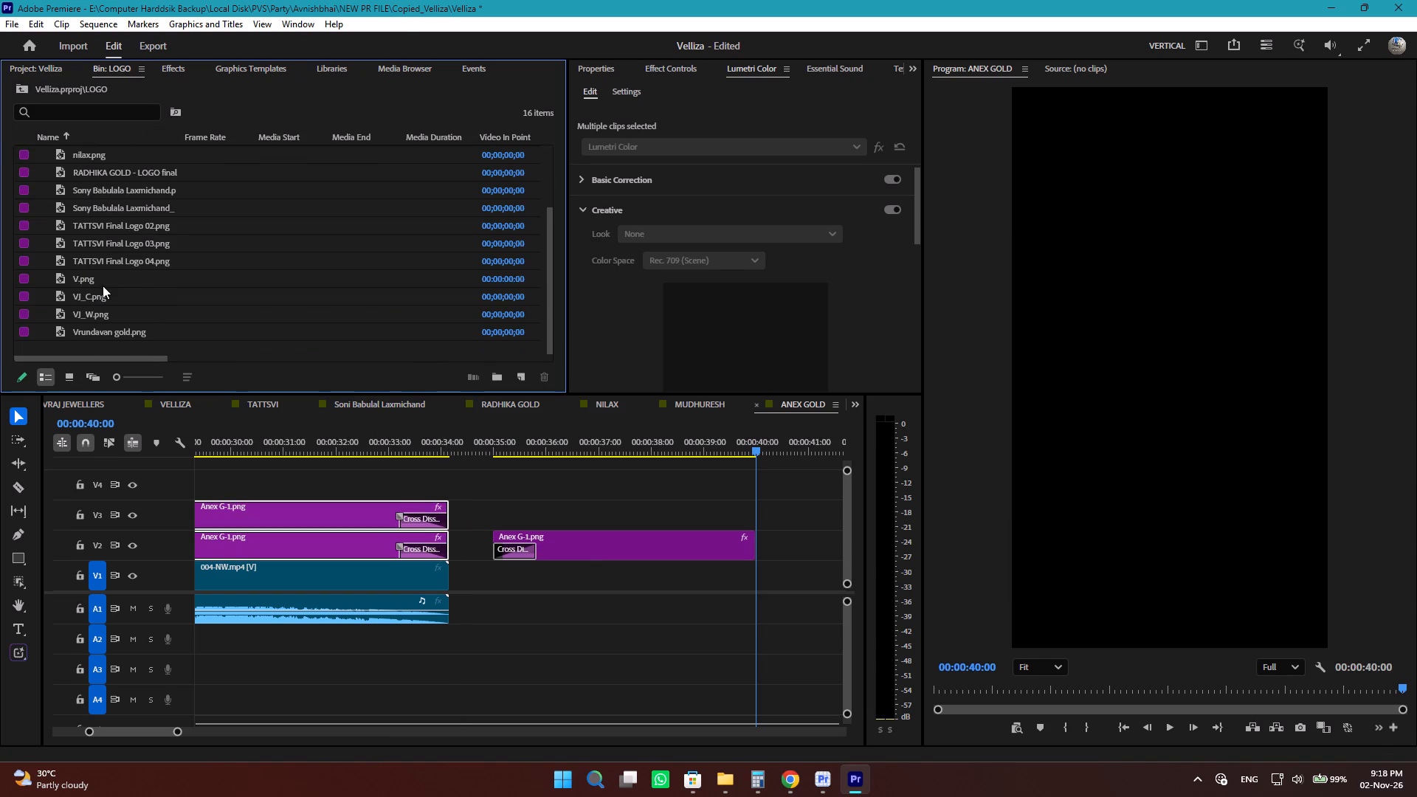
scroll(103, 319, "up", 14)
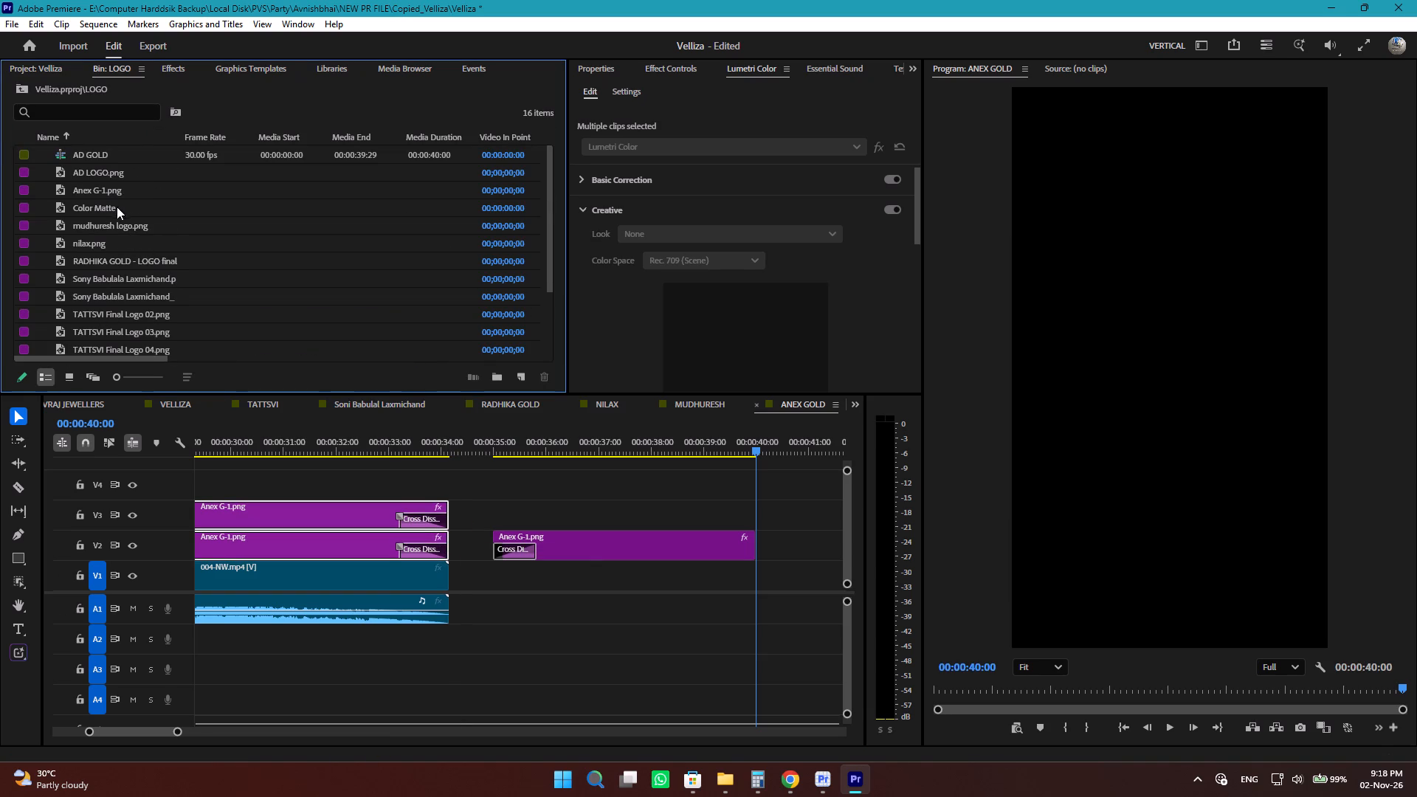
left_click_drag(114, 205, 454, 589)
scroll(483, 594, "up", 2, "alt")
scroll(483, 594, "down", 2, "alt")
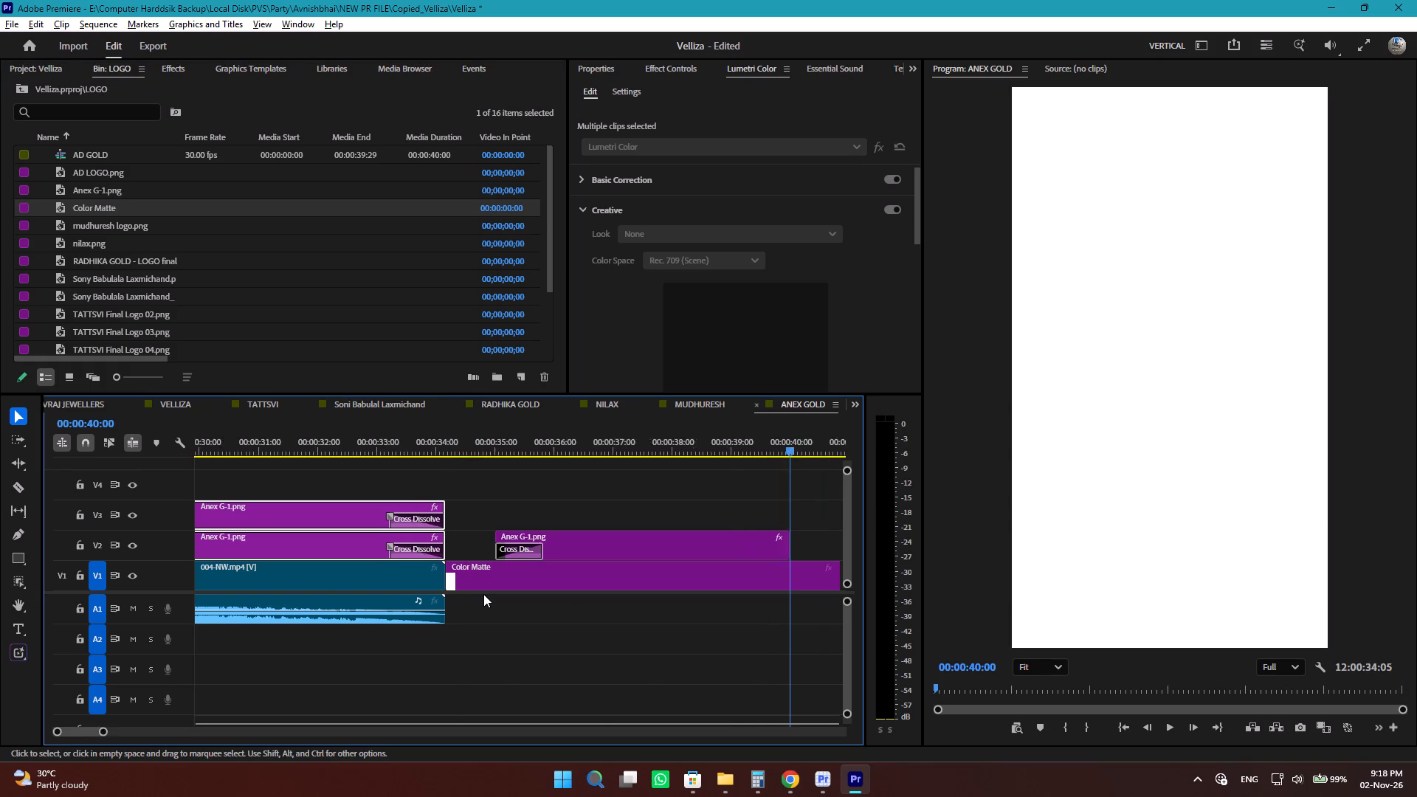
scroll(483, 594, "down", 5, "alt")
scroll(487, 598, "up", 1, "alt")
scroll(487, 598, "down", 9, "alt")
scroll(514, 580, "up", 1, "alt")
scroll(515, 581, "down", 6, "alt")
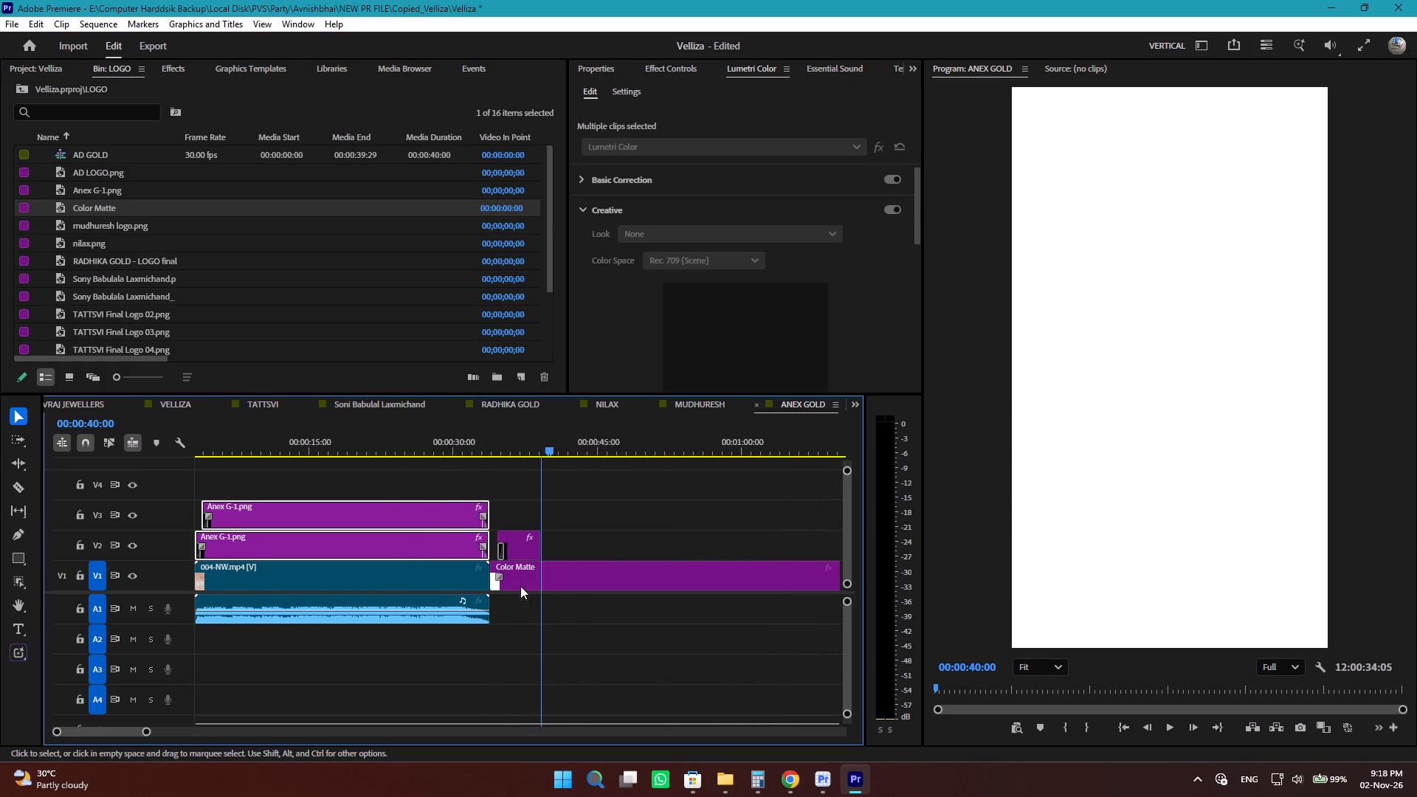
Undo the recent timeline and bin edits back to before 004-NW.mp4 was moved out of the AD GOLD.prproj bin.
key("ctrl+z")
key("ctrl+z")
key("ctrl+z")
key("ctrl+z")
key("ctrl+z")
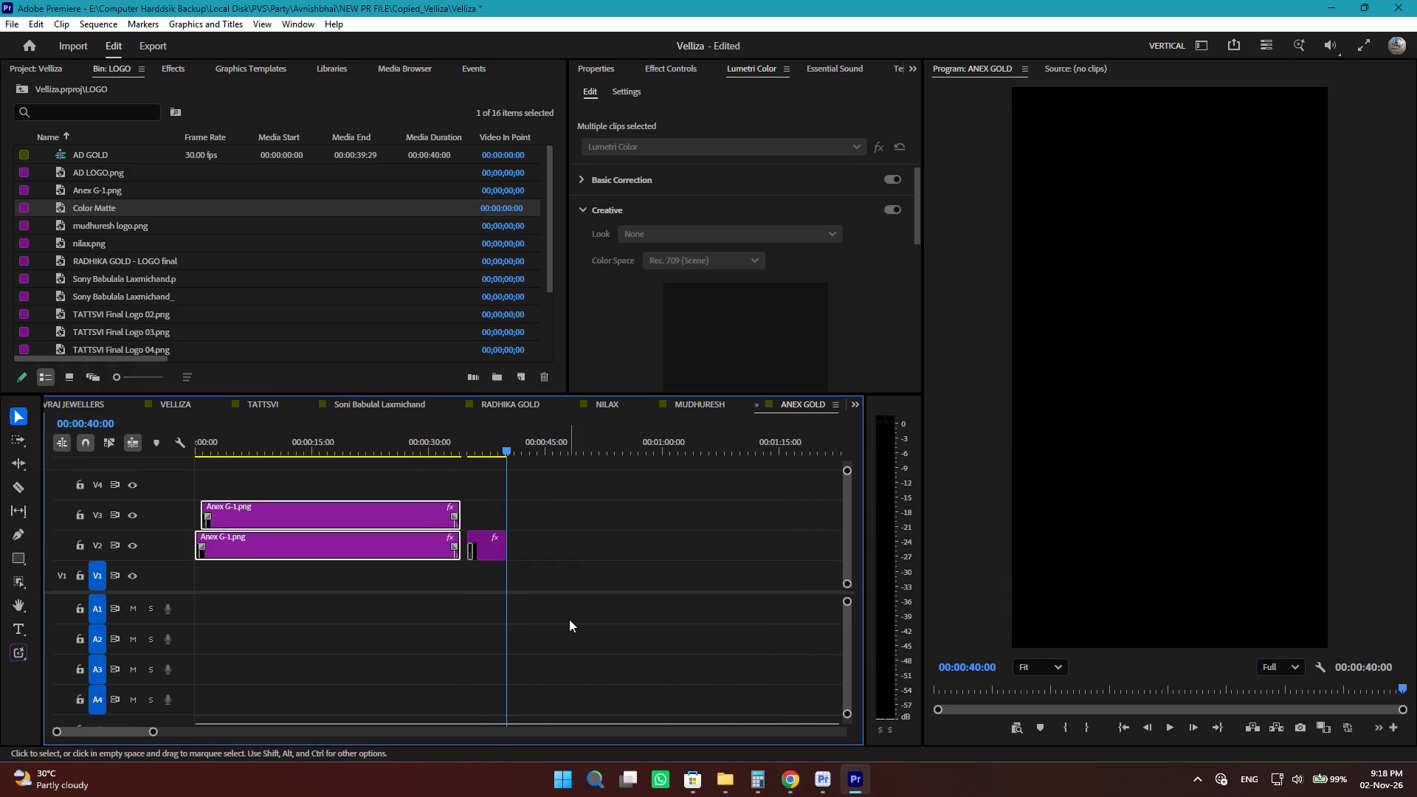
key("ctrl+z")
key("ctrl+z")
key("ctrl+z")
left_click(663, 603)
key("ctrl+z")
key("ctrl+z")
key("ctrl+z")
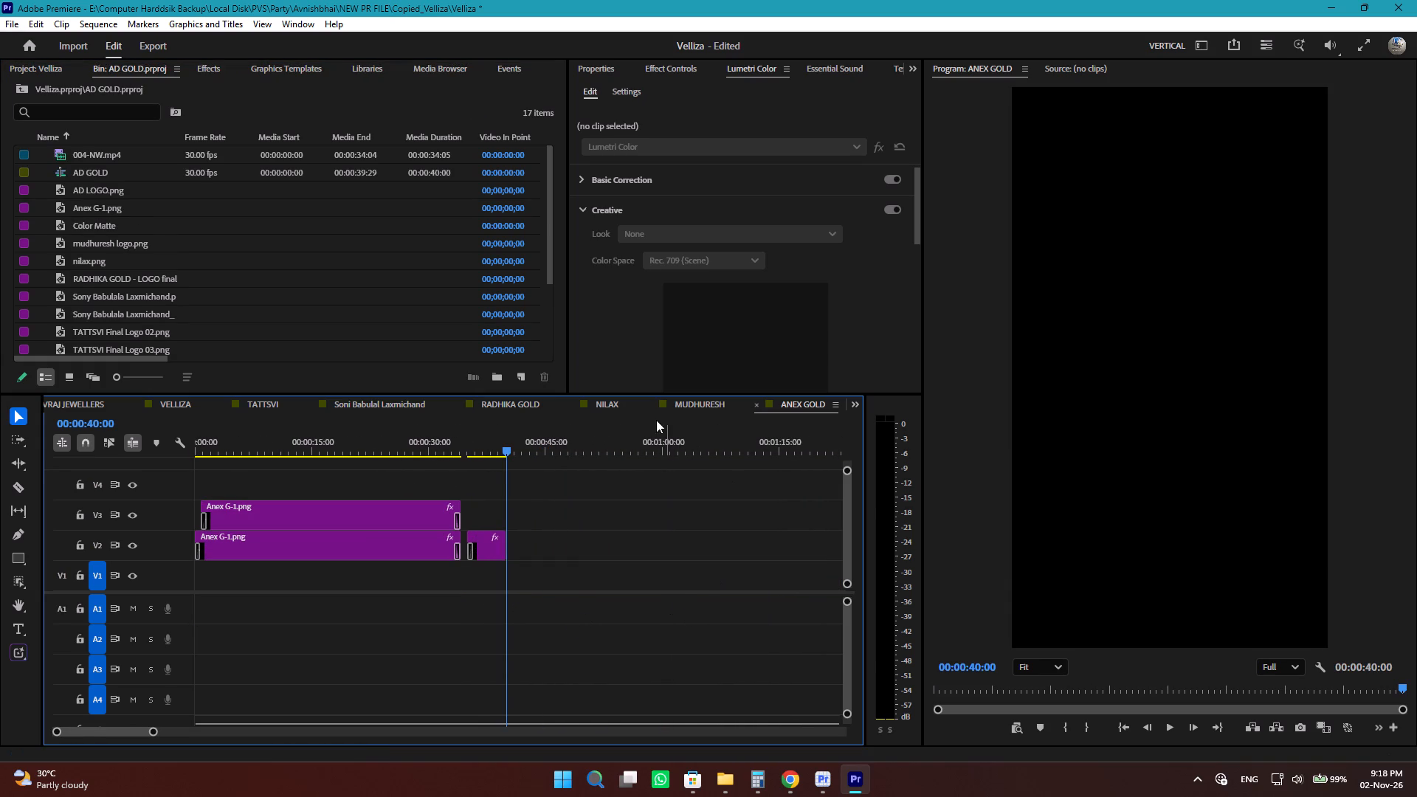
Check the NILAX and RADHIKA GOLD timelines for the state of their video and logo clips.
key("ctrl+z")
left_click(714, 402)
left_click(624, 402)
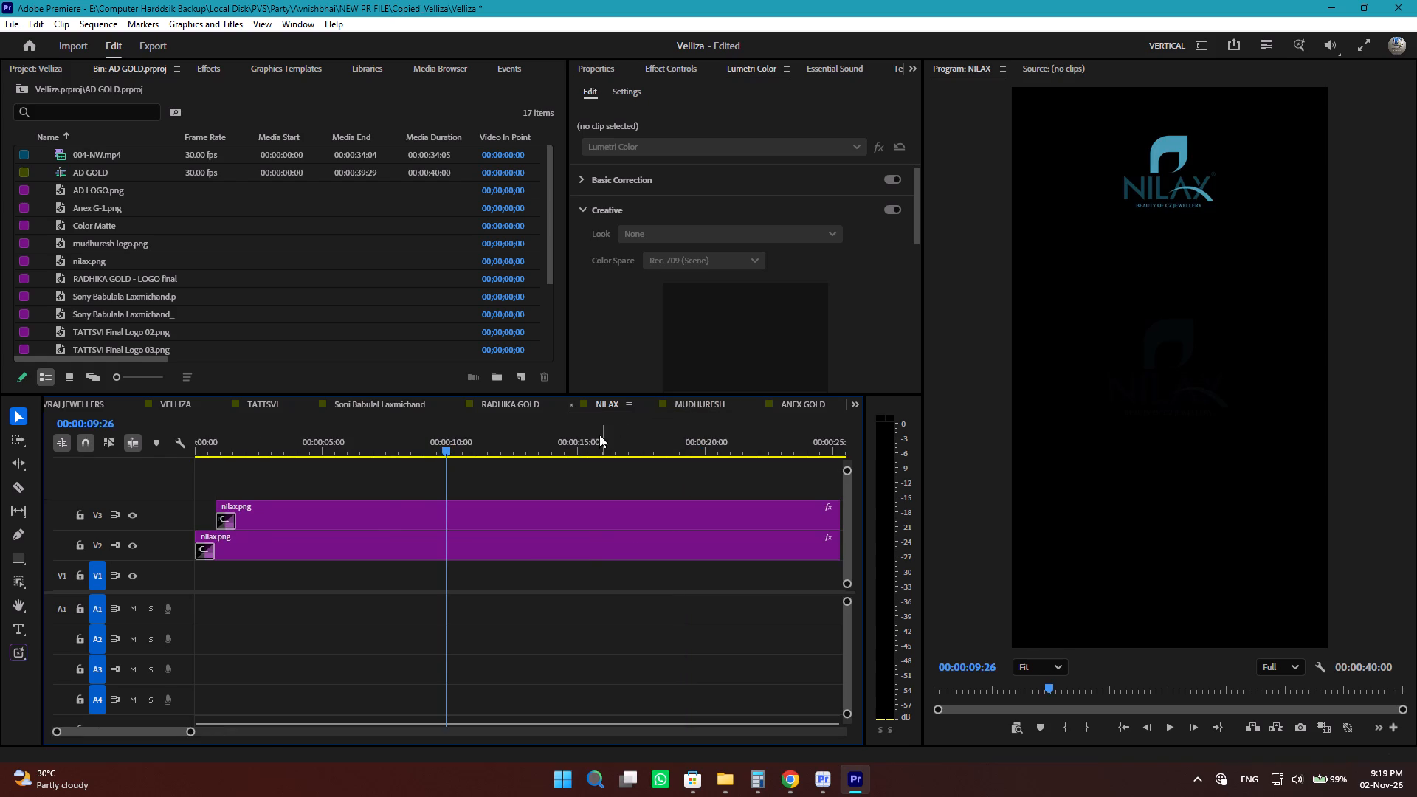
scroll(438, 612, "down", 1)
scroll(438, 612, "up", 2, "alt")
scroll(439, 611, "down", 4, "alt")
scroll(442, 610, "up", 1, "alt")
scroll(468, 565, "down", 1, "alt")
scroll(468, 565, "up", 4, "alt")
scroll(468, 565, "down", 1, "alt")
scroll(468, 565, "up", 3, "alt")
left_click(488, 407)
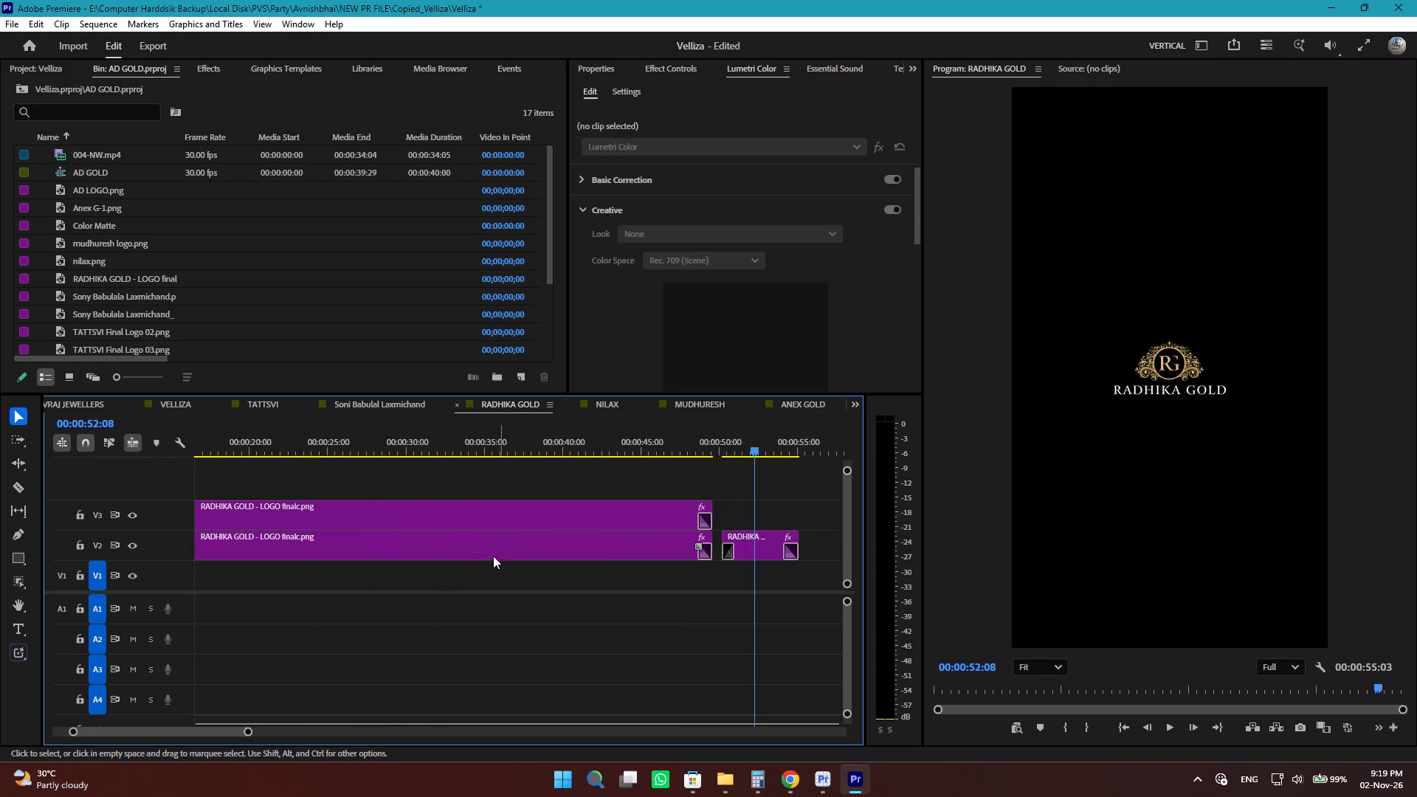
scroll(490, 562, "down", 7, "alt")
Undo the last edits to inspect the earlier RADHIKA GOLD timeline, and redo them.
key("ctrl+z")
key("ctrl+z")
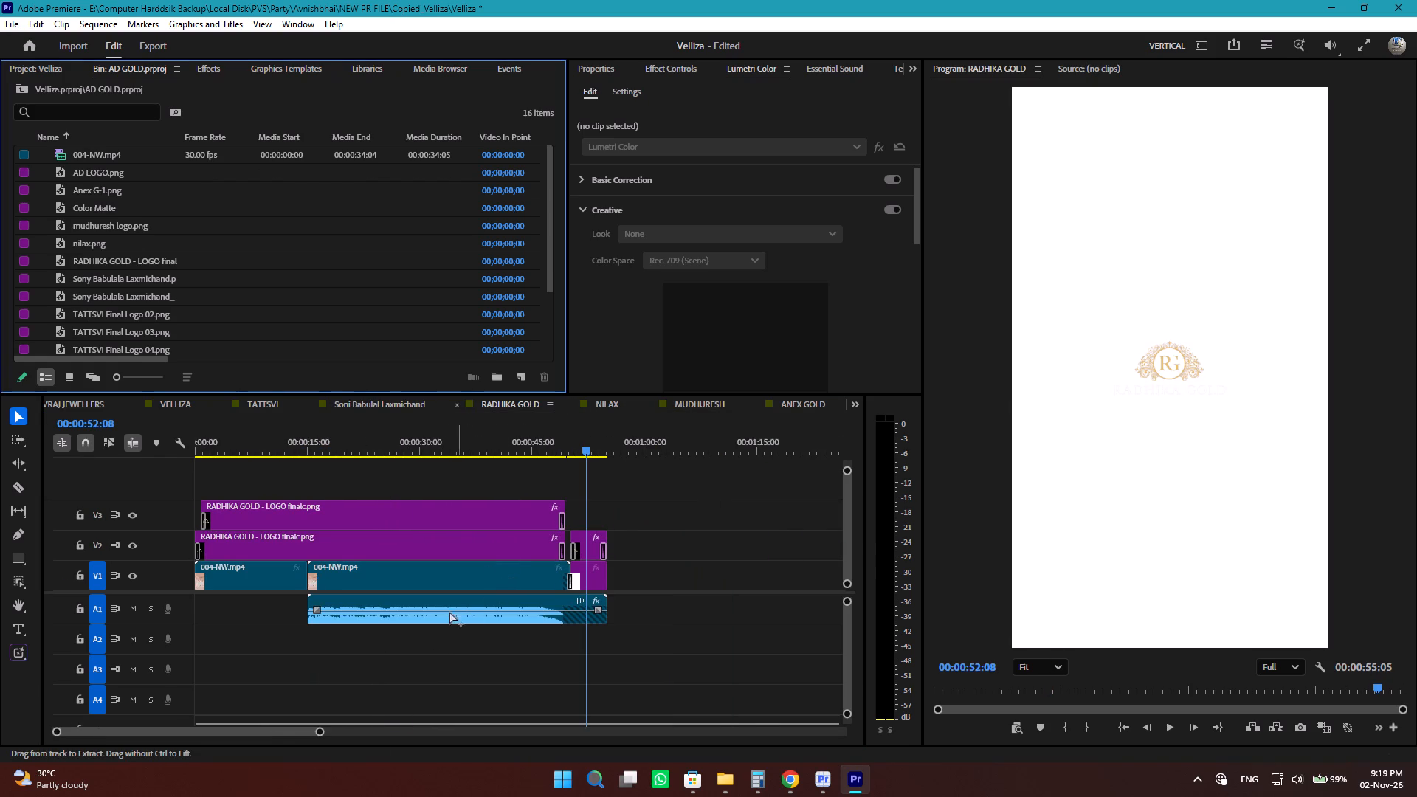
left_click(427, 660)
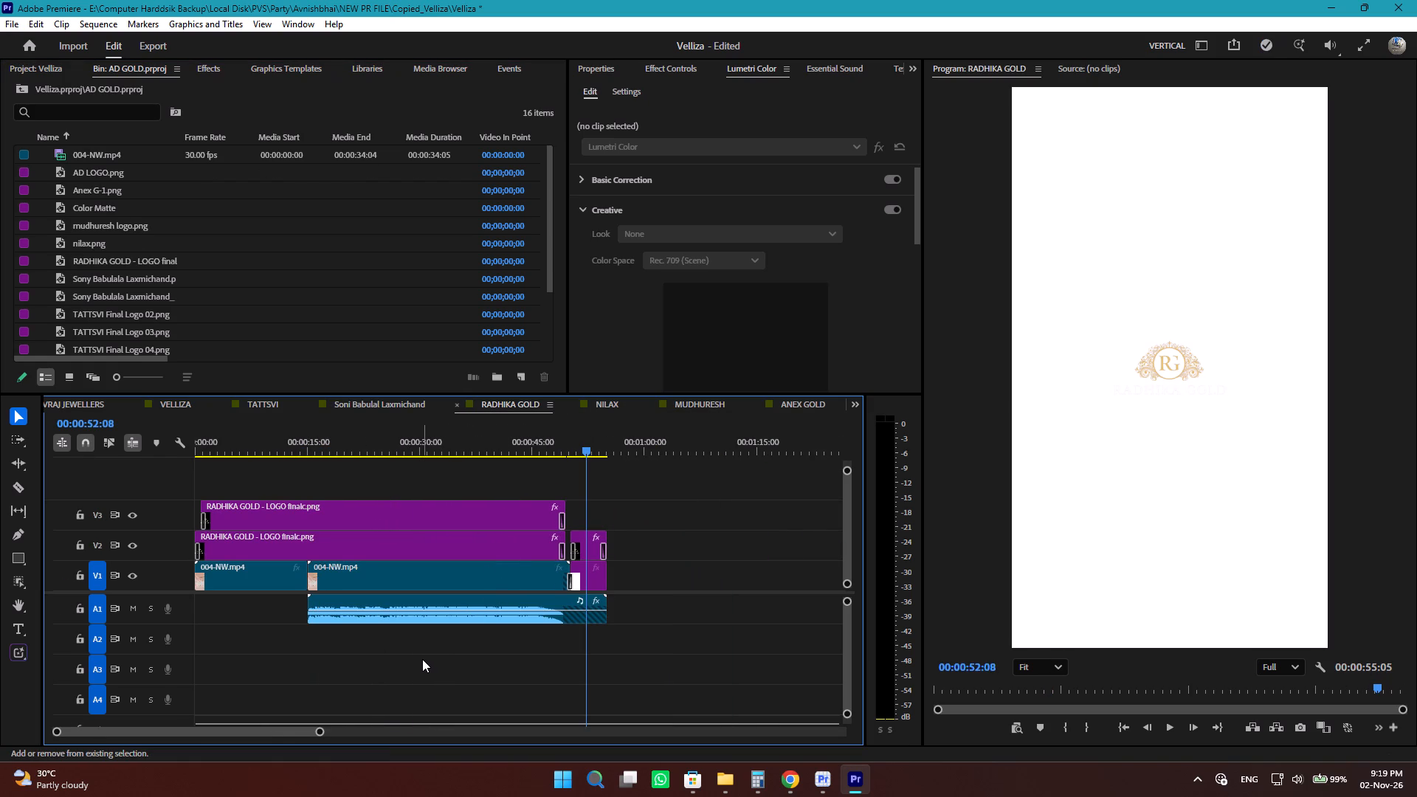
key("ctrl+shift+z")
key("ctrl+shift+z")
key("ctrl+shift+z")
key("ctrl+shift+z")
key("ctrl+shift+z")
left_click(395, 404)
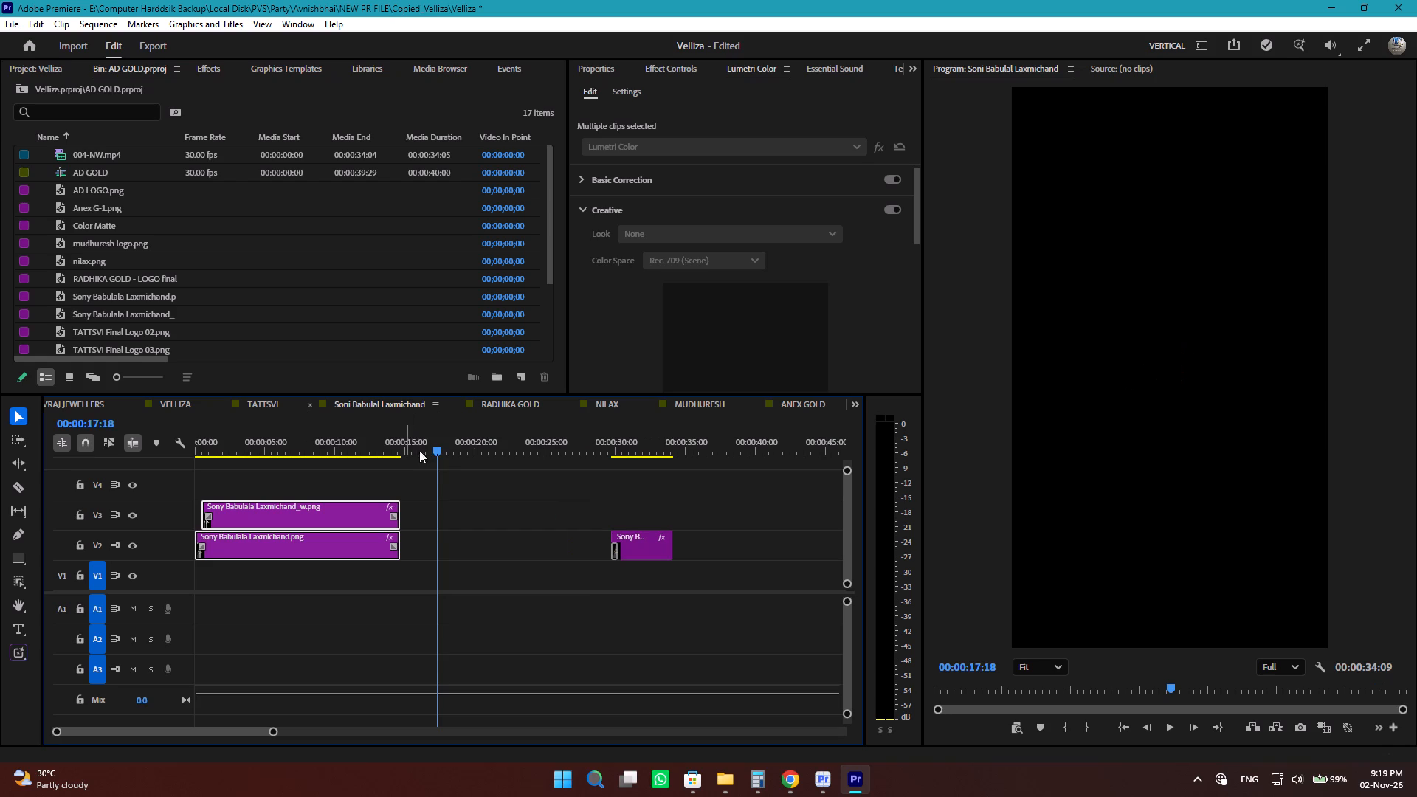
left_click(413, 617)
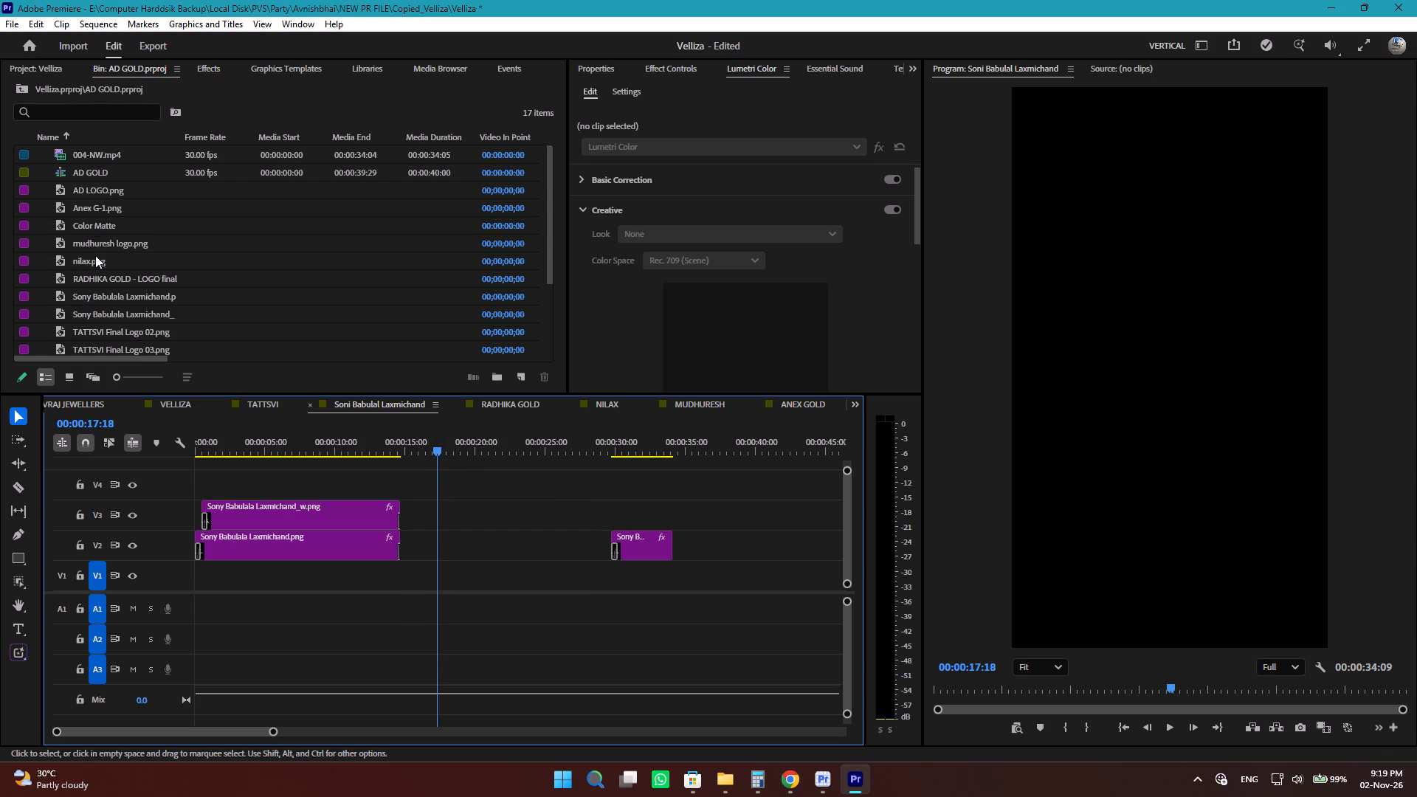
left_click_drag(99, 225, 592, 572)
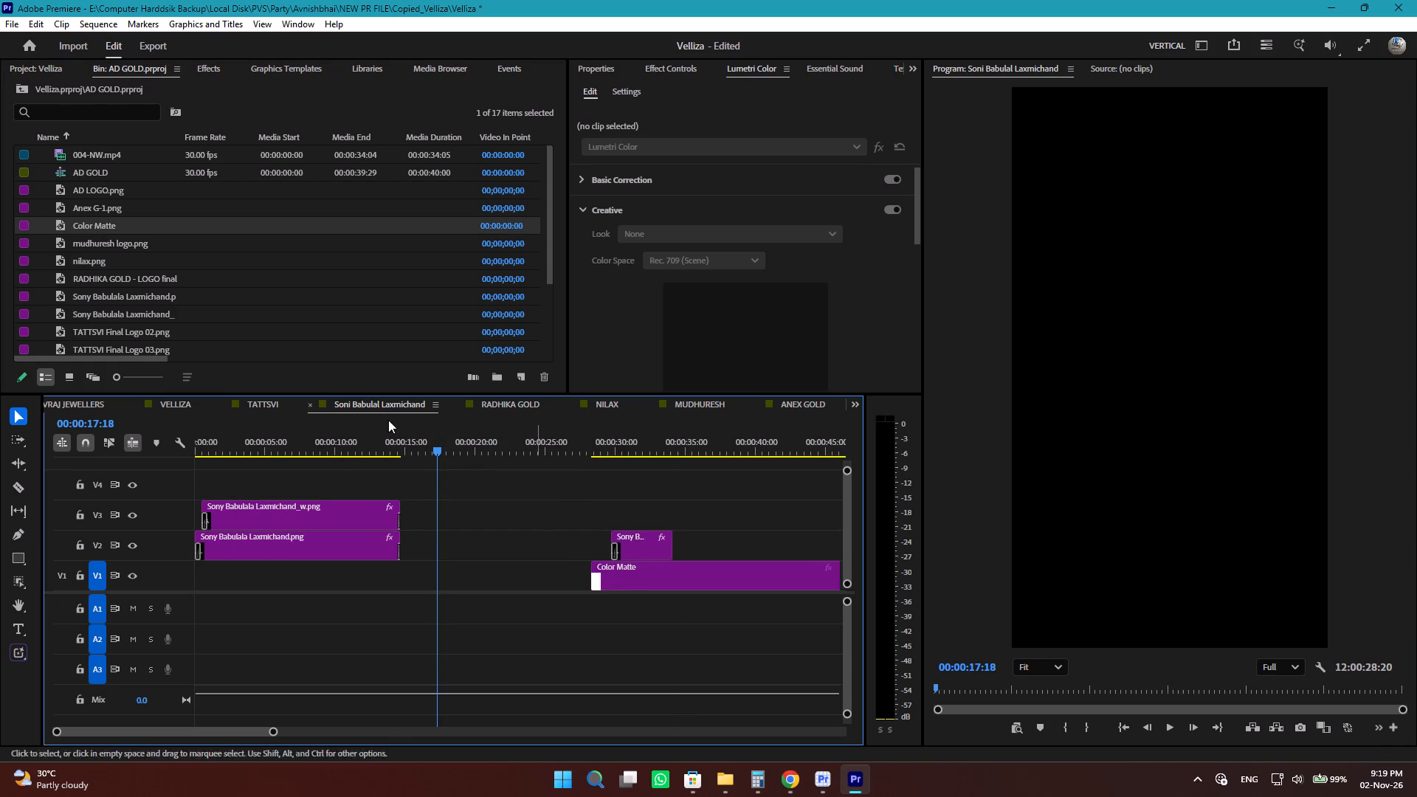
key("ctrl+z")
left_click_drag(97, 159, 239, 472)
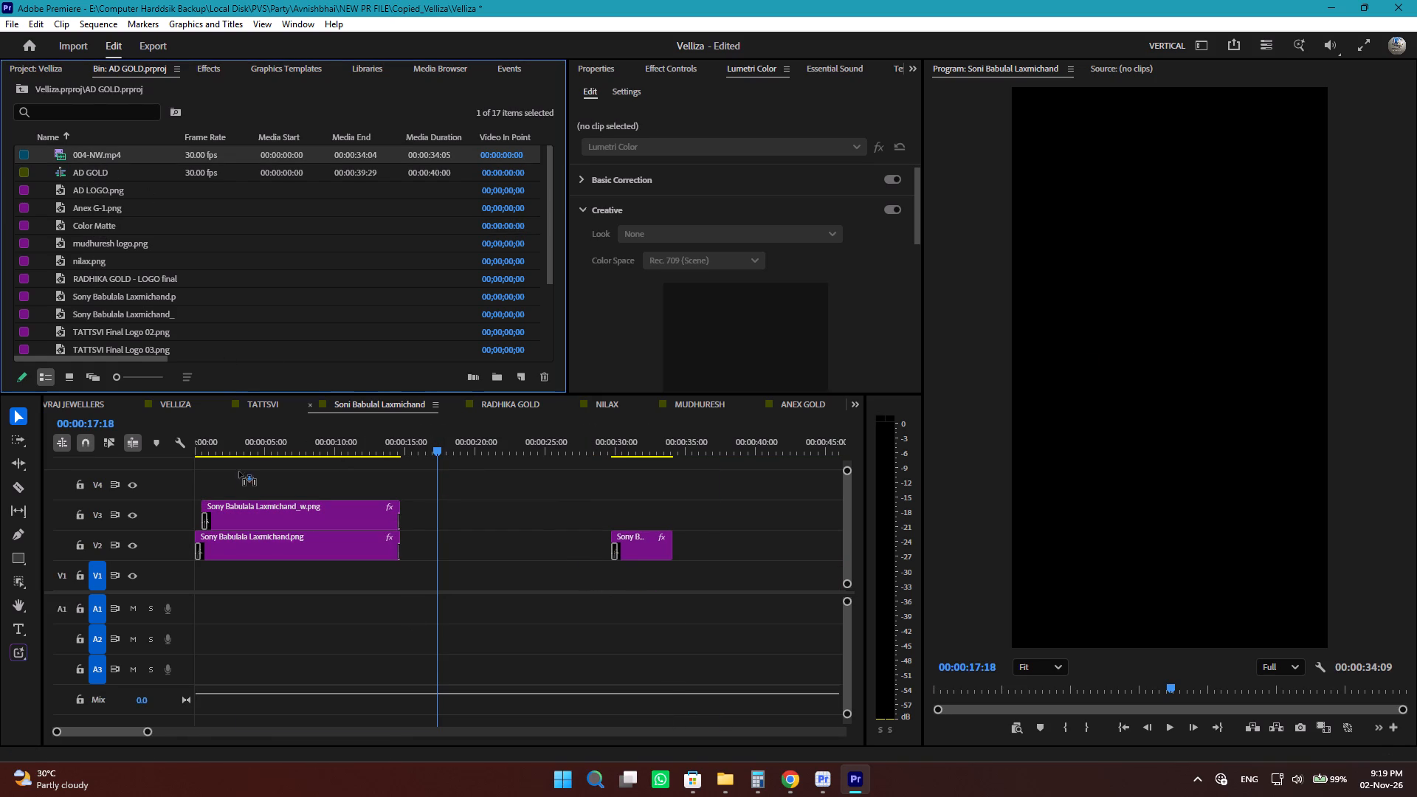
left_click_drag(239, 472, 183, 583)
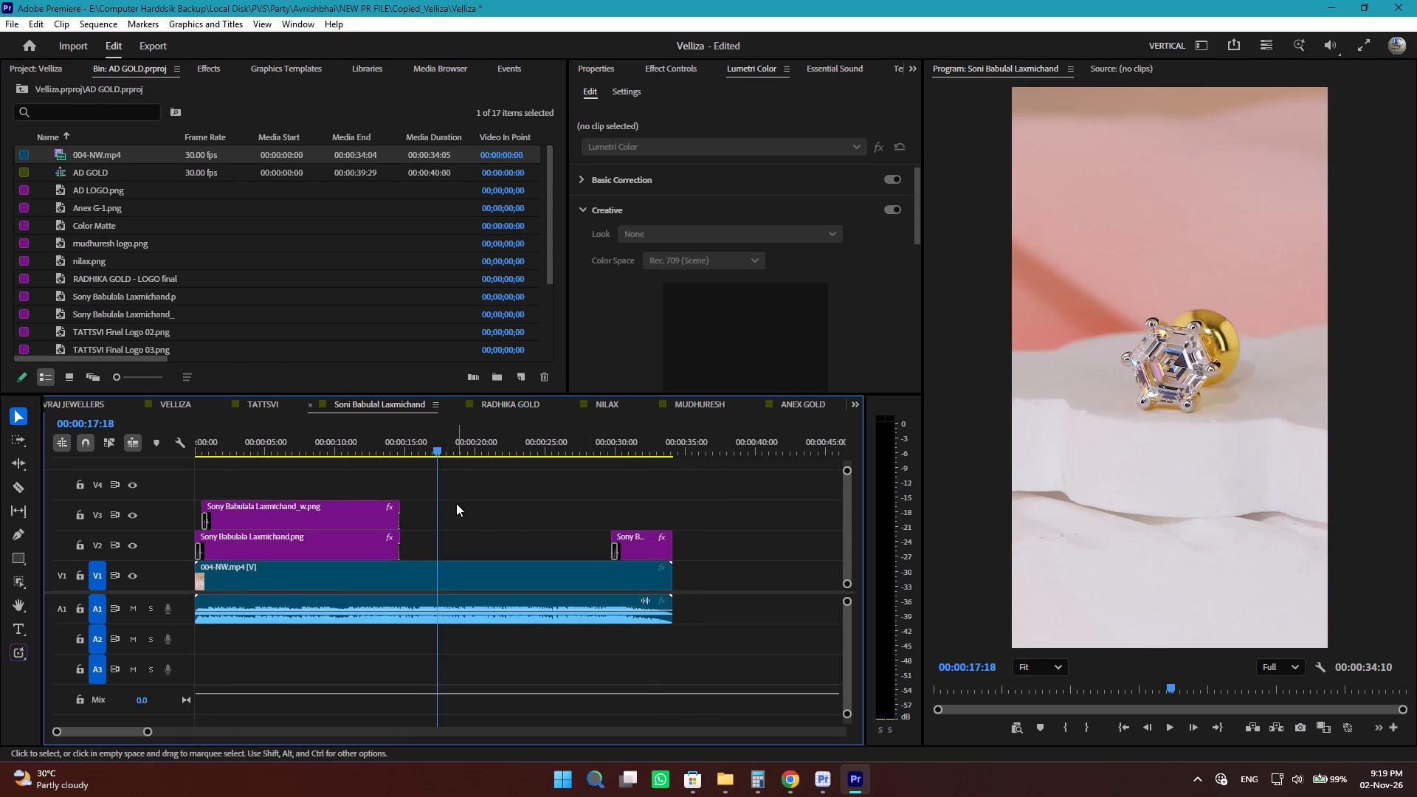
Extend both opening logo clips on V2 and V3 to end at about 29 seconds, just before the closing logo.
left_click_drag(474, 510, 368, 540)
left_click_drag(400, 531, 587, 540)
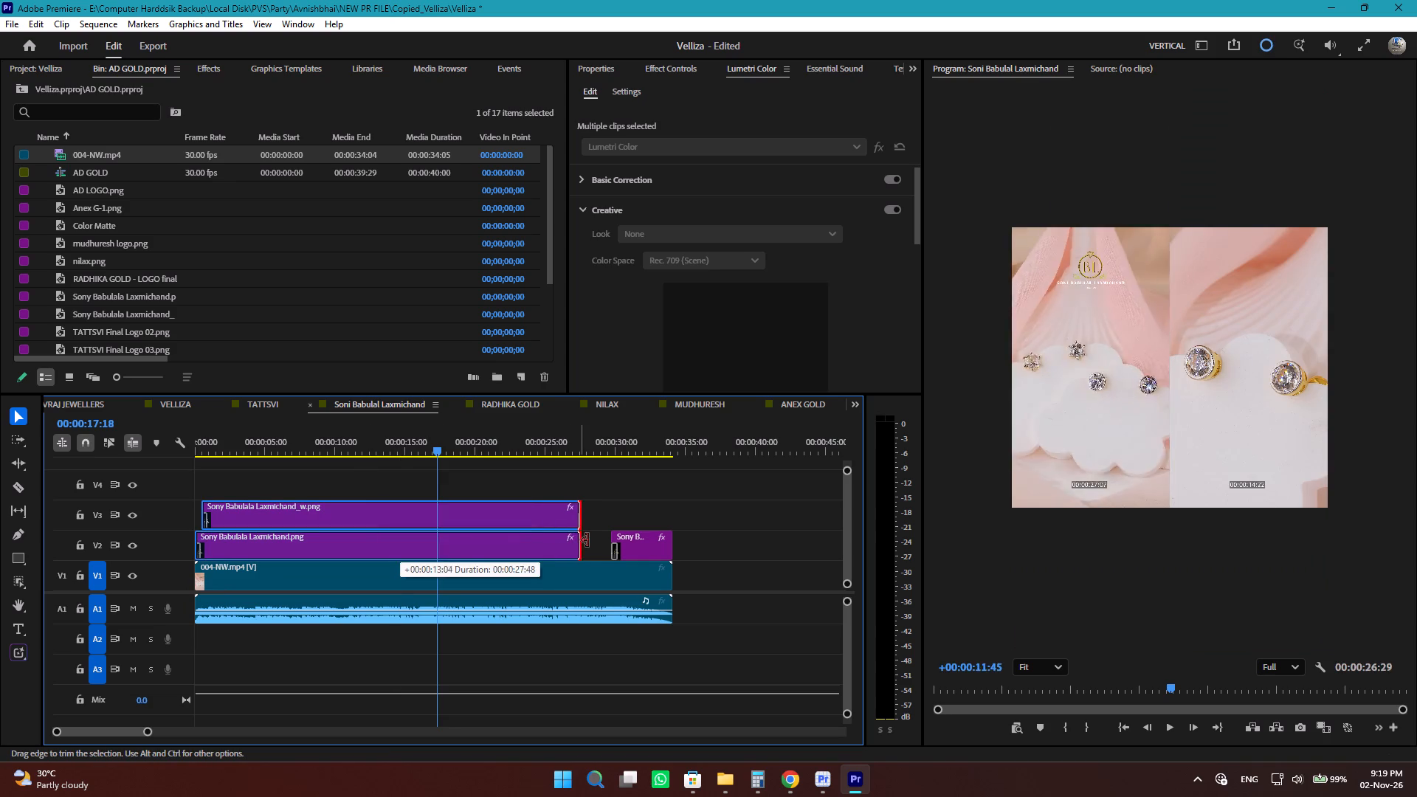
left_click_drag(587, 540, 601, 541)
Add the Color Matte on V1 under the closing logo, cut it at that logo's end and delete the excess.
left_click_drag(92, 225, 618, 567)
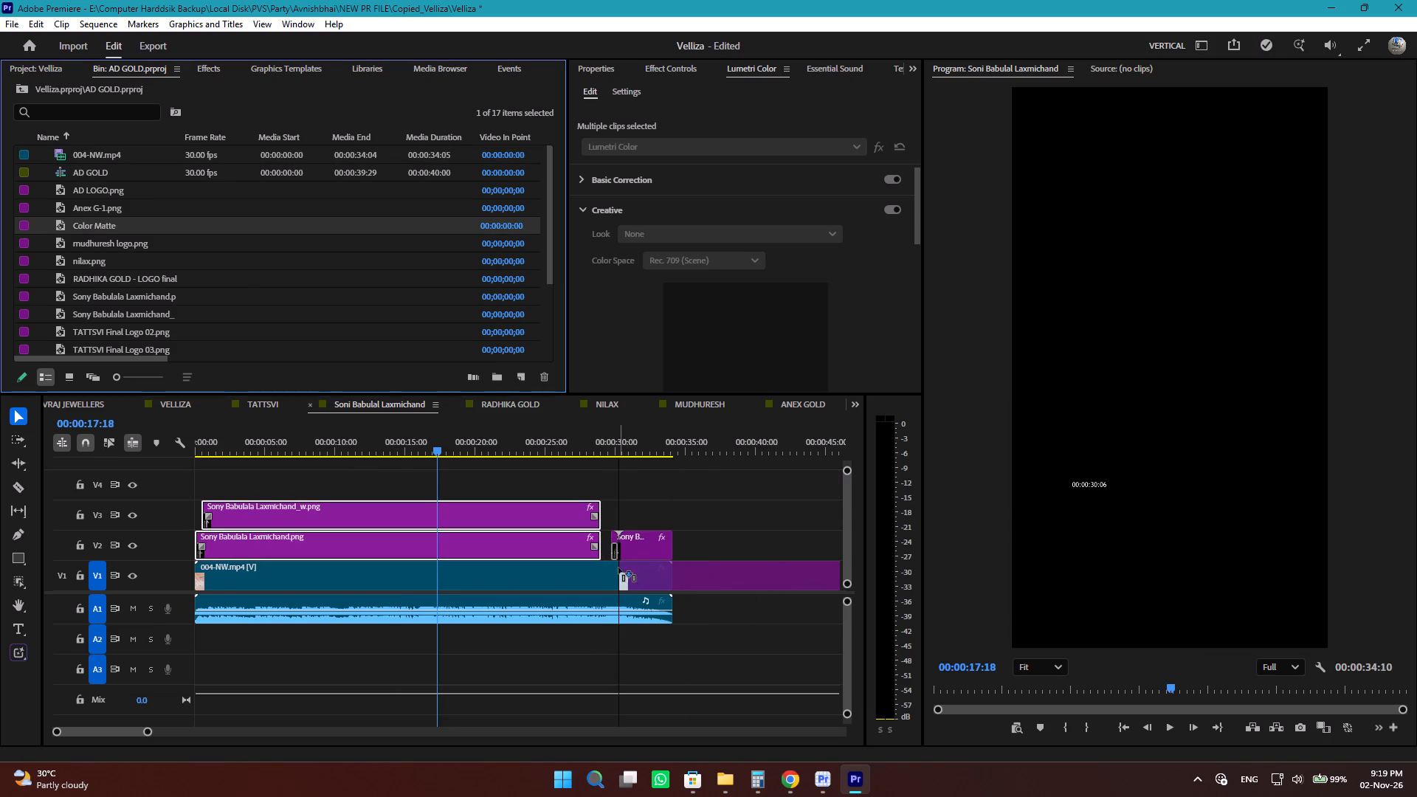
left_click_drag(618, 567, 614, 567)
key("c")
left_click(674, 571)
key("v")
left_click(688, 571)
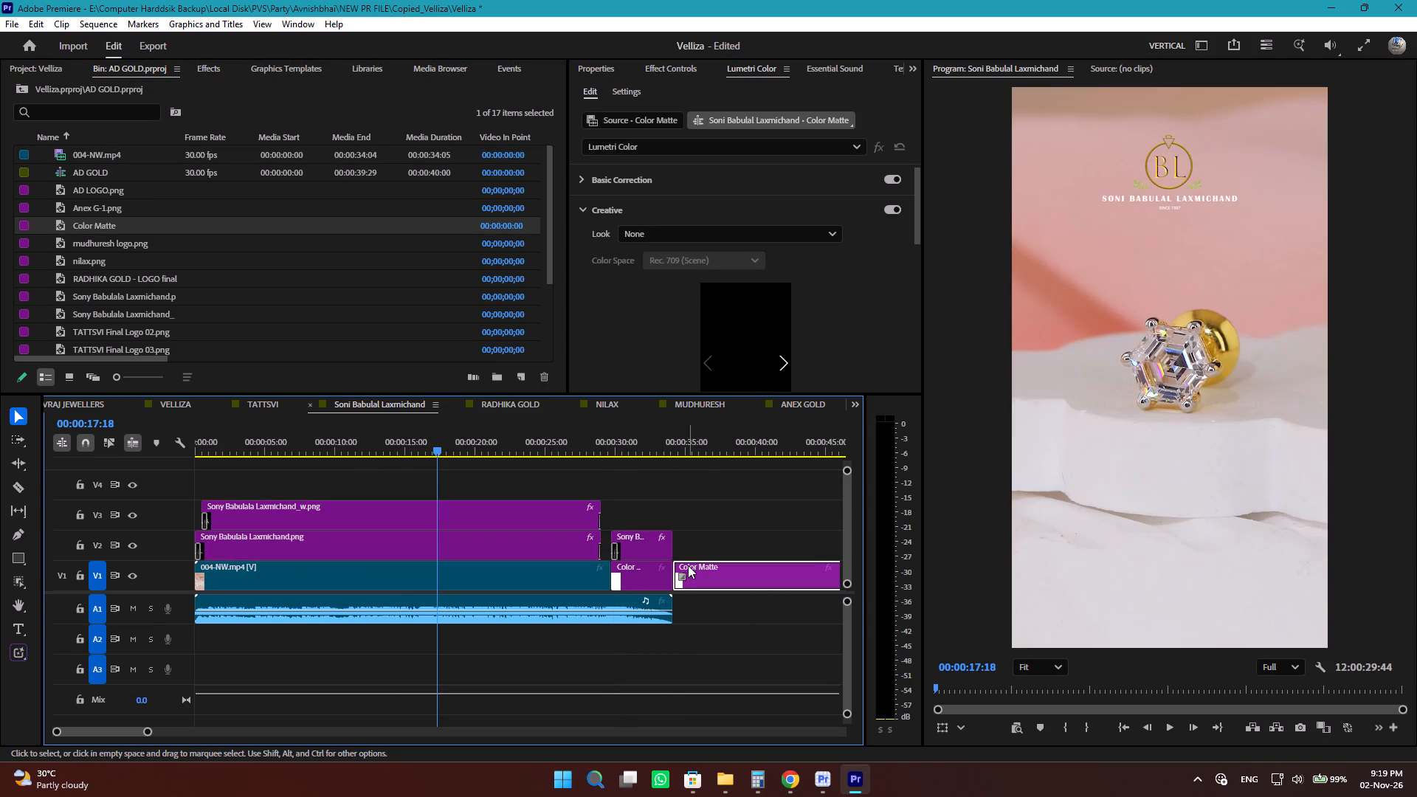
key("Delete")
Play the passage from the end of the opening logos to the closing matte to check the video's fade-out.
scroll(653, 580, "up", 14, "alt")
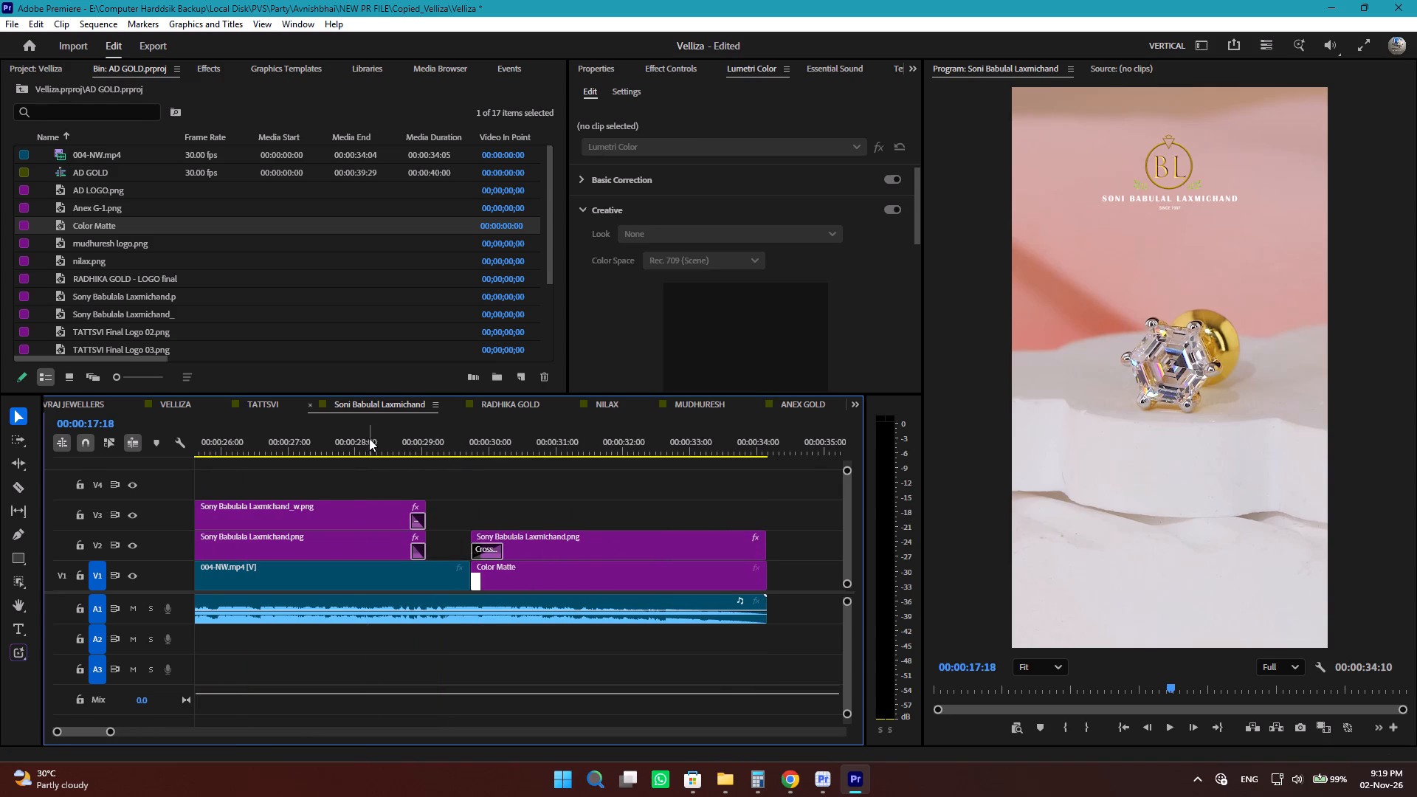
left_click(370, 438)
key("space")
key("space")
scroll(359, 554, "up", 1, "alt")
scroll(359, 553, "down", 1, "alt")
scroll(359, 553, "up", 3, "alt")
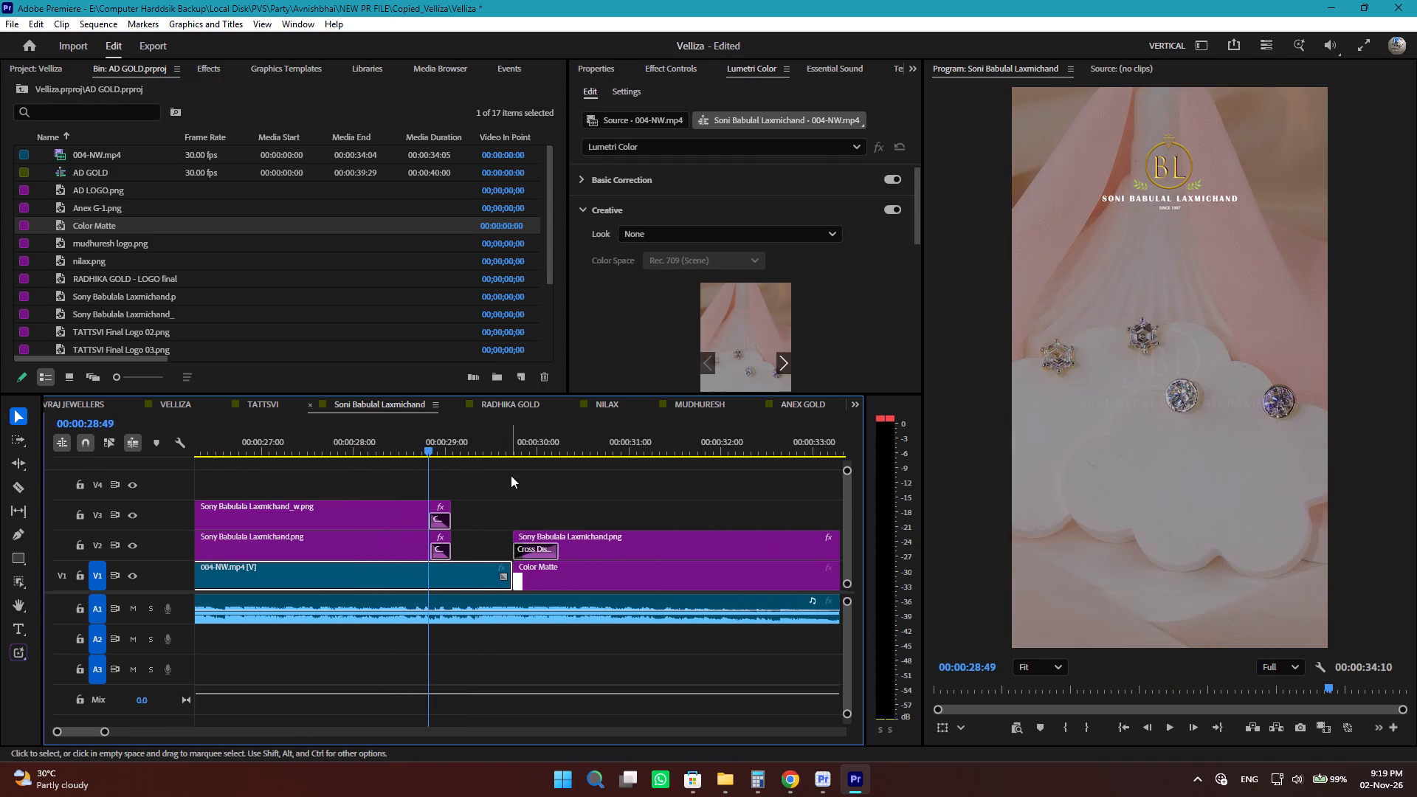
key("space")
key("space")
left_click_drag(455, 452, 449, 452)
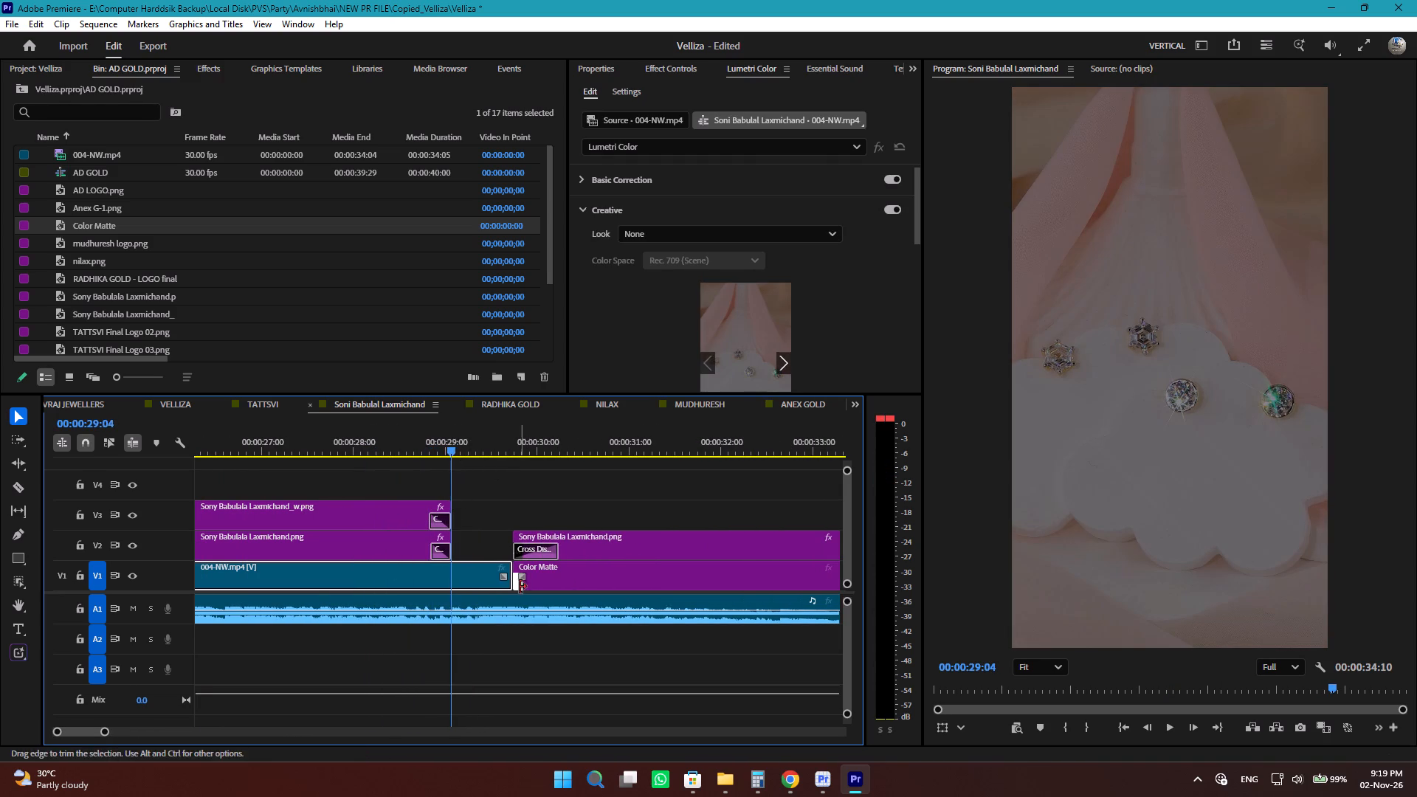
key("space")
key("space")
key("space")
key("space")
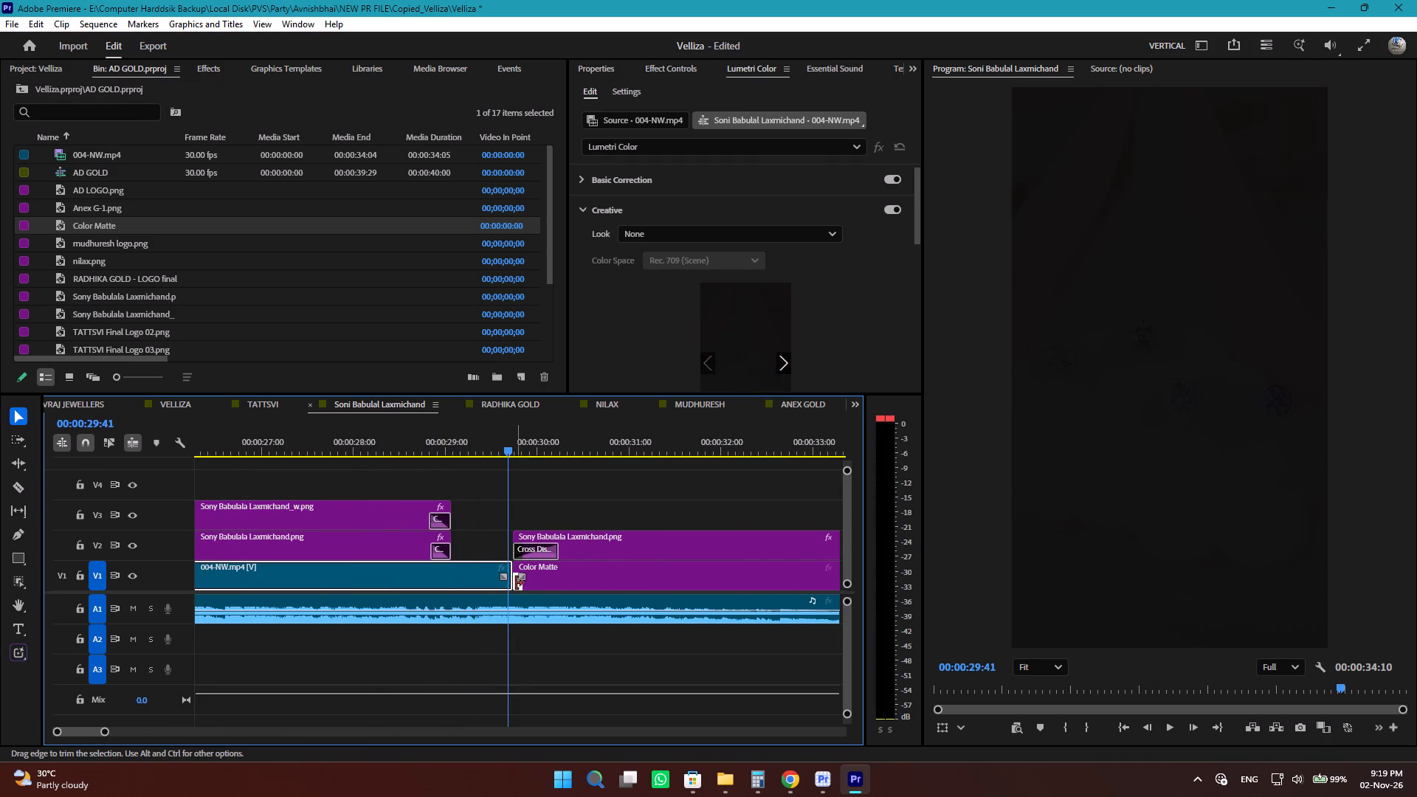
Trim the end of the 004-NW.mp4 video to just after the opening logos end and close the resulting gap.
left_click(515, 579)
left_click_drag(512, 567, 477, 568)
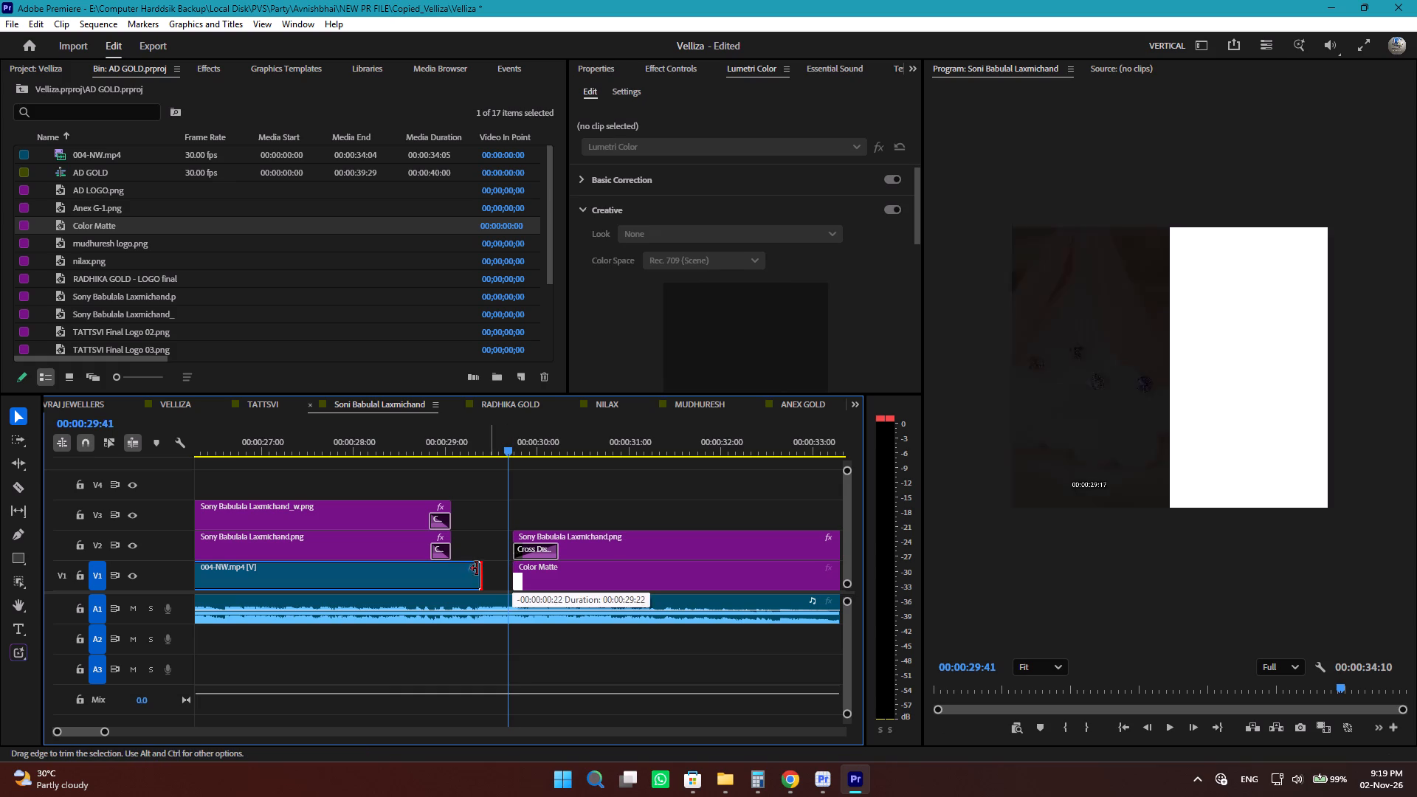
left_click_drag(477, 568, 460, 568)
left_click(490, 576)
key("Delete")
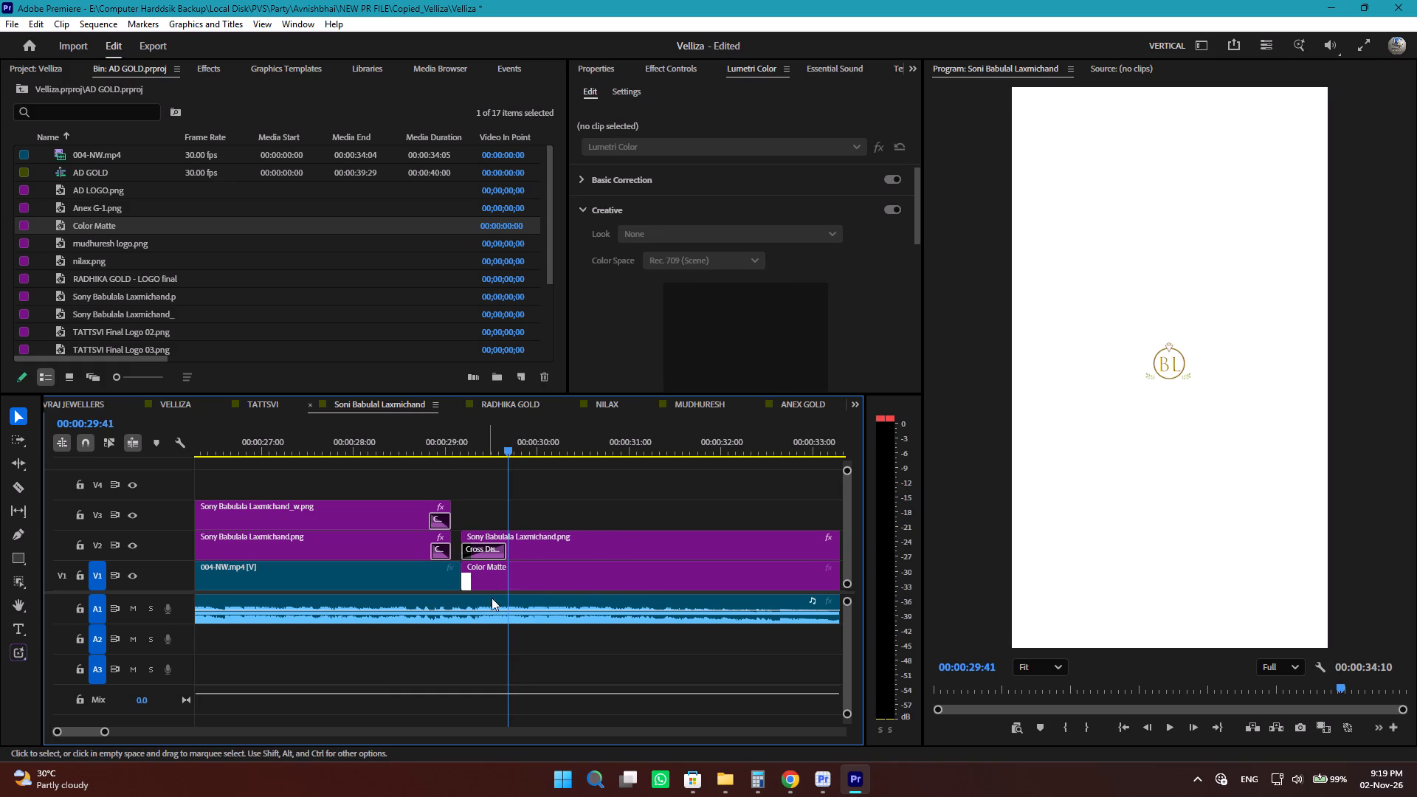
Trim the 004-NW.mp4 audio on A1 to the end of the Color Matte, for a duration of 00:00:33:36.
scroll(573, 620, "down", 5, "alt")
scroll(579, 621, "up", 1, "alt")
scroll(580, 621, "down", 2, "alt")
left_click_drag(752, 601, 727, 601)
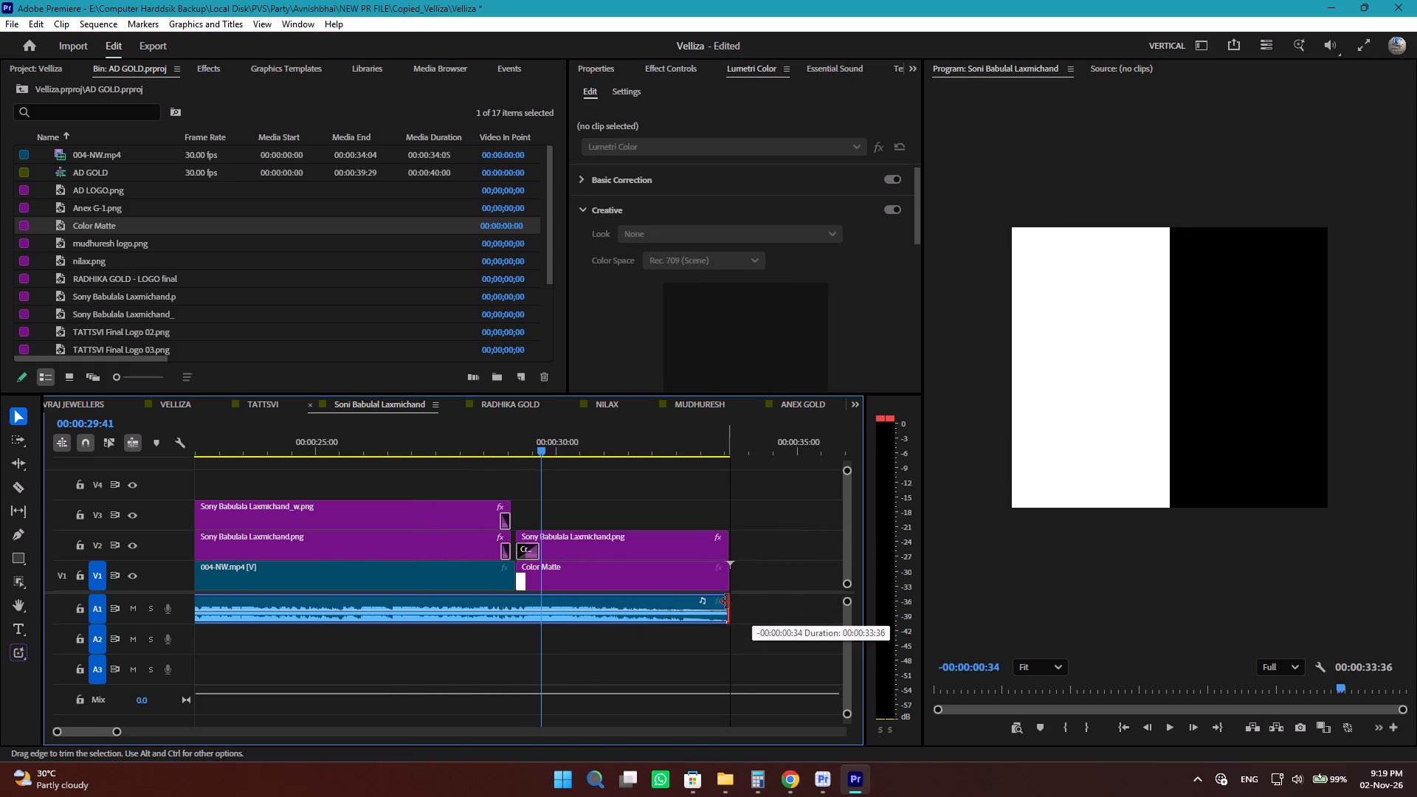
left_click_drag(727, 601, 726, 601)
scroll(731, 575, "up", 7, "alt")
scroll(717, 554, "down", 2, "alt")
scroll(717, 554, "up", 2, "alt")
scroll(717, 554, "down", 1, "alt")
scroll(717, 554, "up", 1, "alt")
scroll(717, 554, "down", 1, "alt")
scroll(717, 554, "up", 1, "alt")
left_click(727, 549)
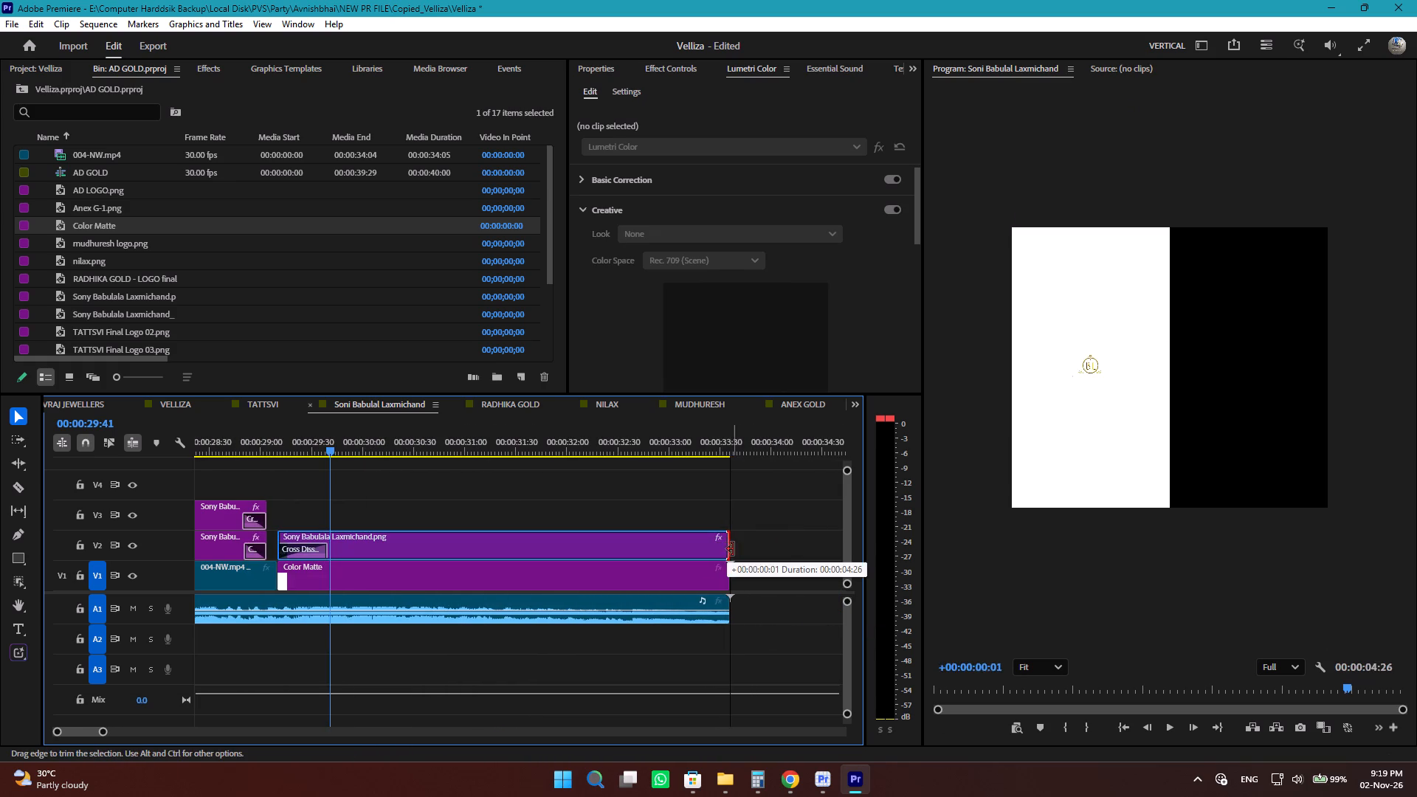
left_click(734, 550)
scroll(770, 637, "down", 3, "alt")
scroll(767, 642, "up", 3, "alt")
scroll(725, 636, "down", 4, "alt")
scroll(704, 638, "up", 1, "alt")
scroll(704, 638, "down", 3, "alt")
scroll(627, 653, "down", 4, "alt")
scroll(627, 653, "up", 1, "alt")
scroll(627, 653, "down", 1, "alt")
left_click_drag(666, 669, 657, 664)
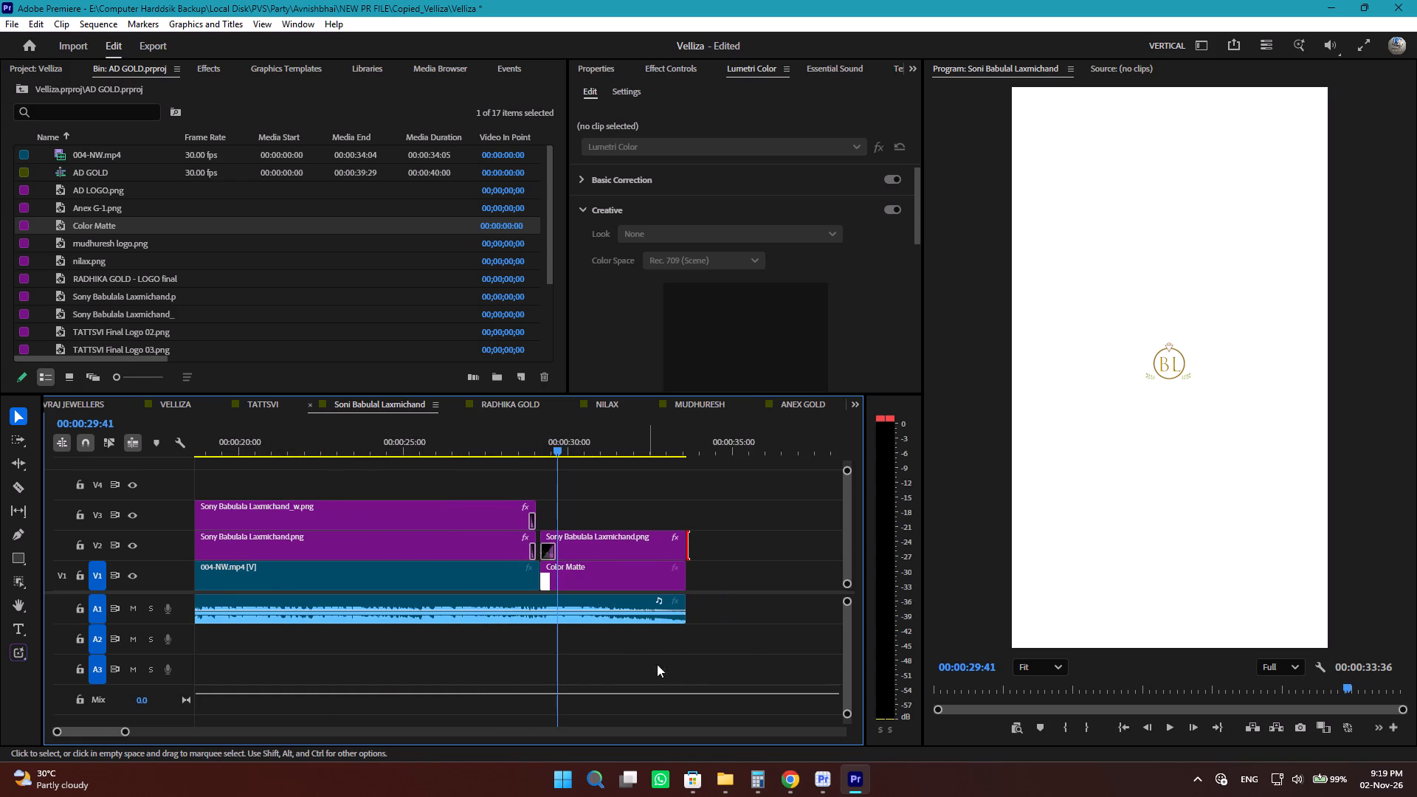
left_click_drag(657, 664, 365, 565)
left_click_drag(703, 700, 110, 573)
key("ctrl+c")
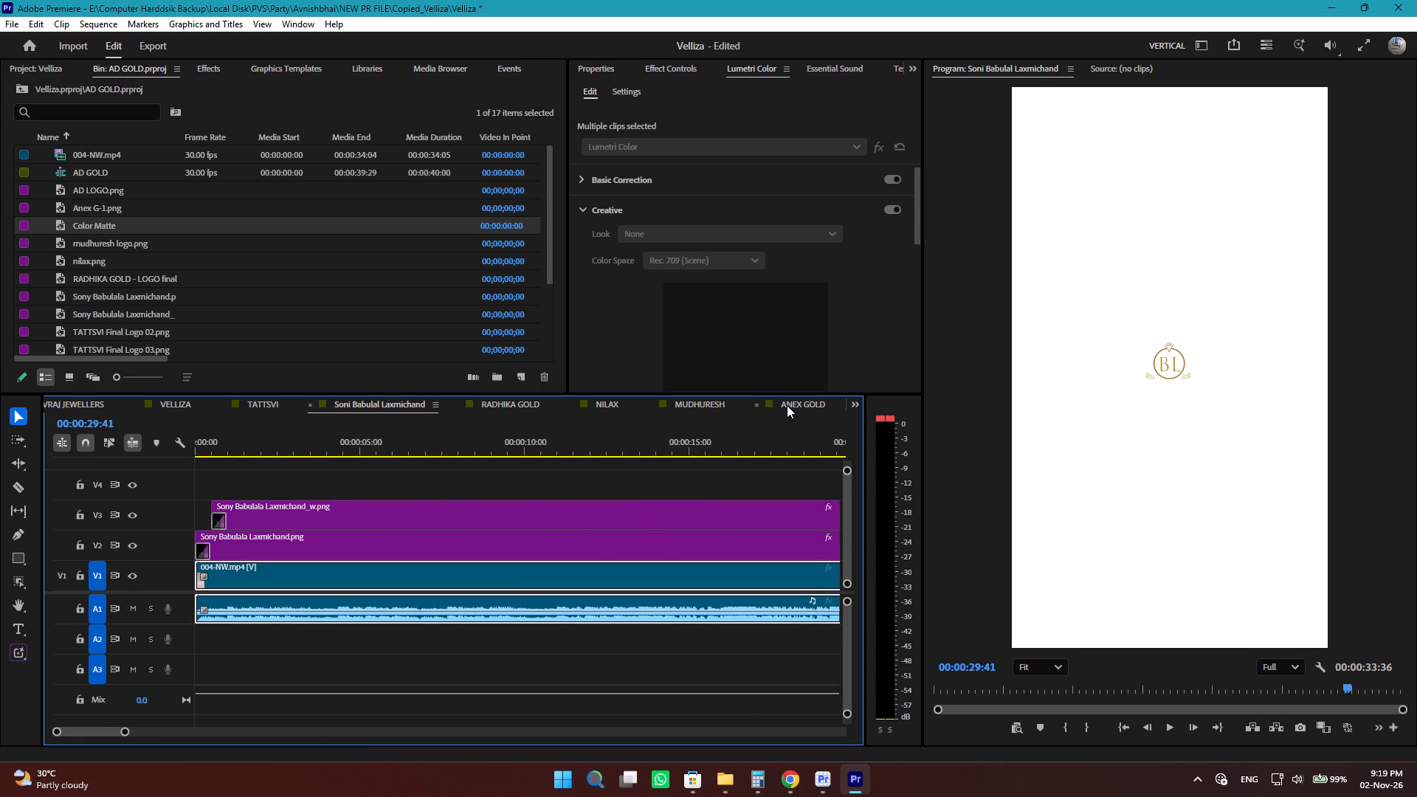
Paste the copied video, audio and matte at the start of the AD GOLD sequence.
left_click(787, 404)
left_click(79, 406)
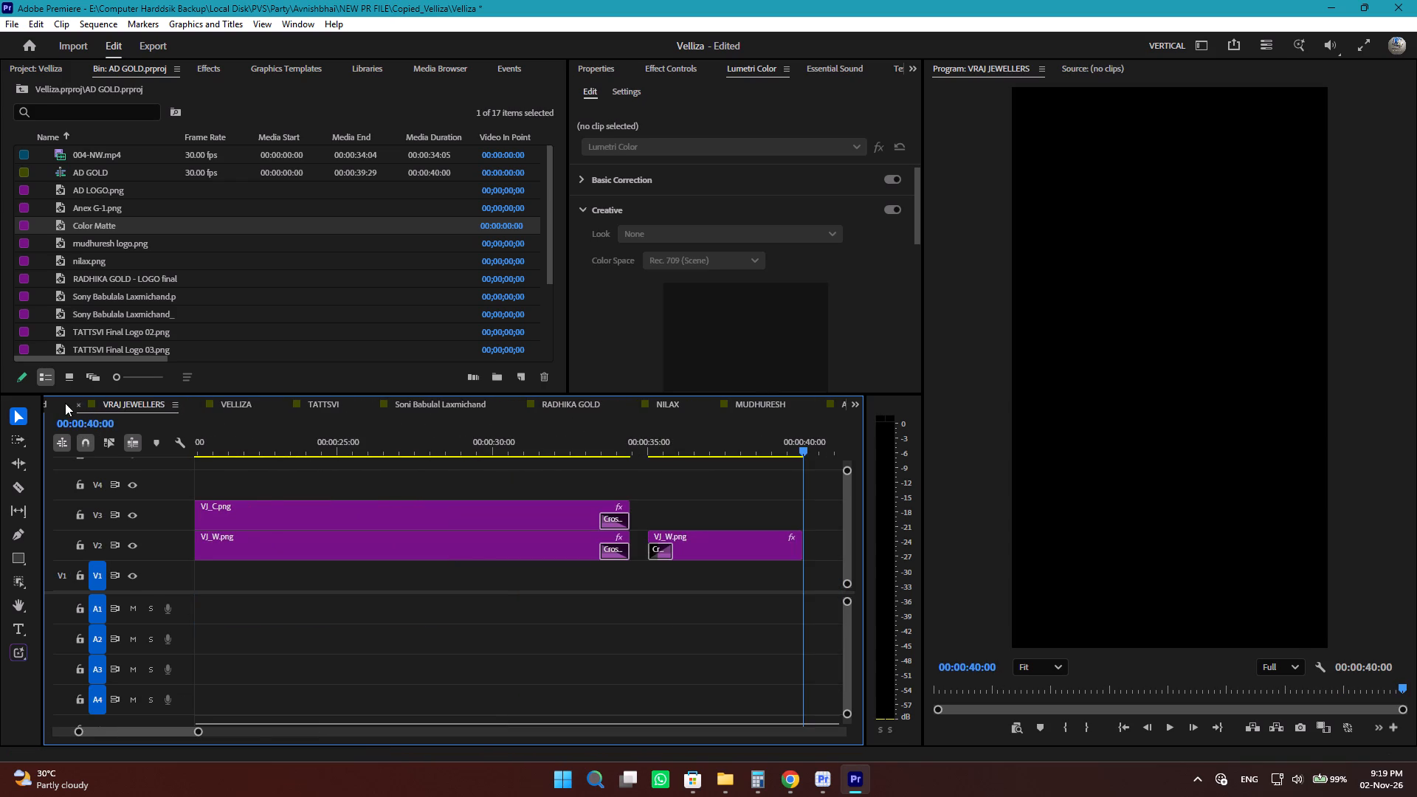
left_click(64, 402)
left_click(51, 403)
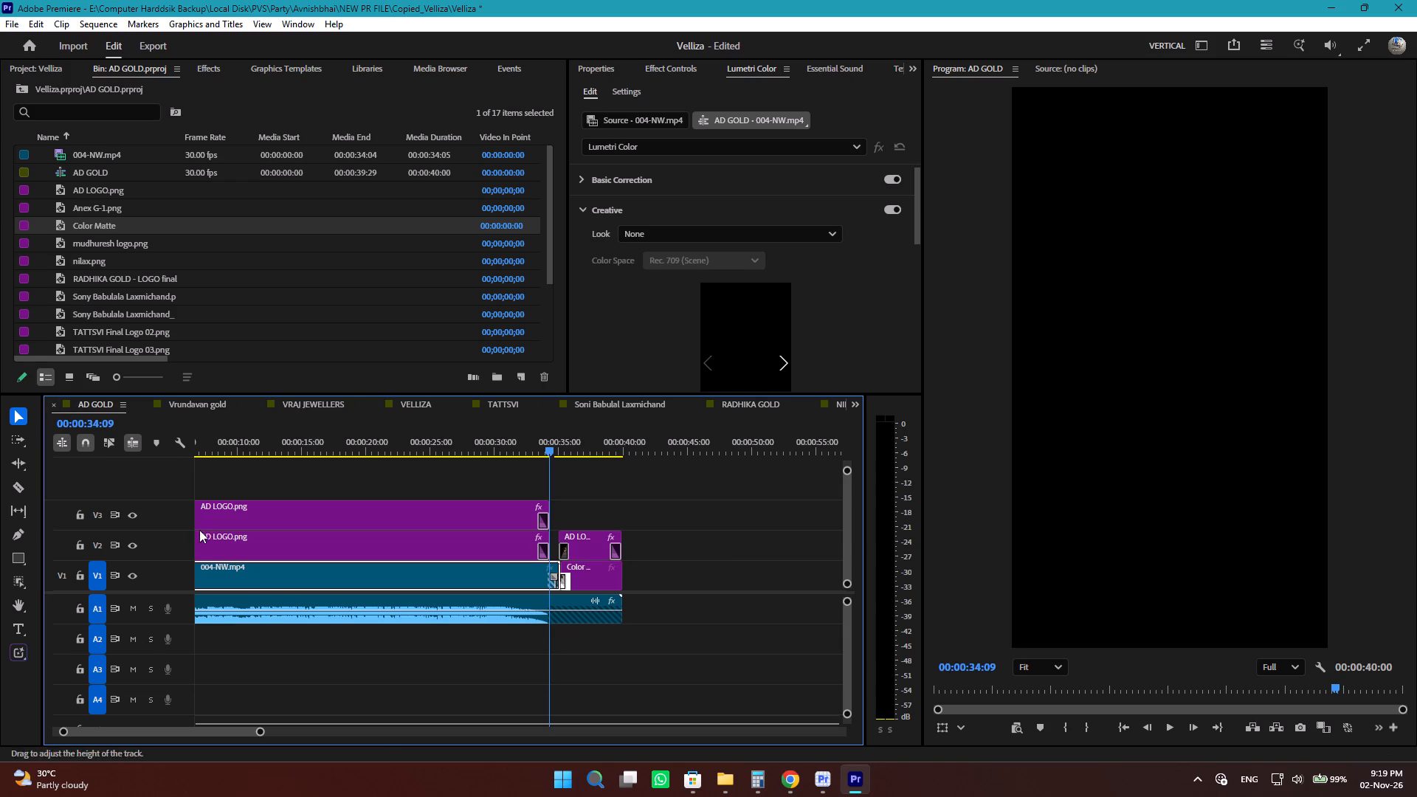
left_click_drag(546, 445, 0, 449)
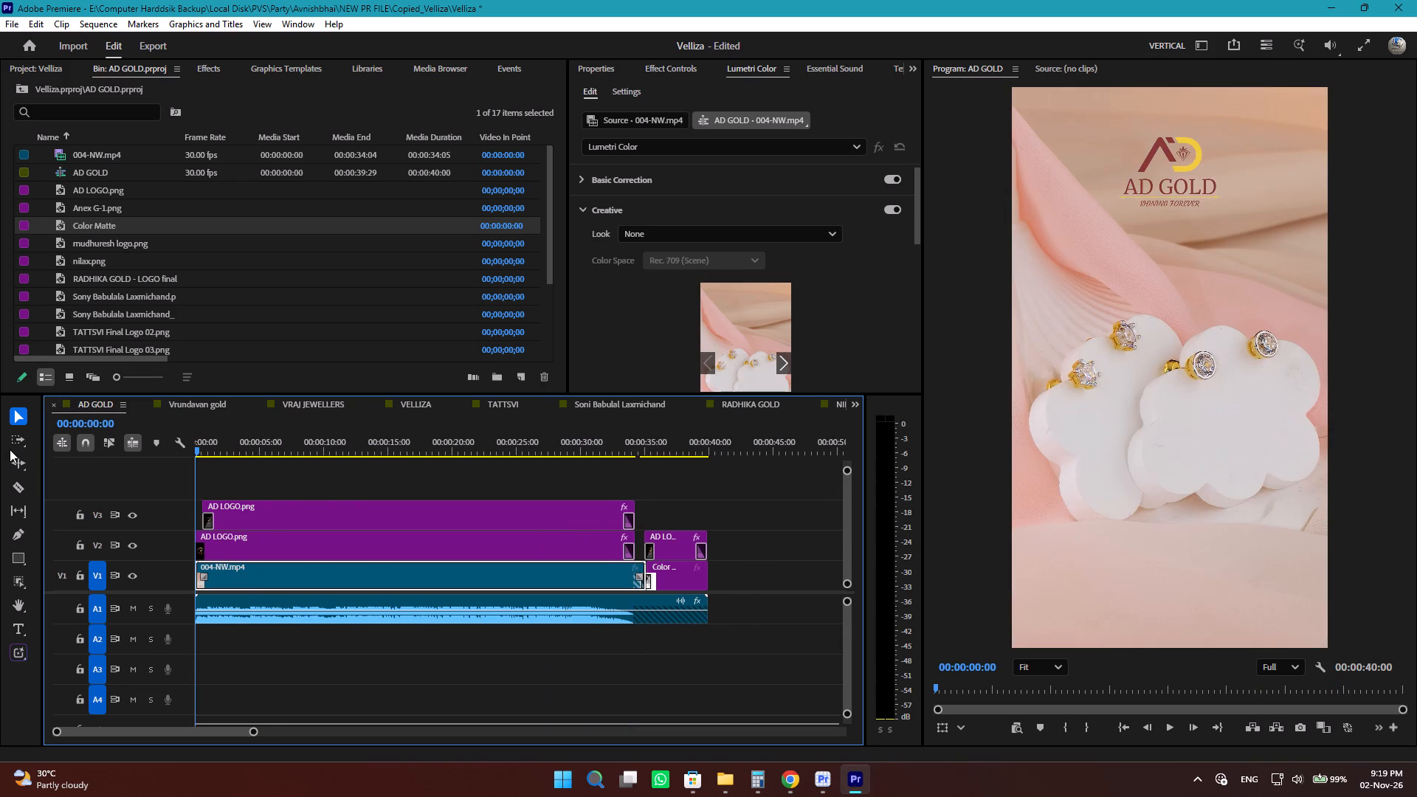
key("ctrl+v")
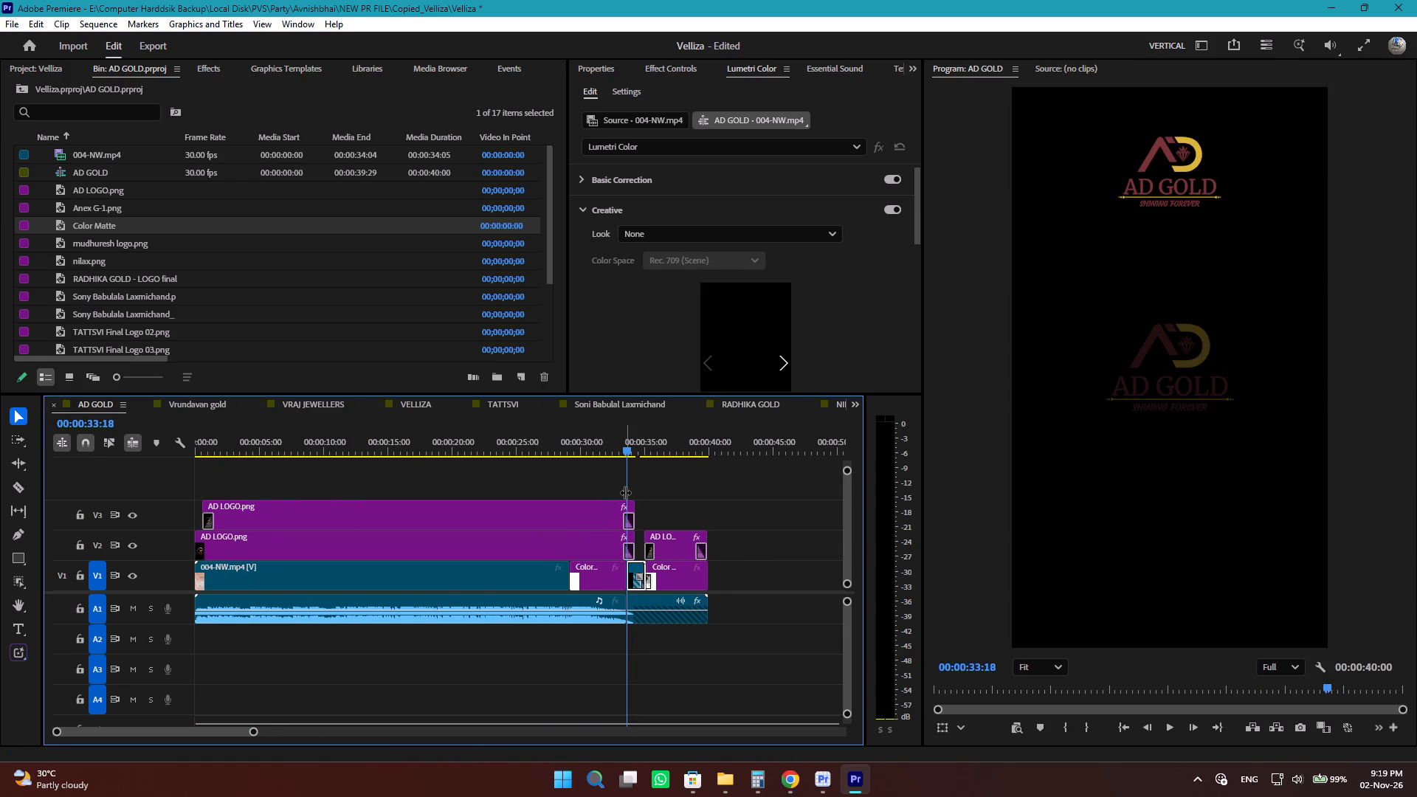
Delete the old clips after the pasted section in AD GOLD, including the closing logo, old matte, and leftover video and audio.
left_click_drag(707, 650, 694, 509)
key("Delete")
left_click(635, 584)
key("Delete")
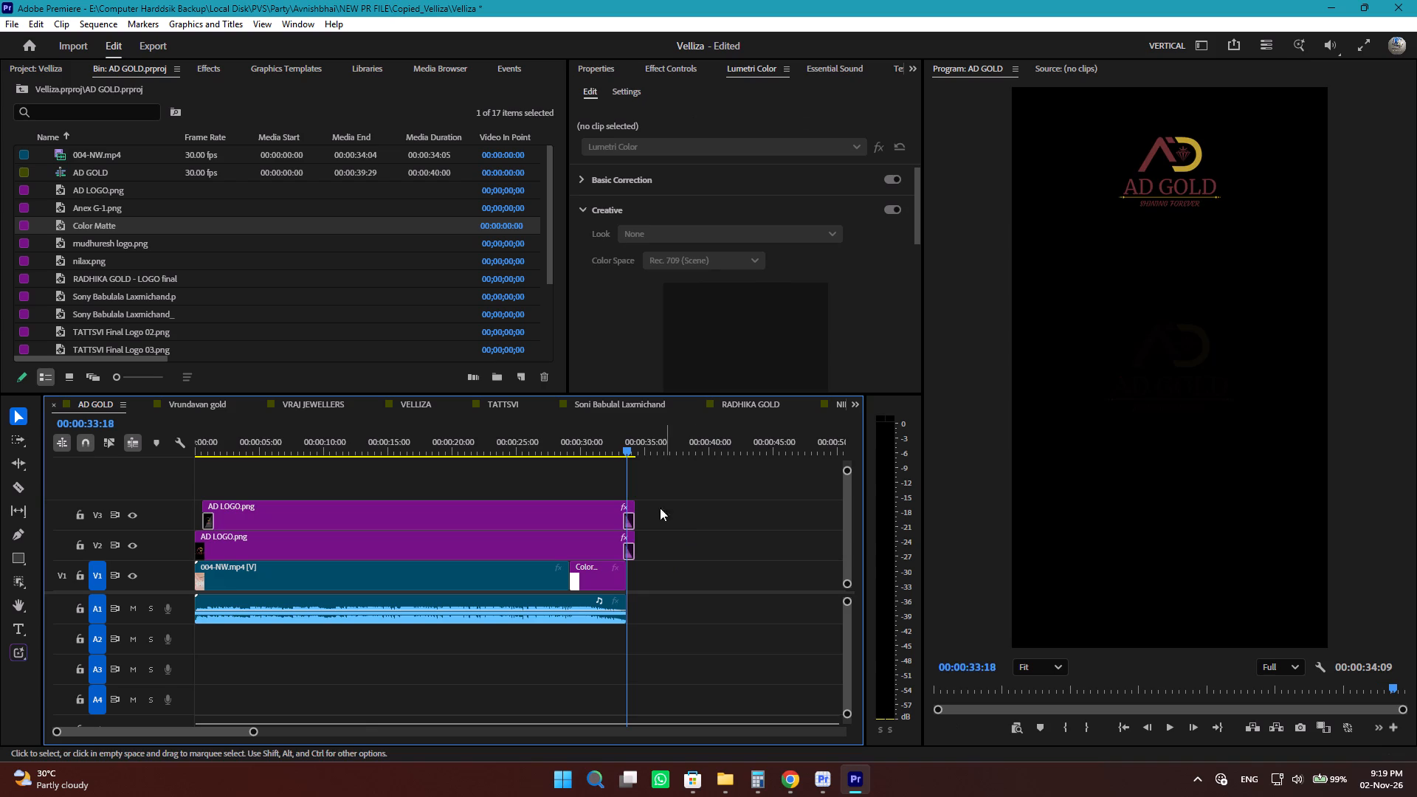
Trim both AD LOGO.png clips on V2 and V3 to end shortly before the Color Matte starts.
left_click_drag(646, 507, 616, 533)
key("ctrl+z")
left_click_drag(669, 515, 597, 543)
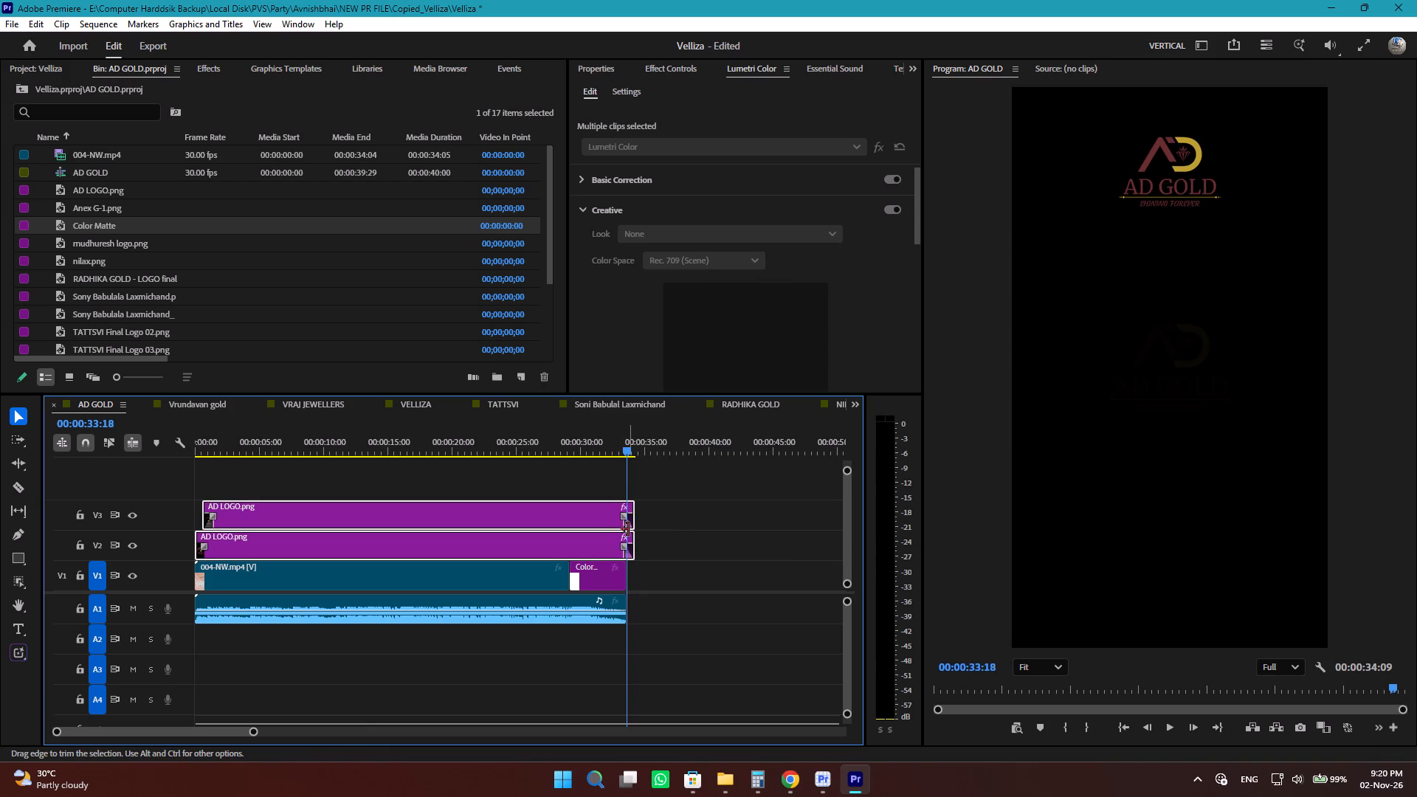
left_click_drag(630, 528, 557, 528)
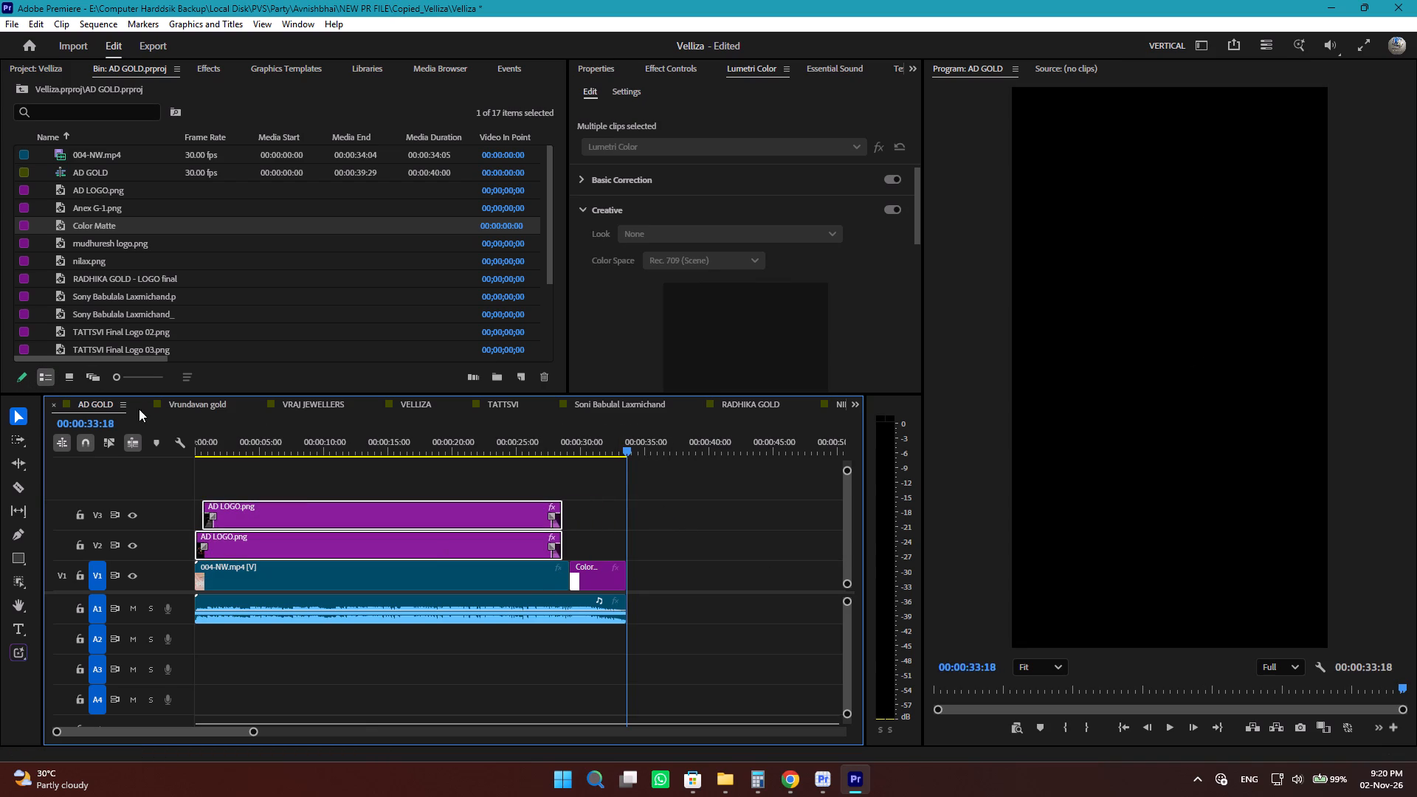
Paste the copied video, audio and matte at the start of the Vrundavan gold sequence.
left_click(184, 405)
key("ctrl+v")
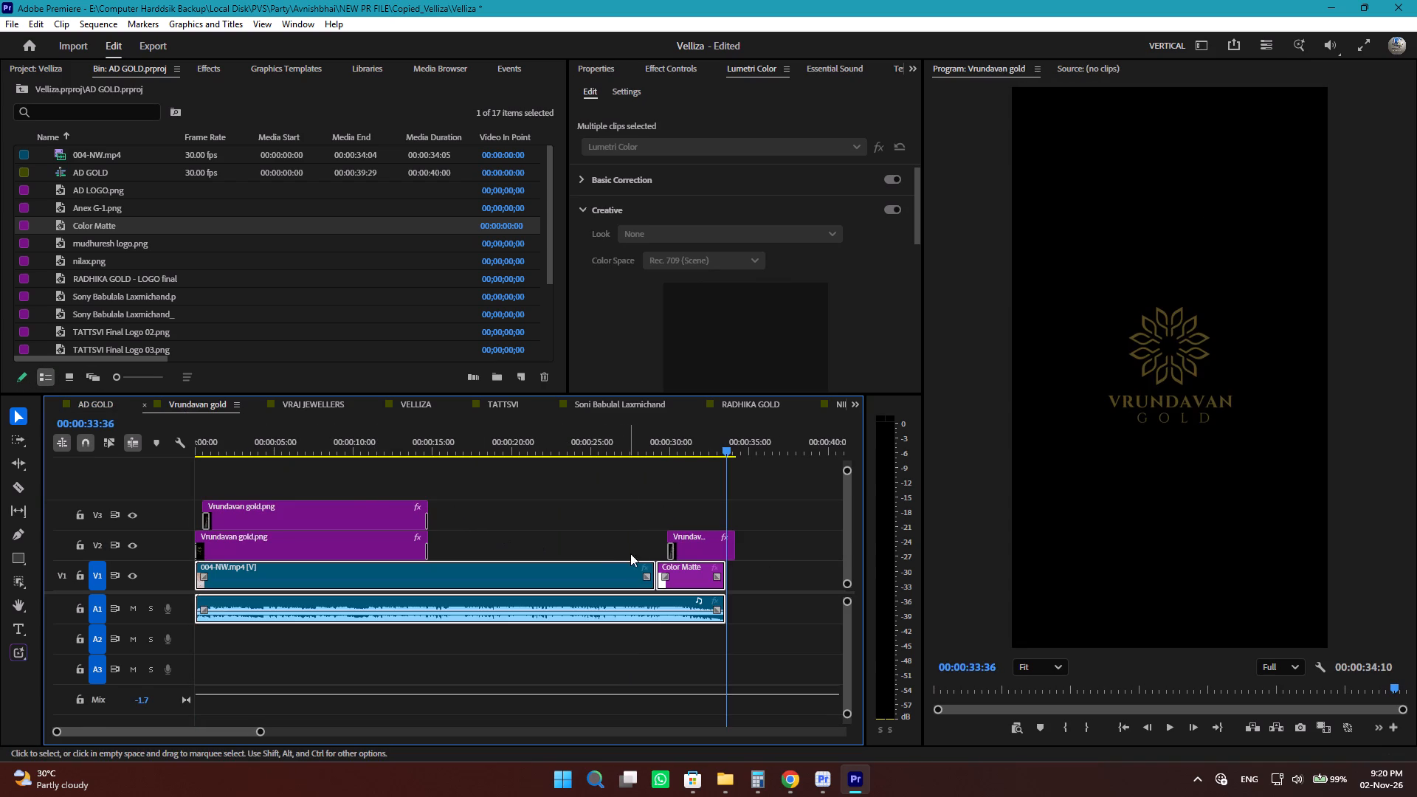
Extend both opening Vrundavan gold.png clips on V2 and V3 to the end of the 004-NW.mp4 video.
left_click_drag(559, 504, 341, 533)
left_click_drag(424, 529, 670, 542)
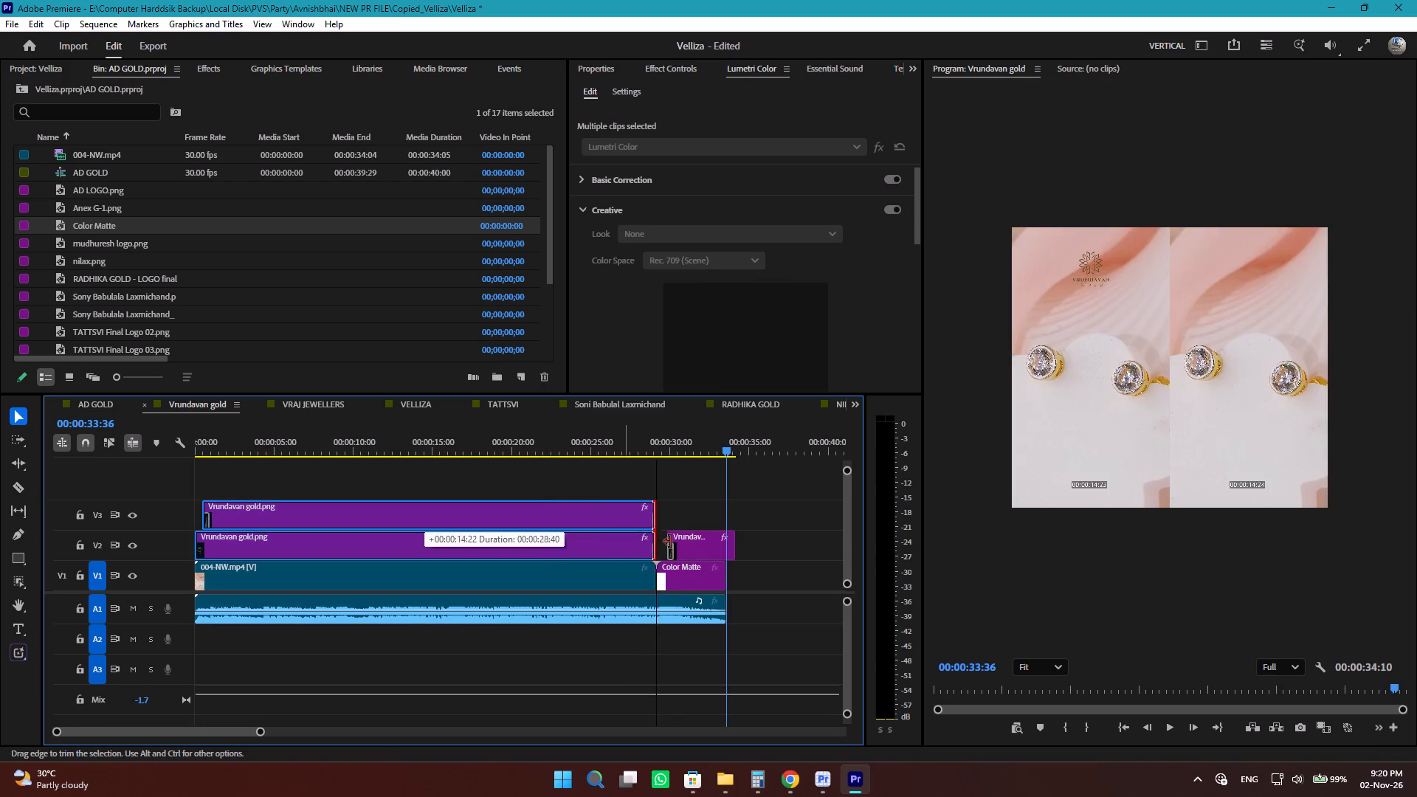
left_click_drag(670, 542, 653, 541)
Move the closing Vrundavan gold.png clip on V2 to start together with the Color Matte.
scroll(675, 548, "up", 8, "alt")
left_click_drag(711, 551, 691, 551)
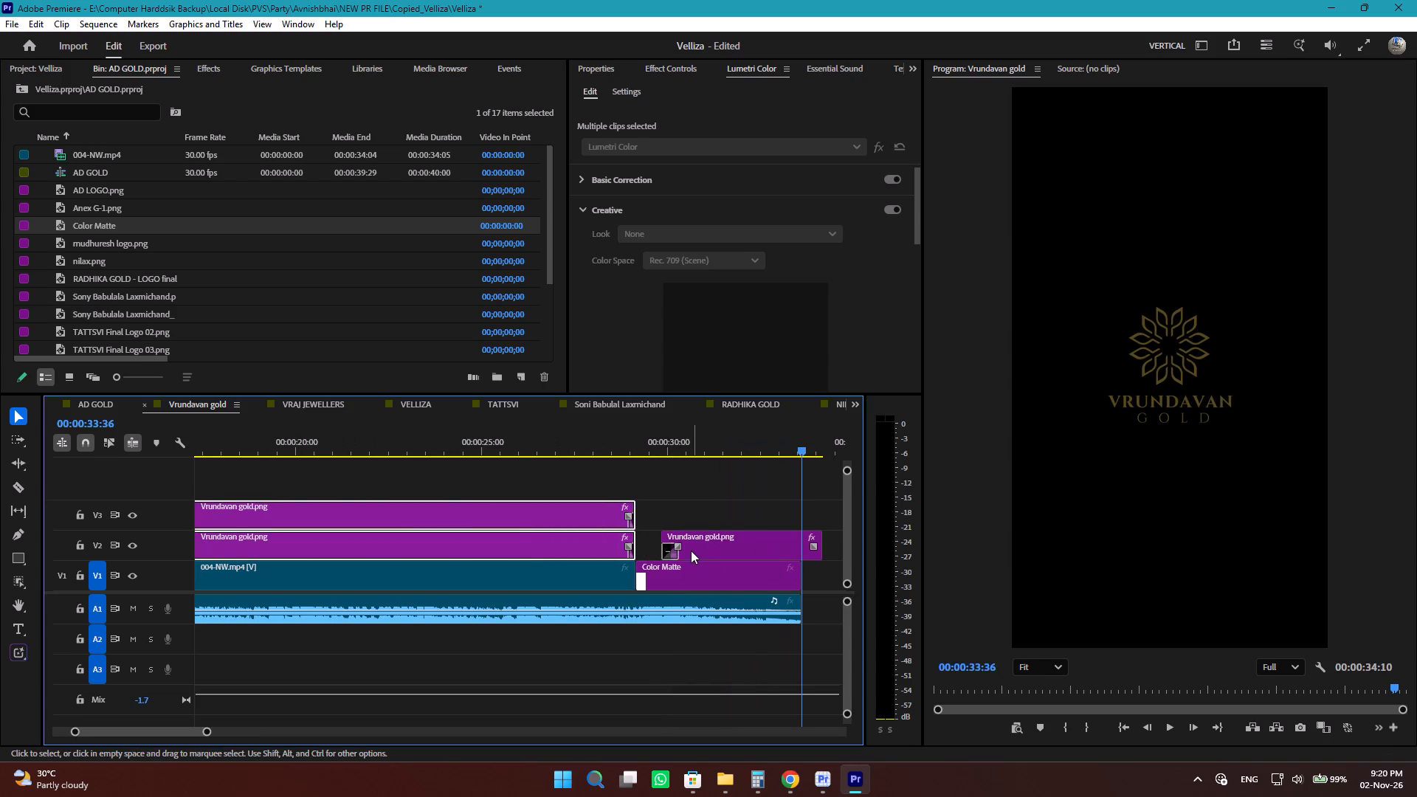
left_click_drag(691, 551, 688, 550)
left_click_drag(709, 546, 683, 545)
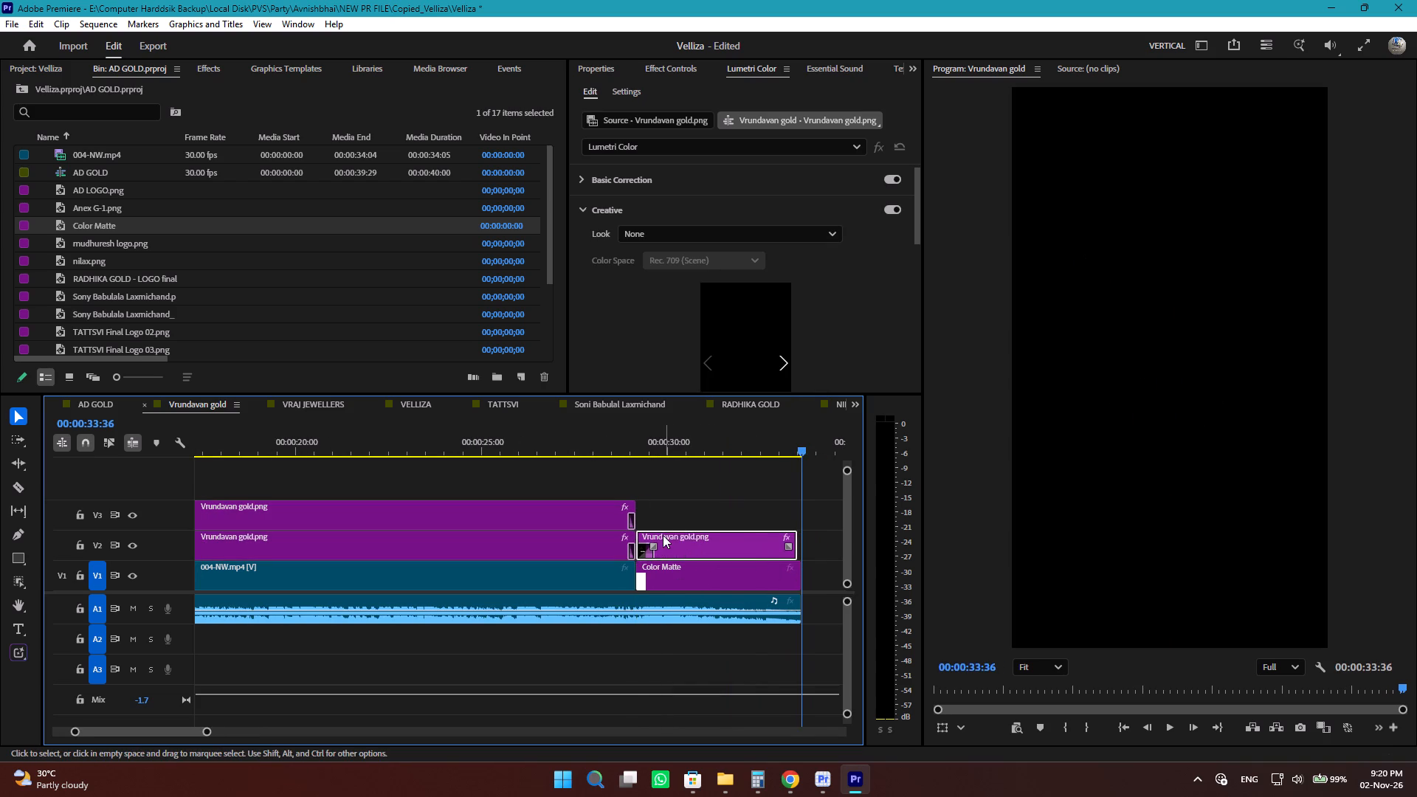
Trim the ends of the Color Matte and the A1 audio to the closing Vrundavan gold logo's end at 00:00:33:30.
scroll(802, 600, "up", 6, "alt")
left_click_drag(819, 571, 789, 628)
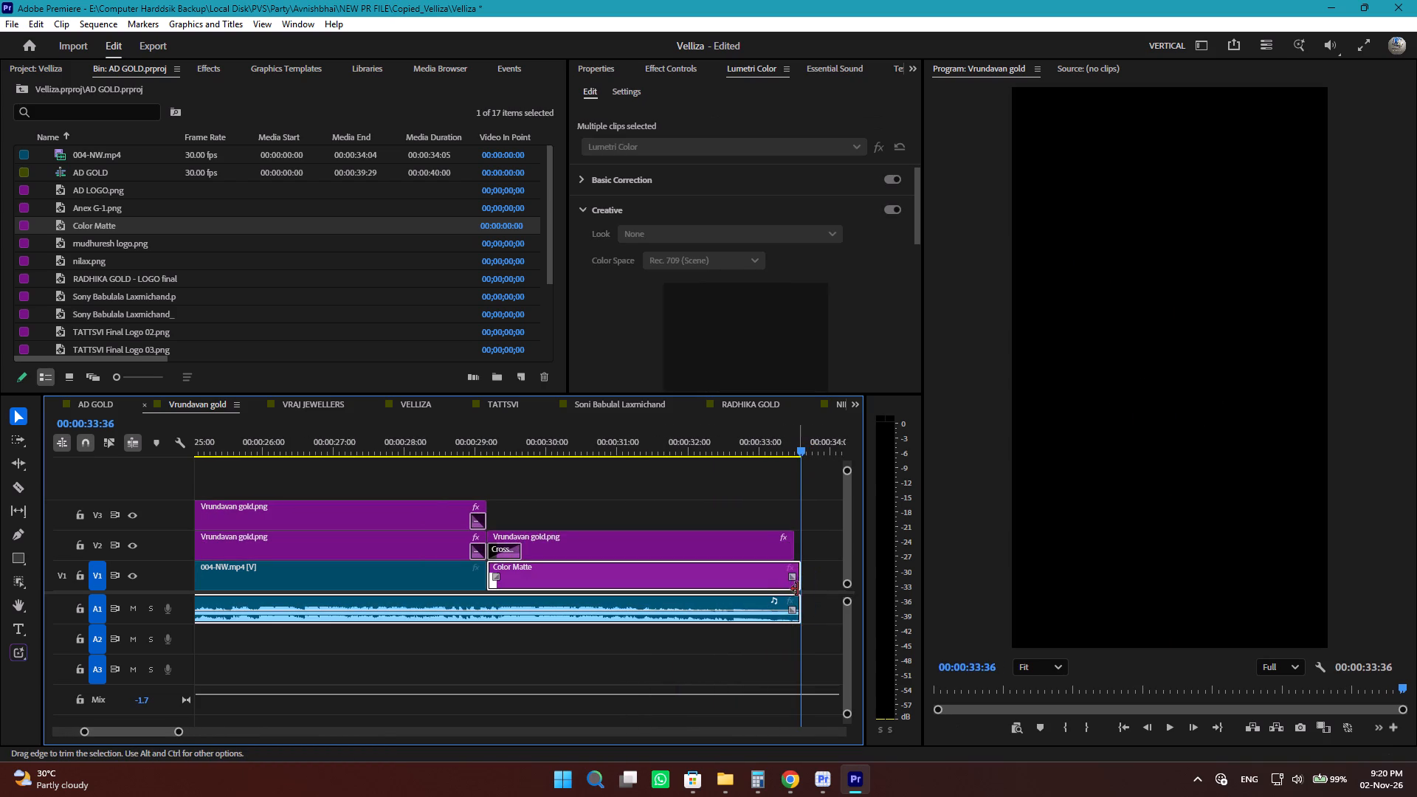
left_click_drag(796, 583, 787, 582)
left_click(807, 582)
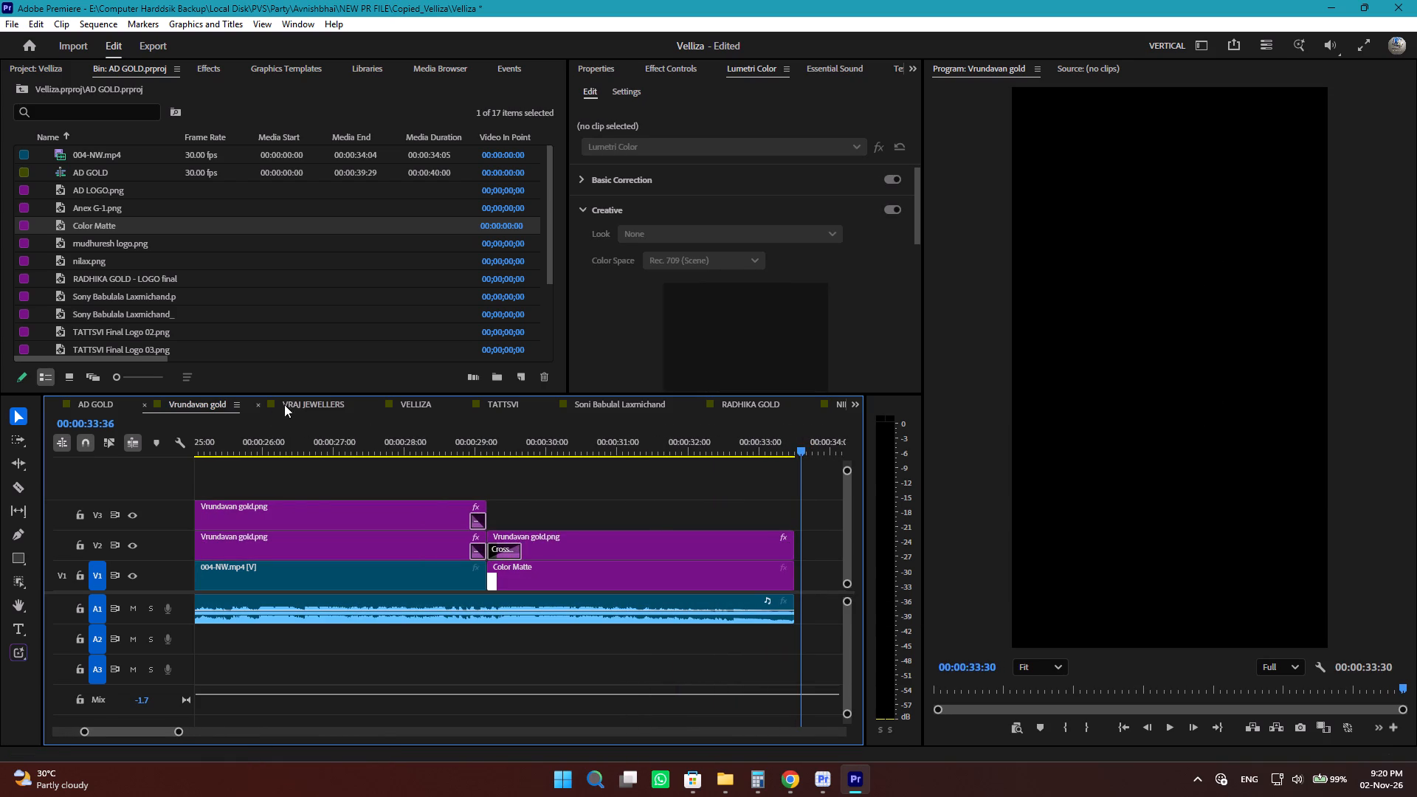
Paste the copied video, audio and Color Matte at the start of the VRAJ JEWELLERS sequence.
left_click(284, 404)
left_click_drag(309, 455, 0, 461)
key("ctrl+v")
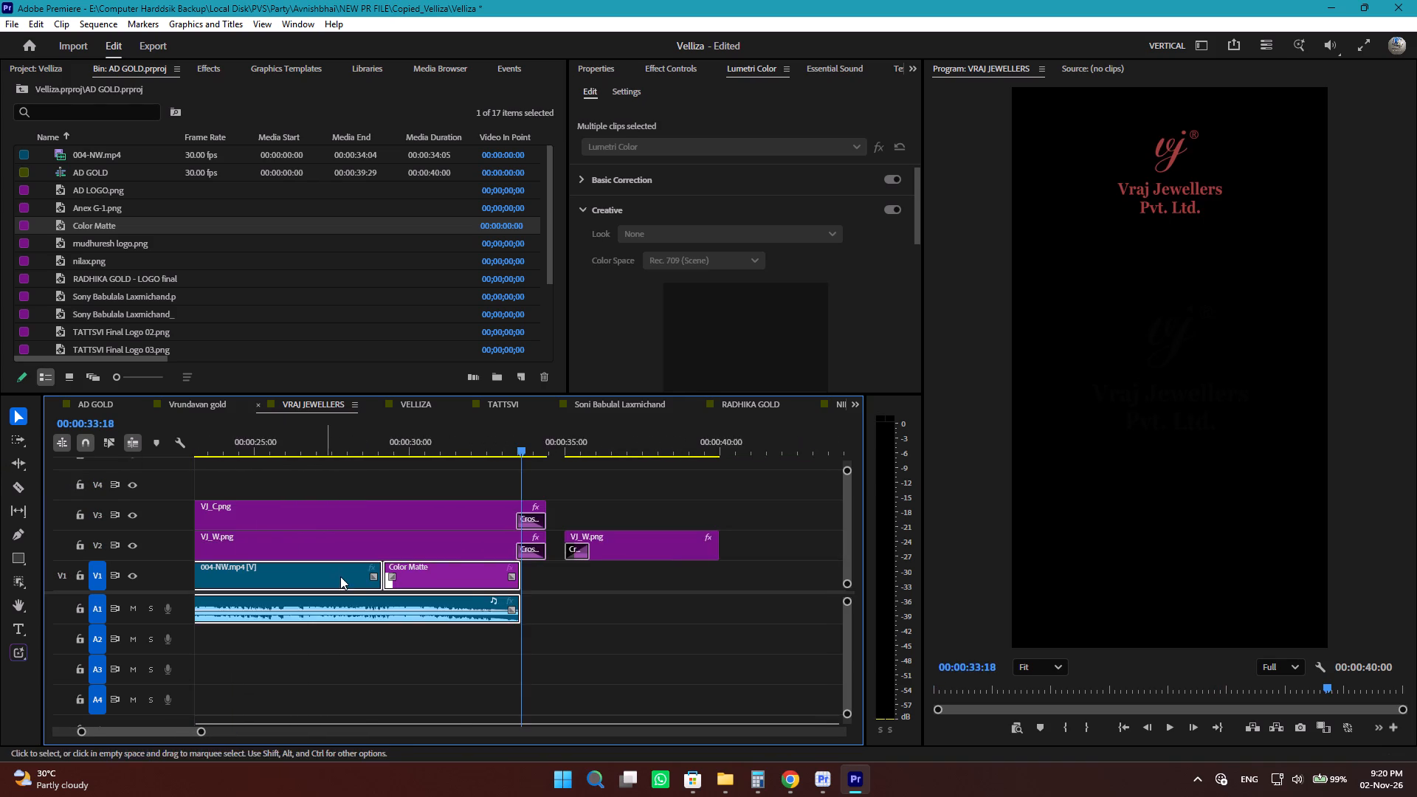
Trim the ends of the opening VJ_C.png and VJ_W.png clips on V3 and V2 to shortly before the 004-NW.mp4 video ends.
scroll(376, 582, "down", 6, "alt")
scroll(420, 578, "up", 6, "alt")
left_click_drag(610, 596, 564, 507)
left_click_drag(573, 593, 542, 485)
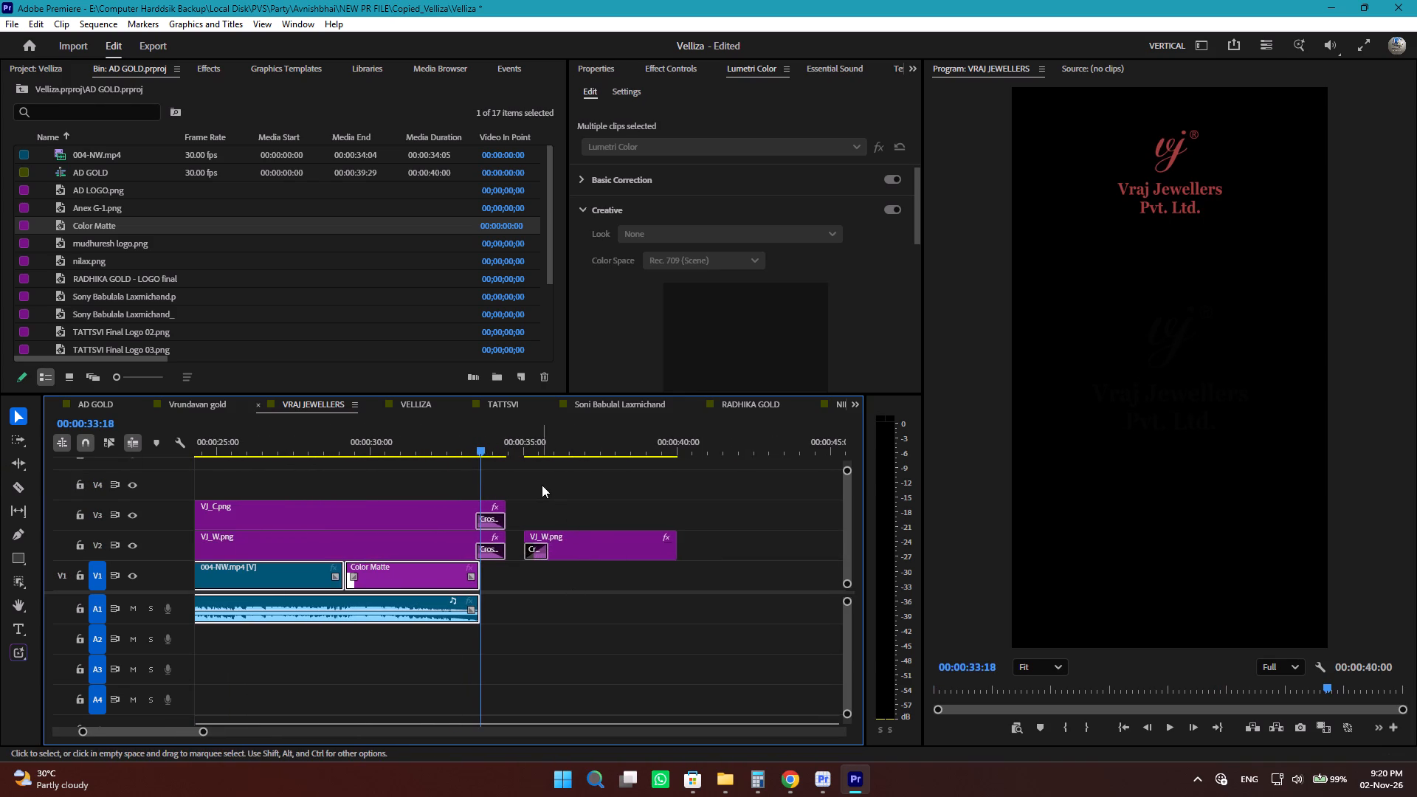
left_click_drag(542, 485, 542, 486)
left_click(580, 539)
left_click(527, 508)
left_click_drag(527, 501, 480, 535)
left_click(516, 506)
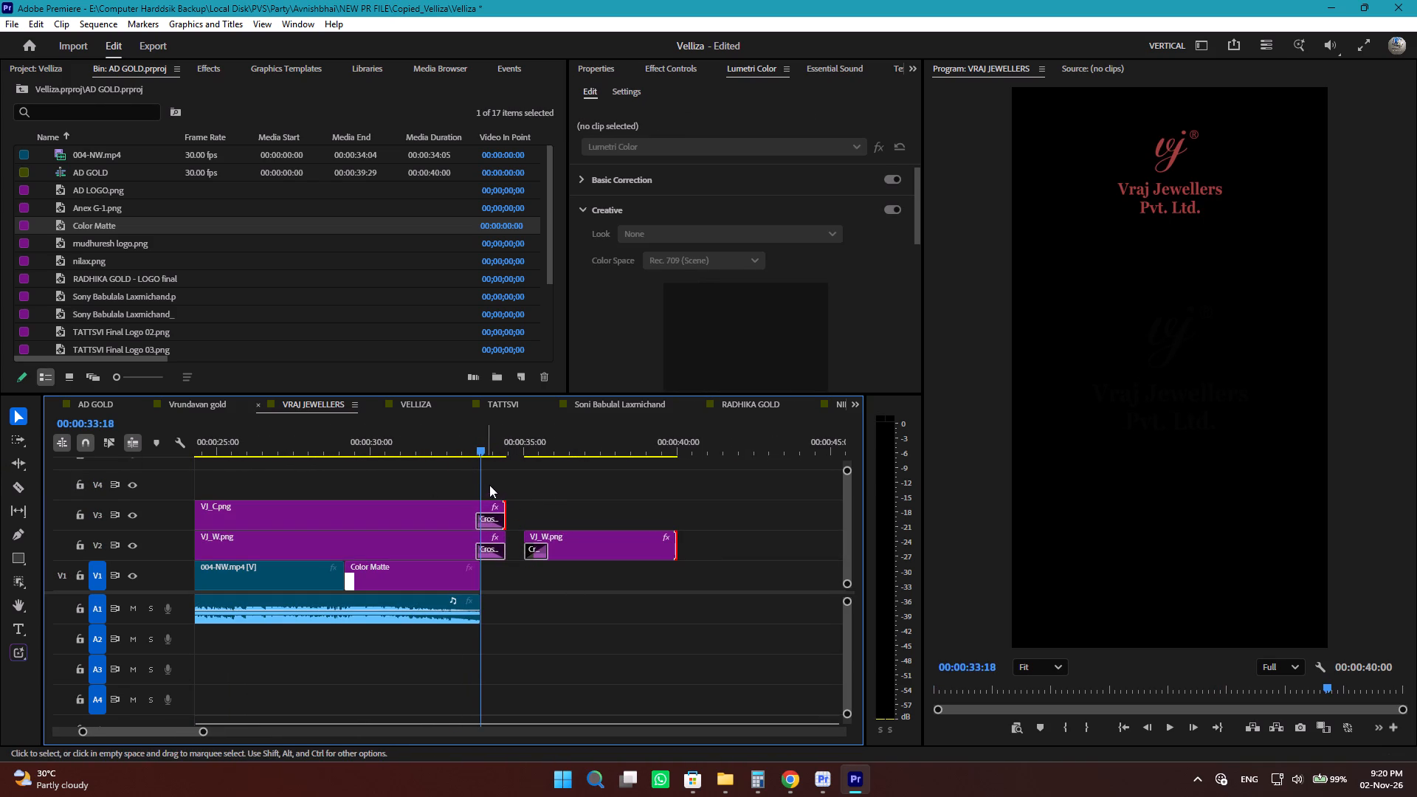
left_click_drag(402, 486, 385, 539)
left_click_drag(498, 526, 314, 527)
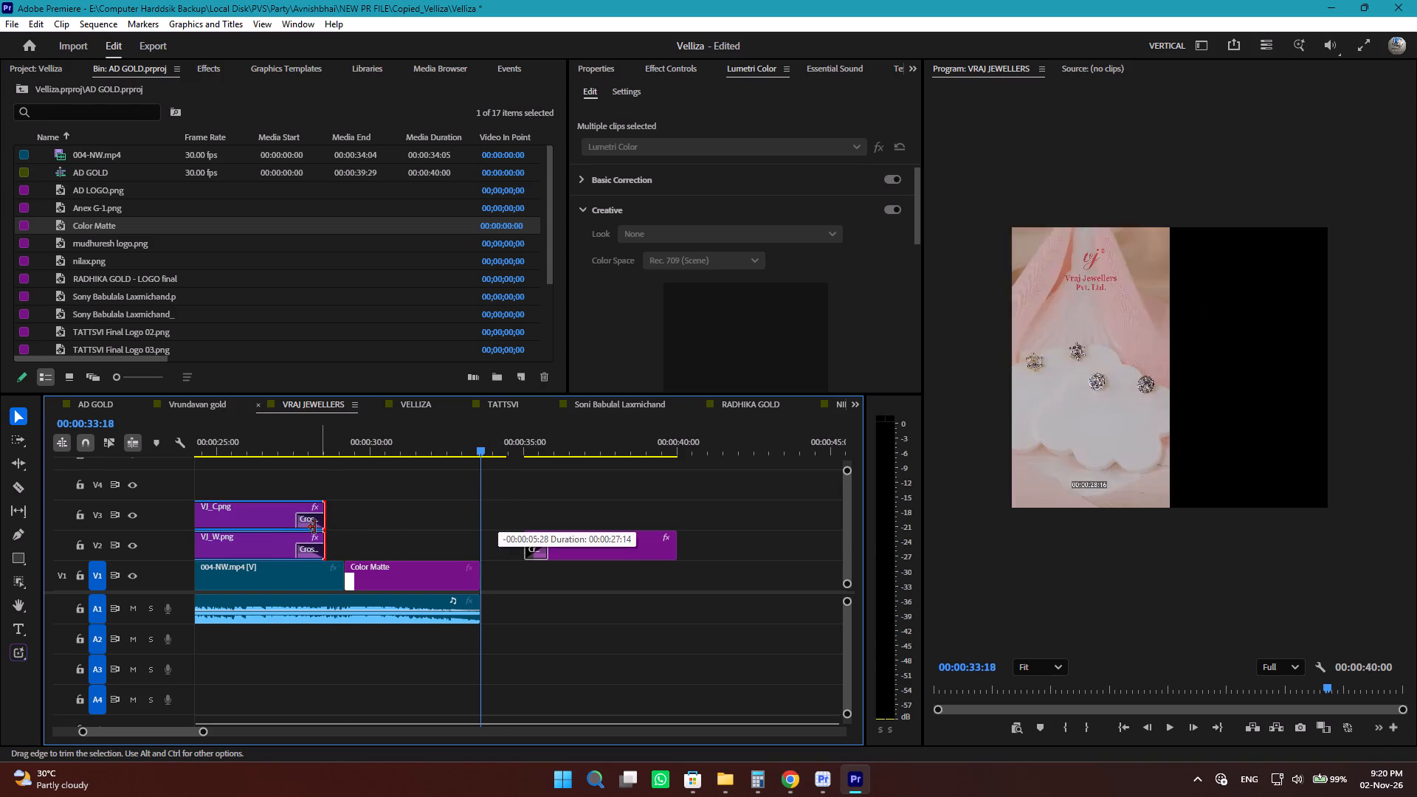
left_click_drag(314, 527, 322, 529)
Move the closing VJ_W.png clip on V2 to start together with the Color Matte.
left_click_drag(606, 554, 426, 539)
Extend the Color Matte and the A1 audio to the closing VJ_W.png logo's end at 00:00:34:05.
left_click_drag(517, 579, 466, 613)
left_click_drag(478, 586, 503, 589)
left_click(678, 600)
Copy the VRAJ JEWELLERS video, audio and Color Matte and paste them at the start of the VELLIZA sequence.
left_click_drag(554, 667, 225, 572)
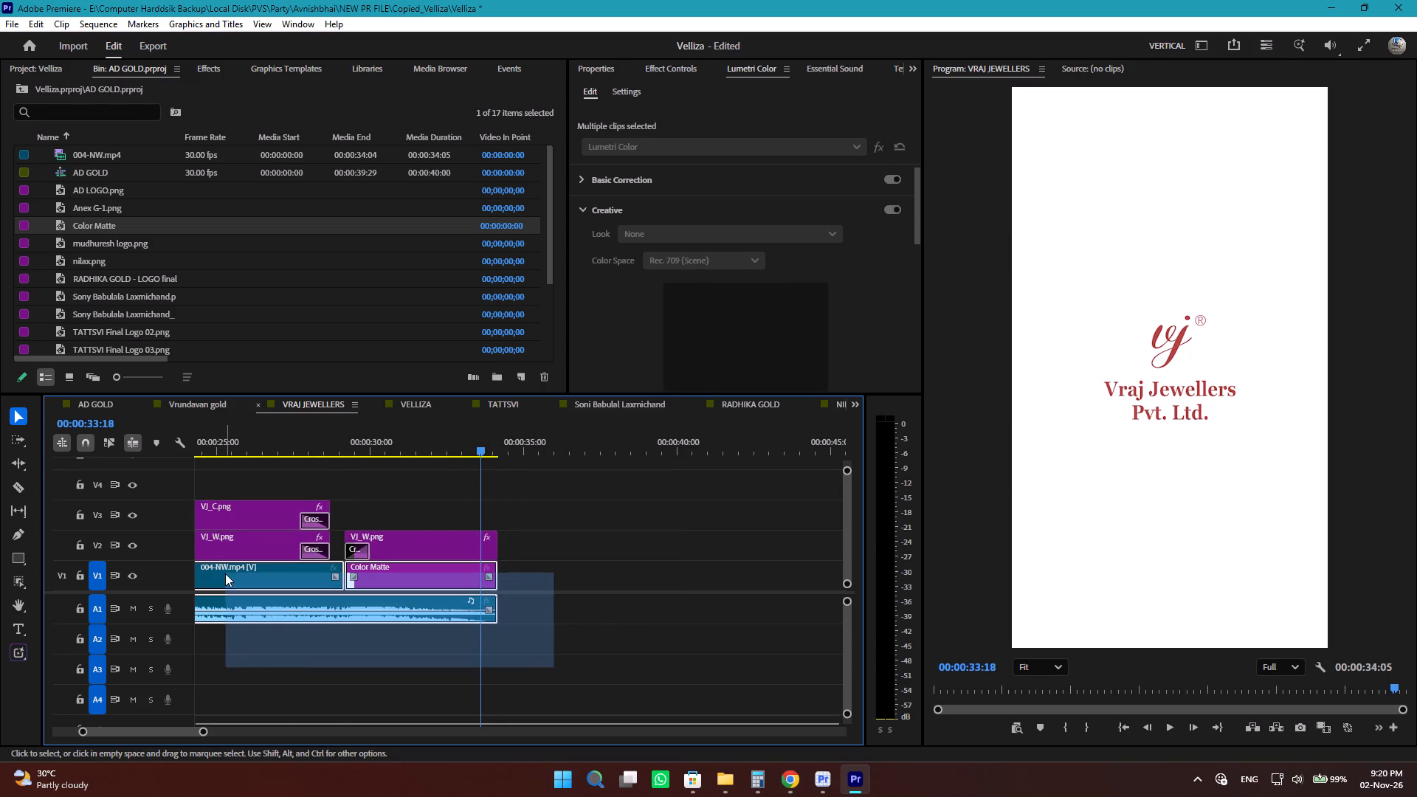
key("ctrl+c")
left_click(422, 401)
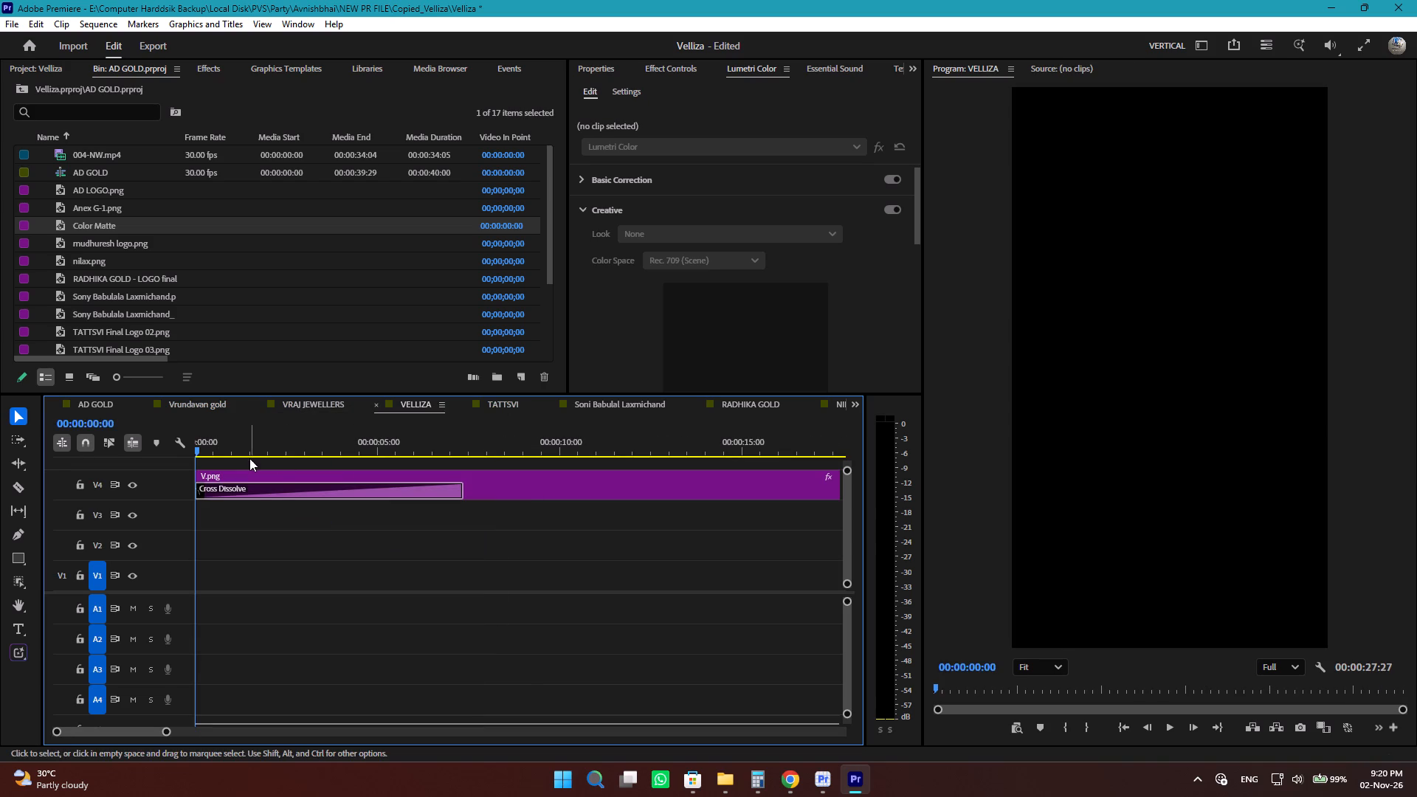
key("ctrl+v")
left_click(656, 640)
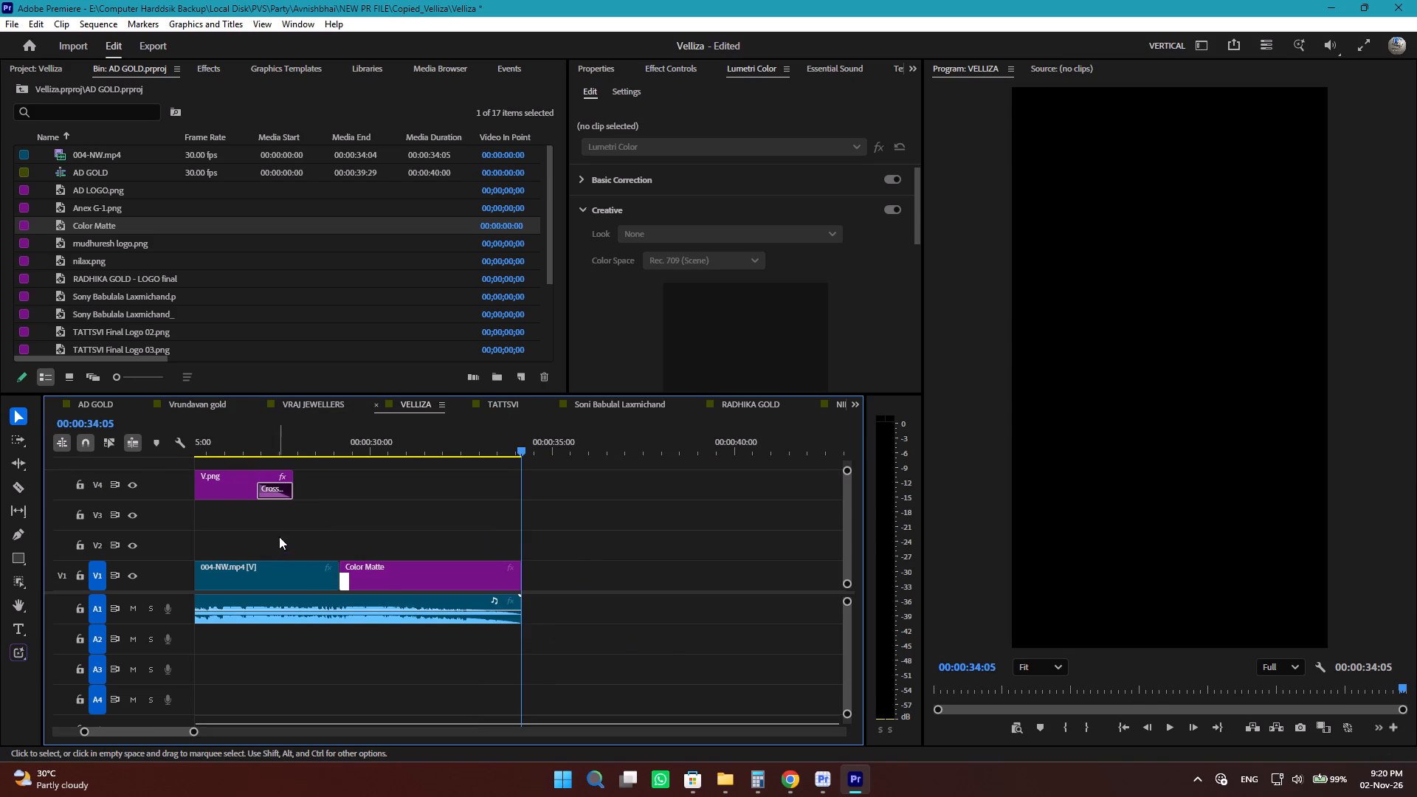
Cut the VELLIZA video and audio at V.png's end, 00:00:27:27, and delete everything after the cut, including the Color Matte.
left_click(397, 584)
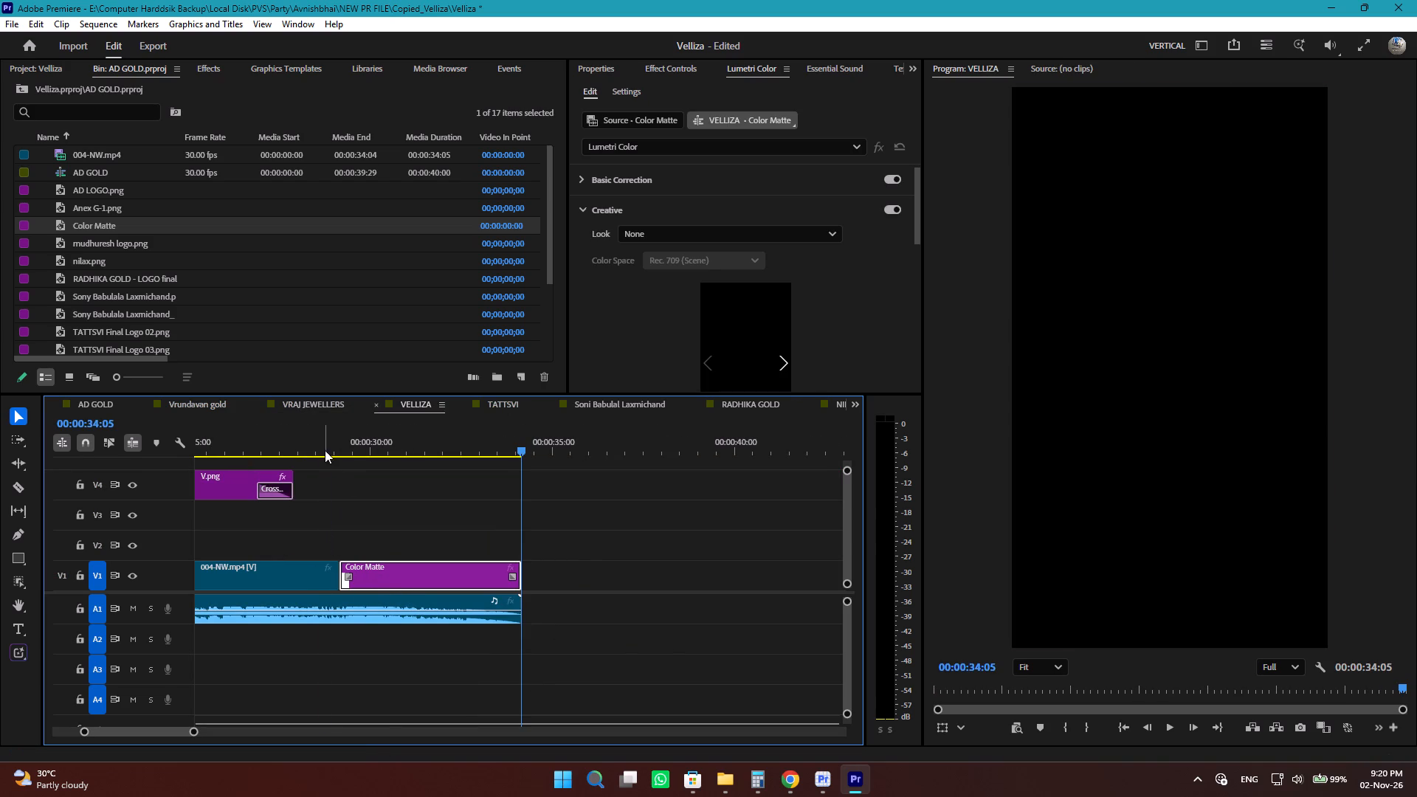
left_click_drag(325, 450, 287, 452)
key("c")
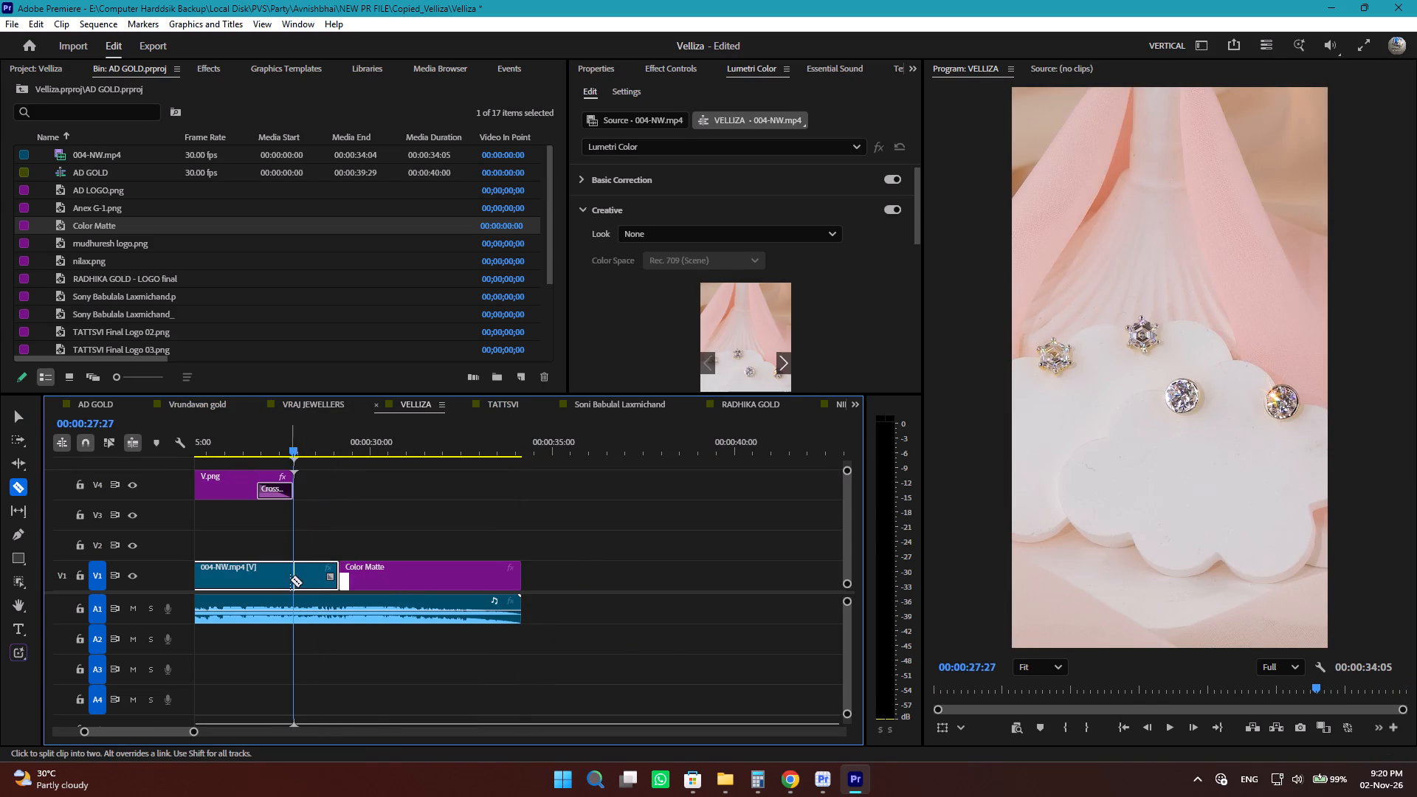
left_click(290, 579)
left_click(301, 605)
key("ctrl+z")
left_click(292, 611)
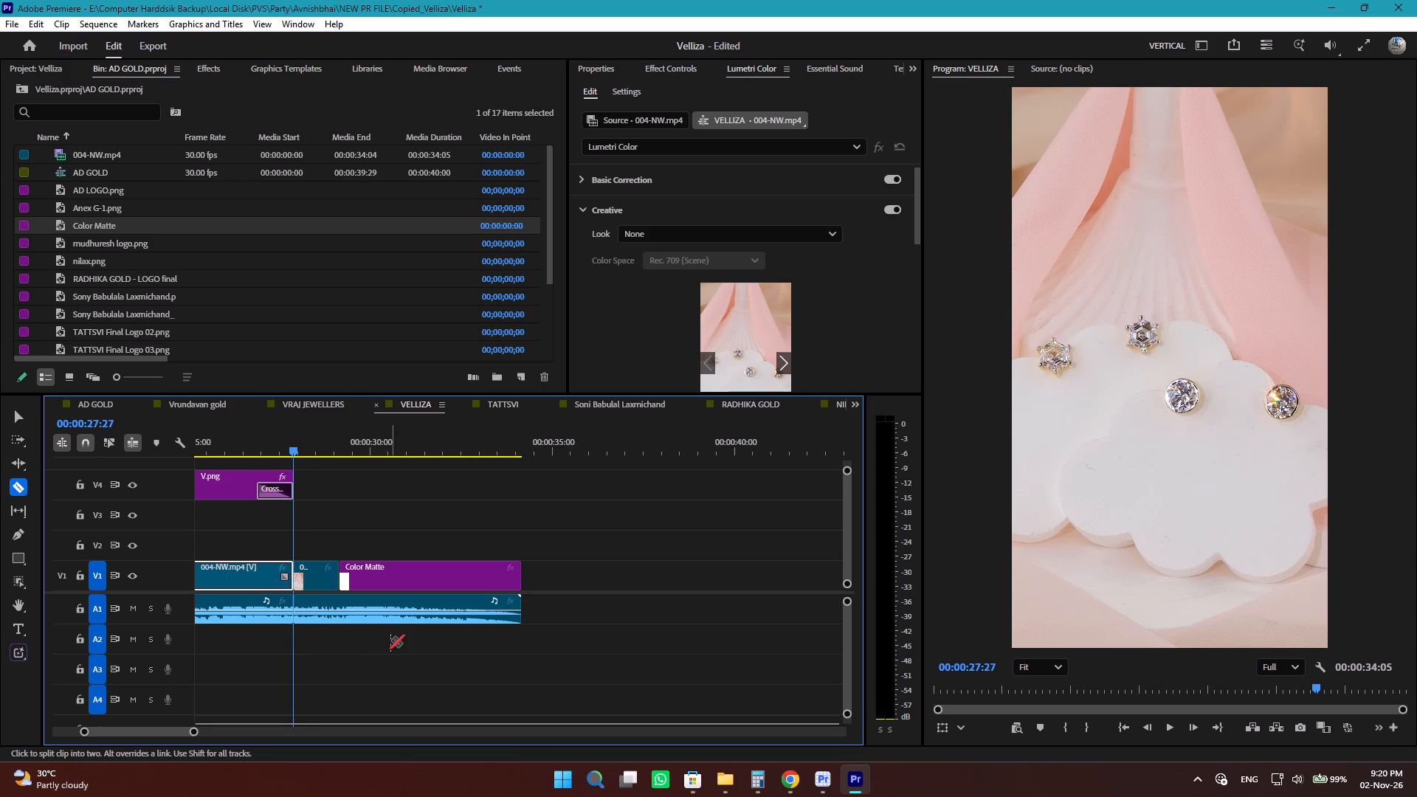
left_click(293, 604)
key("v")
left_click_drag(444, 644, 328, 534)
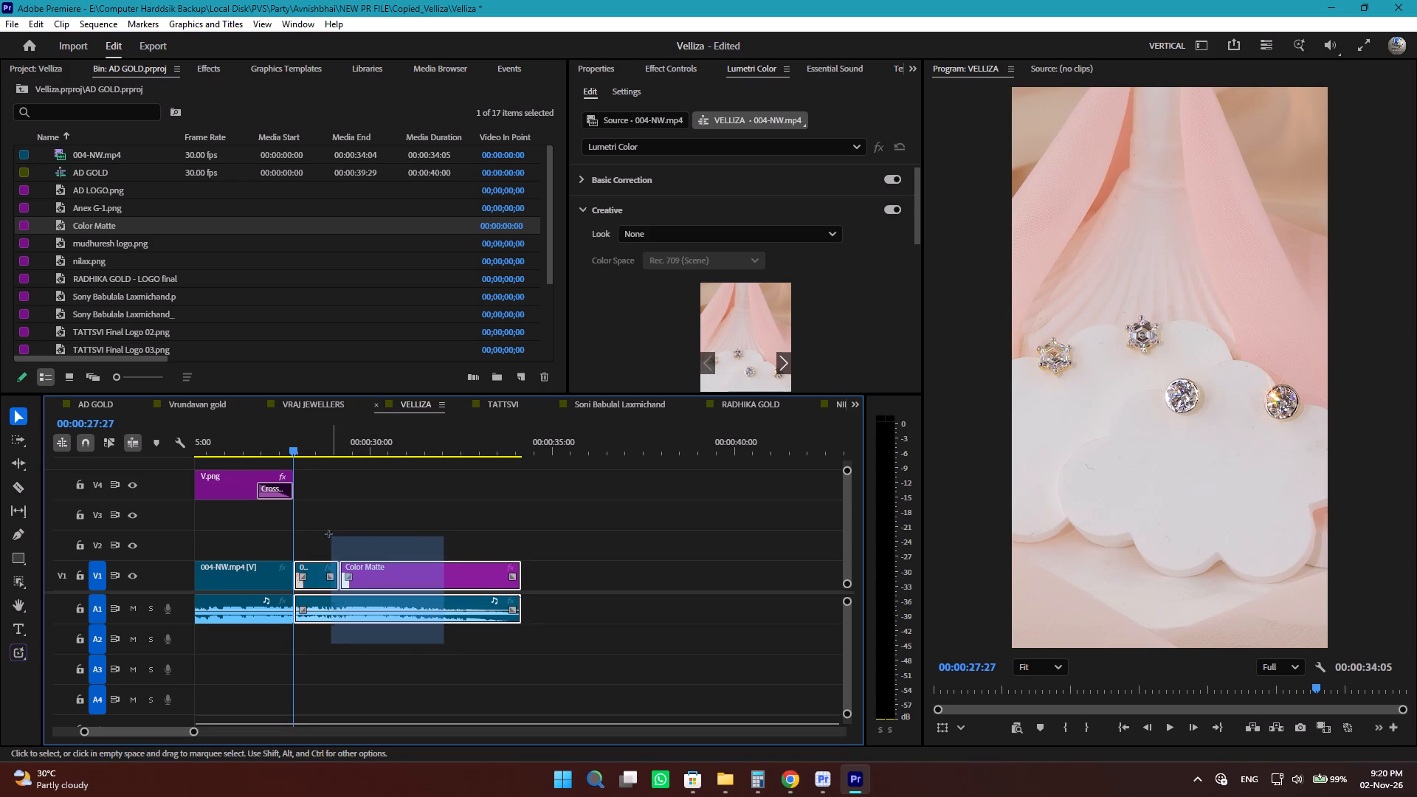
left_click_drag(328, 534, 321, 527)
key("Delete")
Paste the copied video, audio and Color Matte at the start of the TATTSVI sequence.
left_click(489, 401)
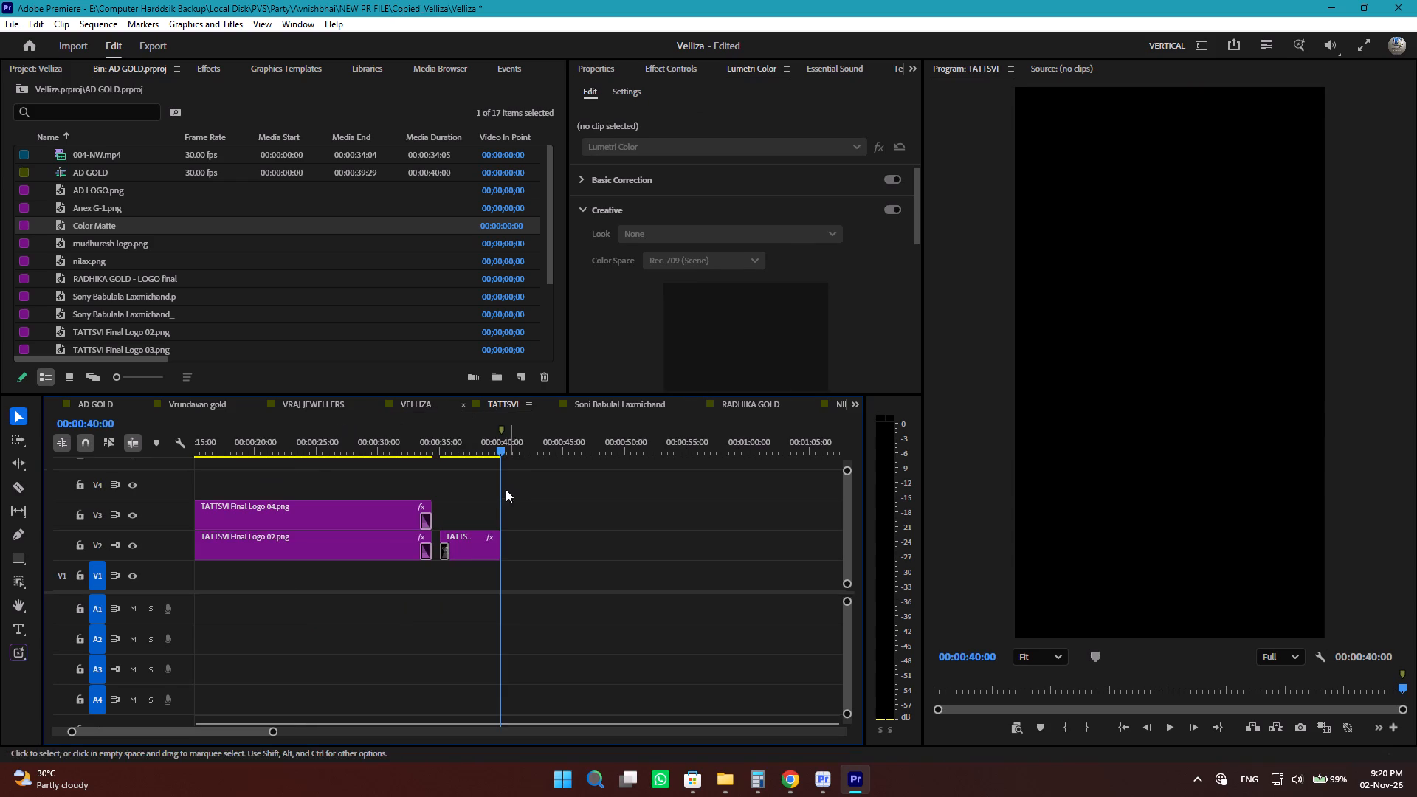
left_click_drag(503, 446, 0, 446)
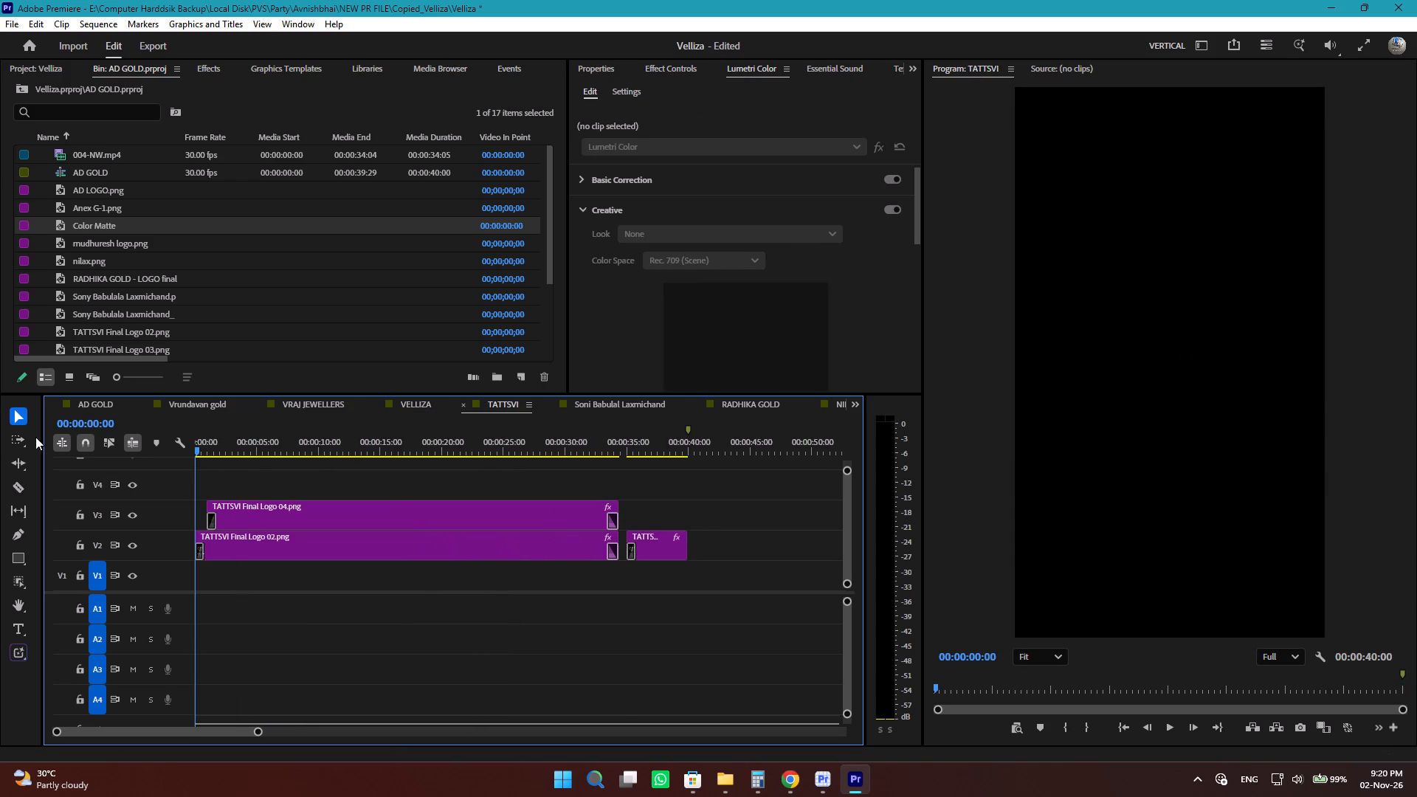
key("ctrl+v")
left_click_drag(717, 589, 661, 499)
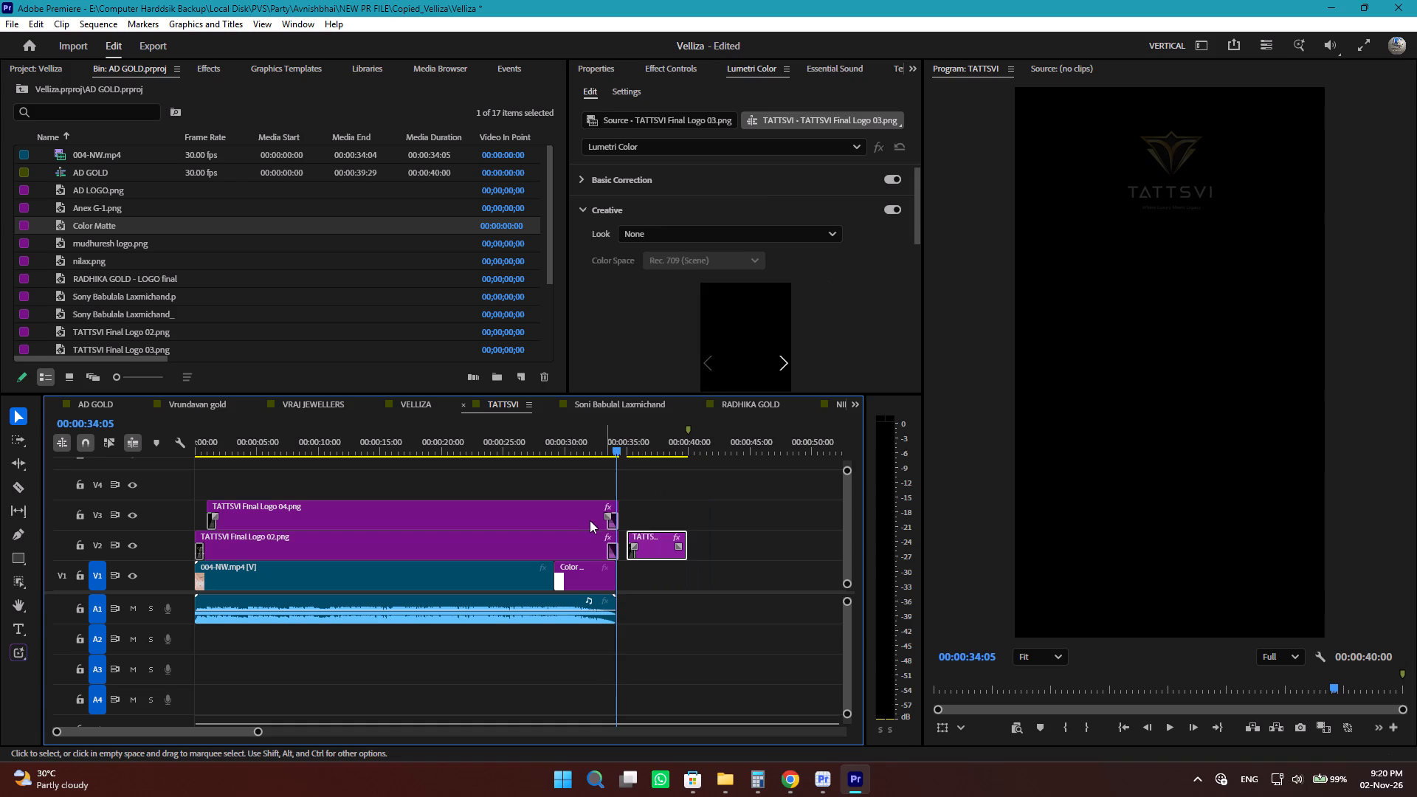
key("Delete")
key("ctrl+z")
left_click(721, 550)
Trim the ends of the opening TATTSVI Final Logo 04.png and 02.png clips to shortly before the 004-NW.mp4 video ends.
scroll(616, 510, "up", 1, "alt")
scroll(616, 510, "down", 2, "alt")
scroll(616, 510, "up", 4, "alt")
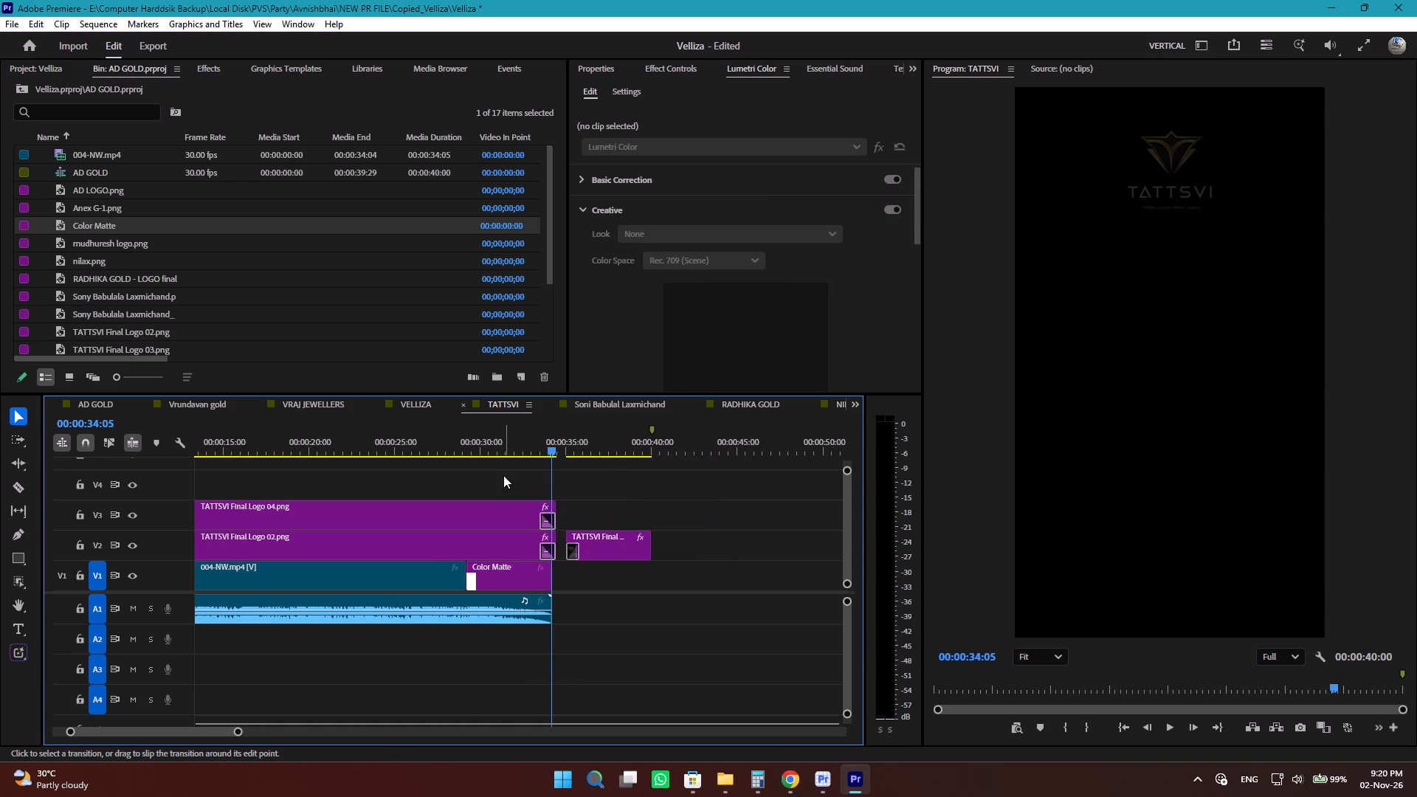
left_click_drag(503, 475, 461, 550)
left_click_drag(494, 497, 471, 539)
left_click_drag(551, 529, 449, 526)
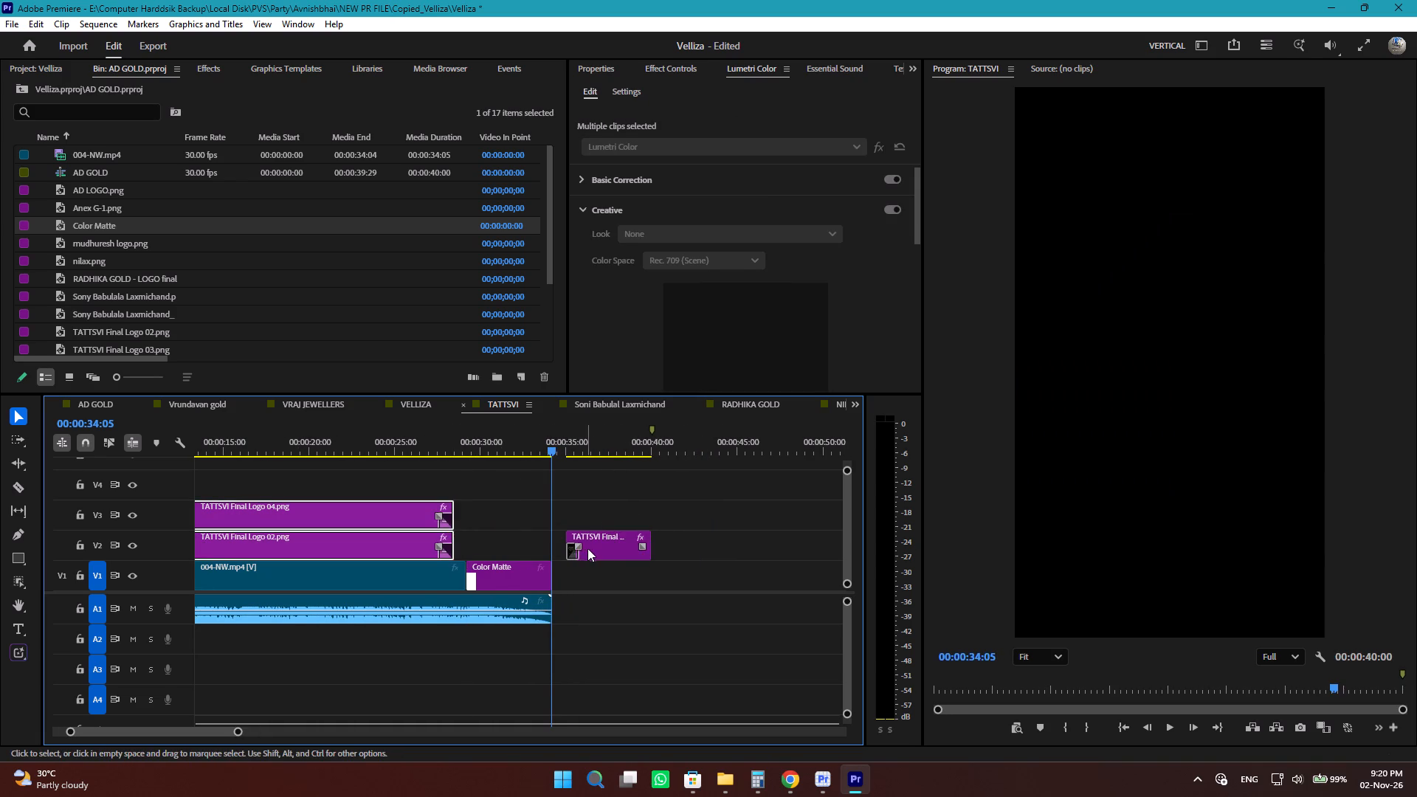
Move the closing TATTSVI Final Logo 03.png clip on V2 to start together with the Color Matte.
left_click_drag(603, 551, 506, 538)
scroll(483, 587, "up", 5, "alt")
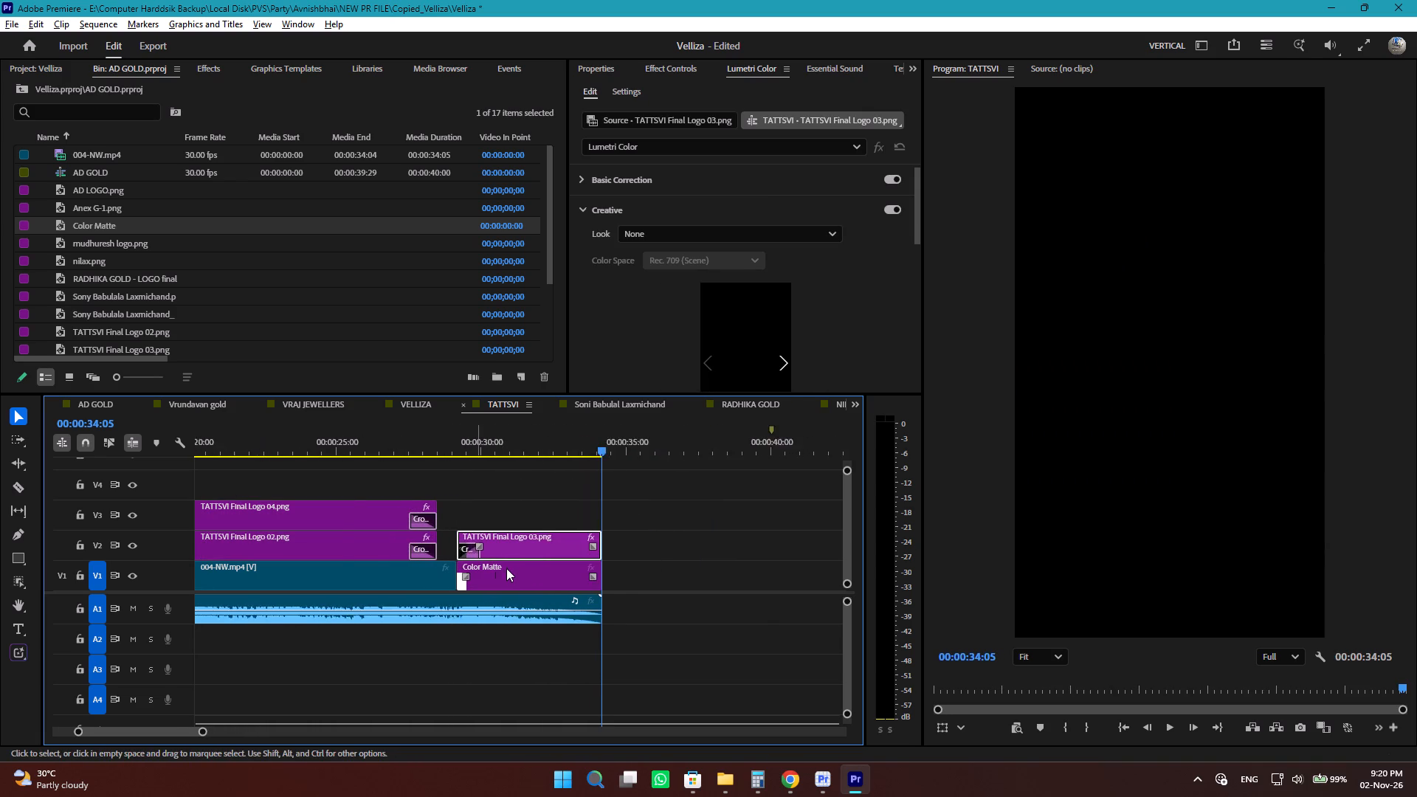
scroll(506, 568, "up", 4, "alt")
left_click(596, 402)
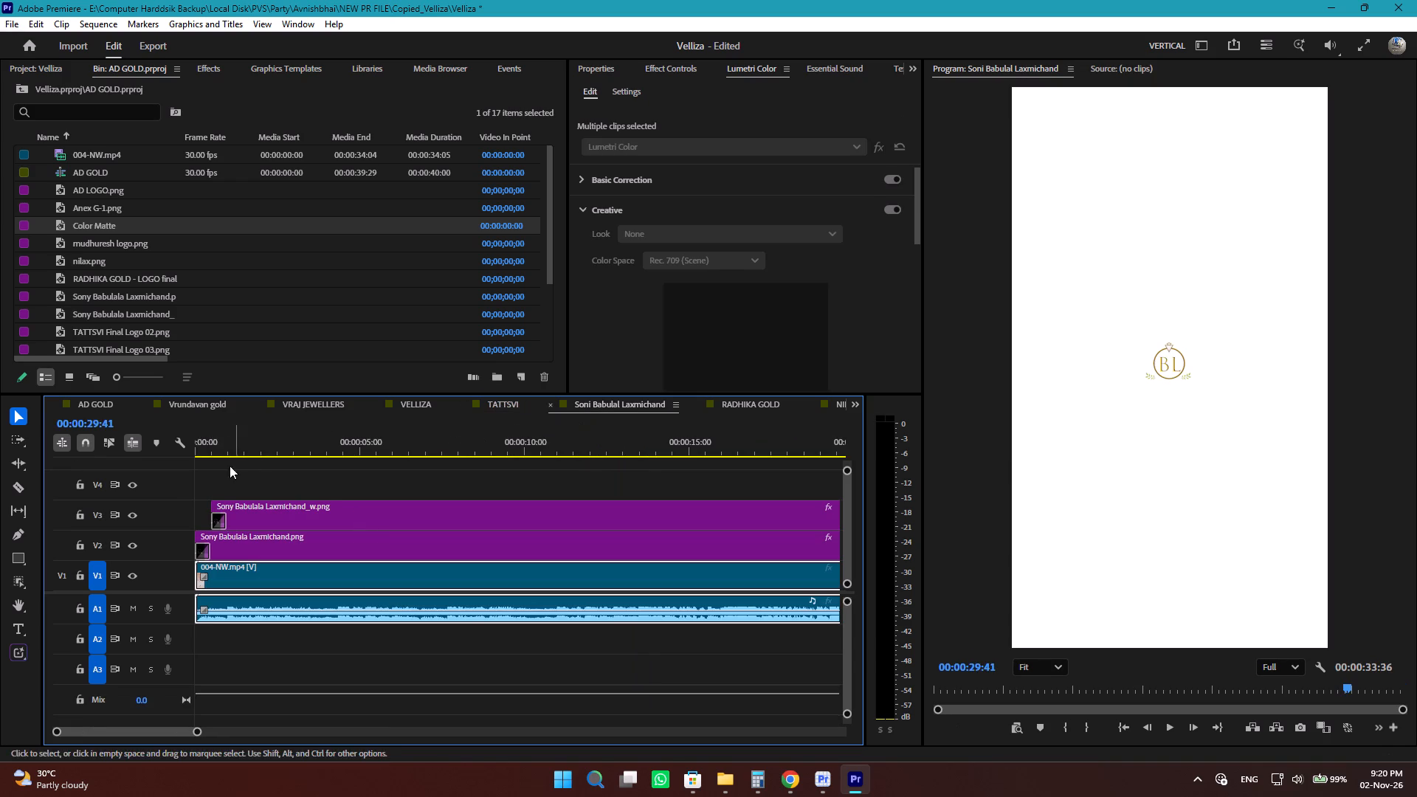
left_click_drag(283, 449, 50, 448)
Paste the copied video, audio and Color Matte at the start of the RADHIKA GOLD sequence.
left_click(748, 401)
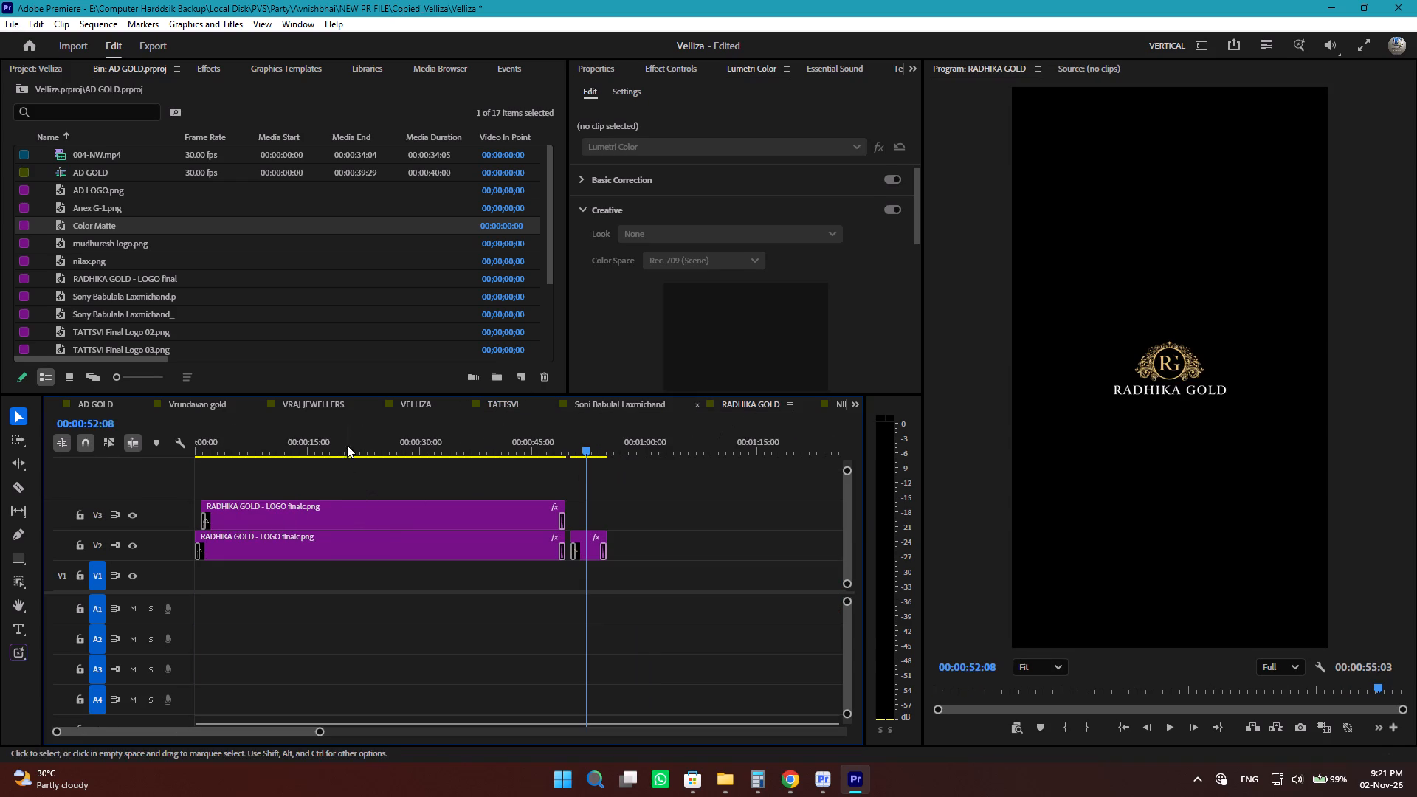
left_click_drag(338, 432, 0, 438)
key("ctrl+v")
Trim the ends of both opening RADHIKA GOLD logo clips on V2 and V3 to shortly before the 004-NW.mp4 video ends.
scroll(358, 502, "up", 6, "alt")
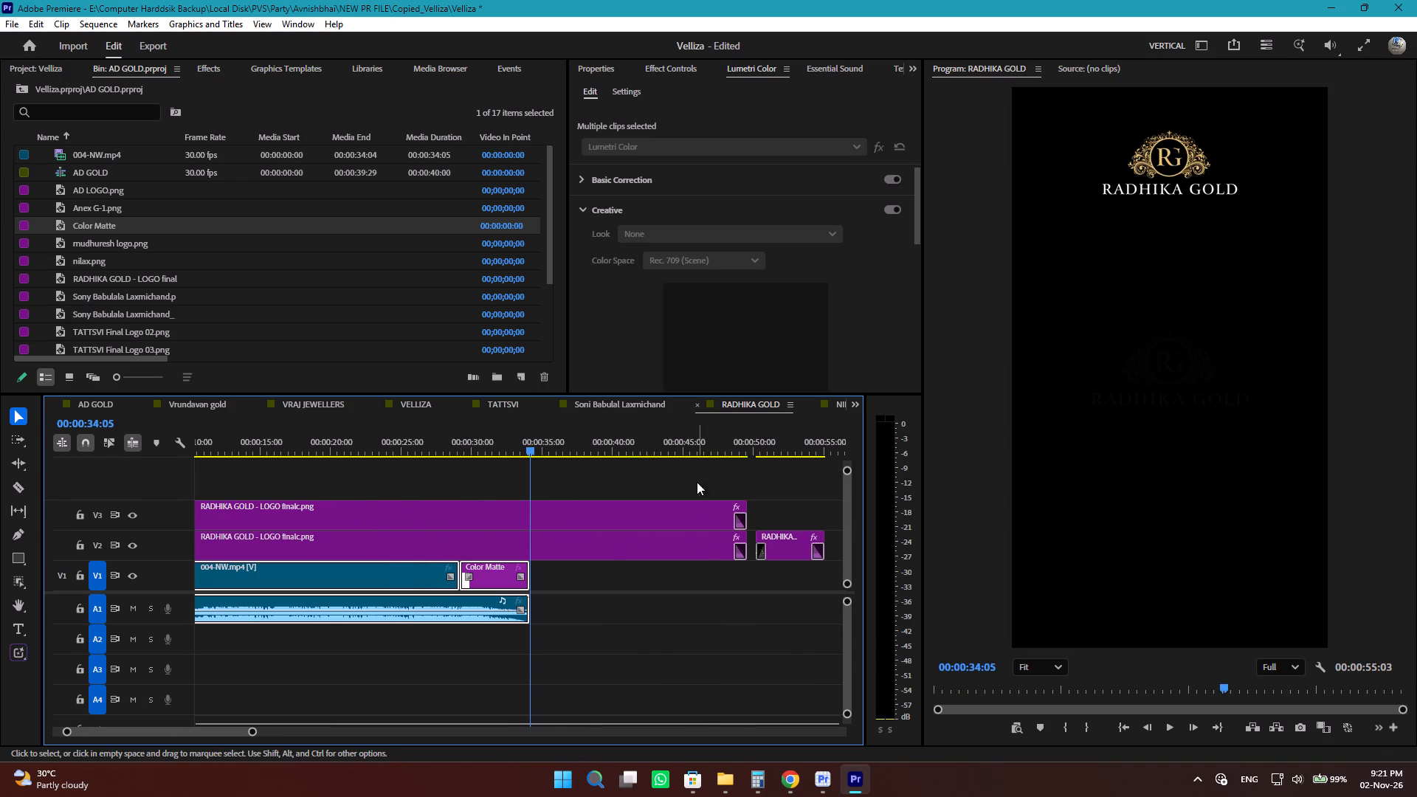
left_click_drag(686, 486, 649, 551)
left_click_drag(745, 531, 415, 517)
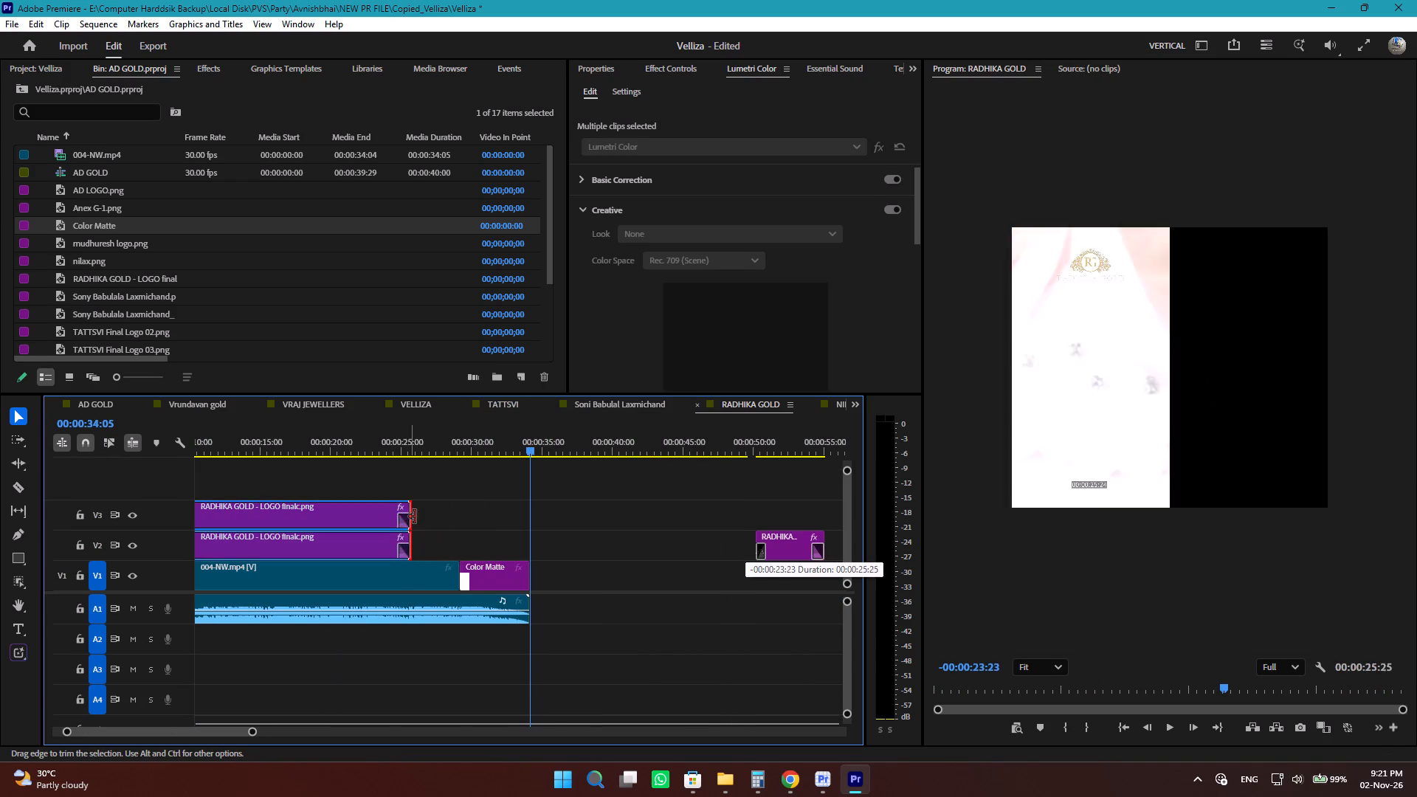
left_click_drag(415, 517, 447, 516)
Move the closing RADHIKA GOLD logo clip on V2 over the Color Matte and fit its start and end to the matte.
left_click_drag(783, 550, 759, 550)
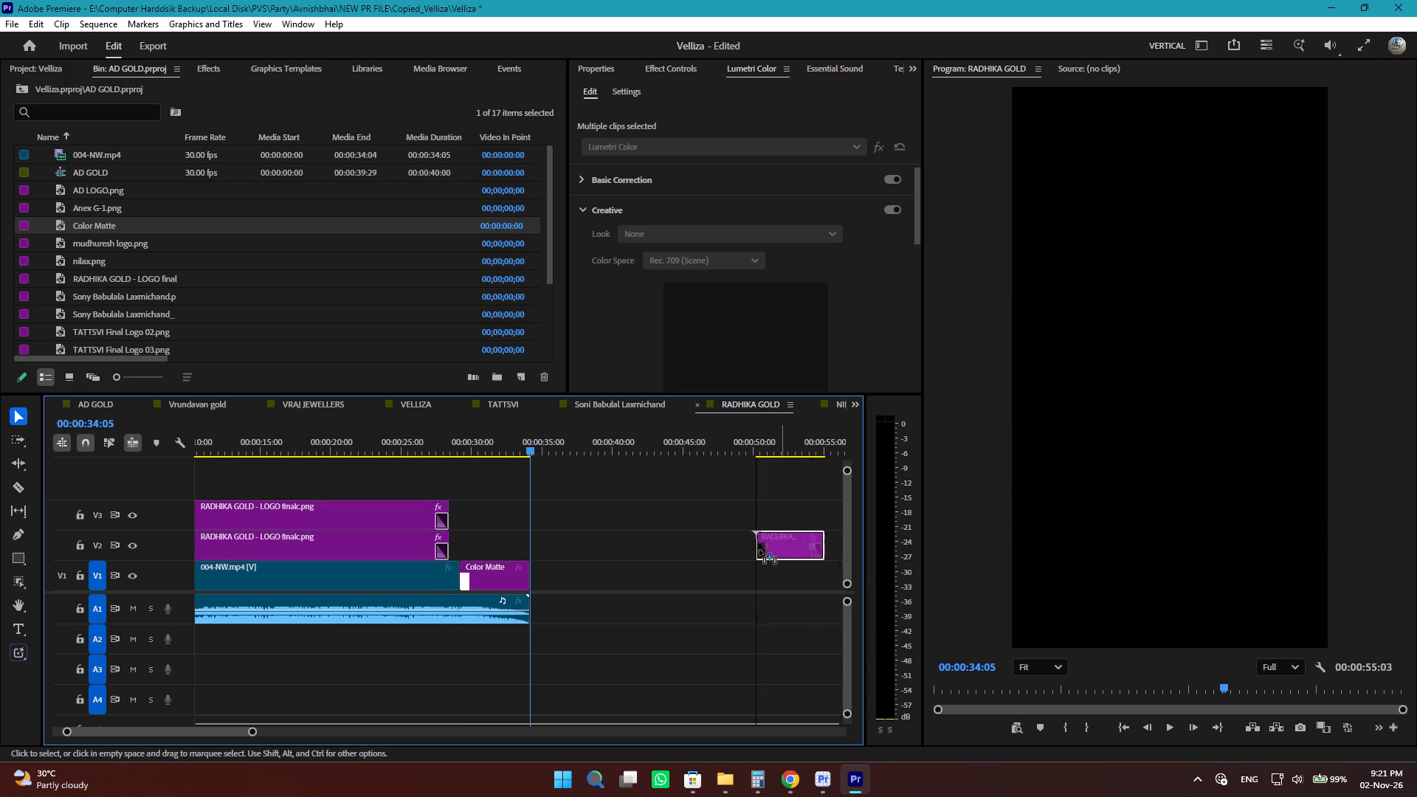
left_click_drag(759, 550, 493, 549)
scroll(489, 536, "up", 3, "alt")
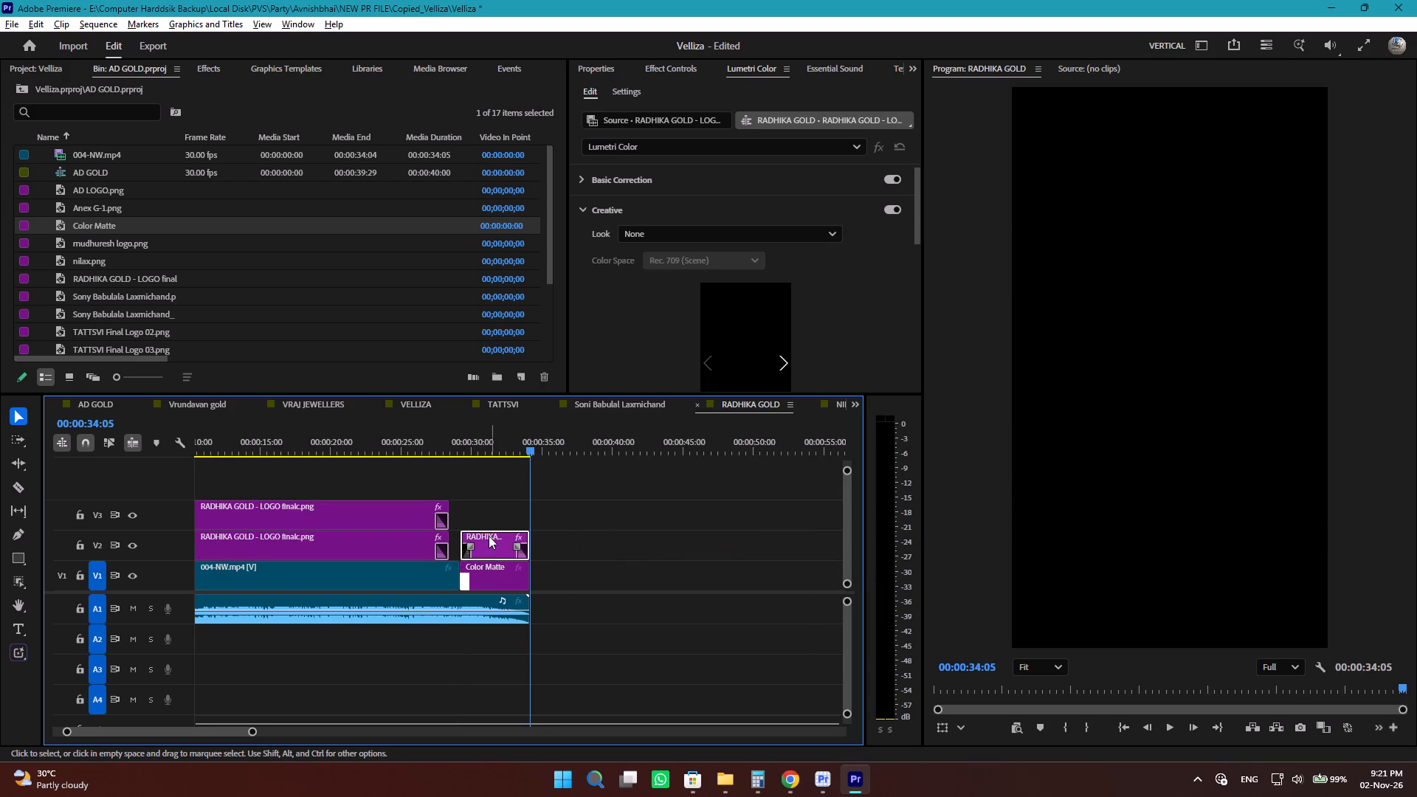
scroll(489, 536, "up", 3, "alt")
scroll(489, 536, "down", 1, "alt")
scroll(489, 536, "up", 5, "alt")
scroll(488, 528, "down", 1, "alt")
scroll(488, 528, "up", 2, "alt")
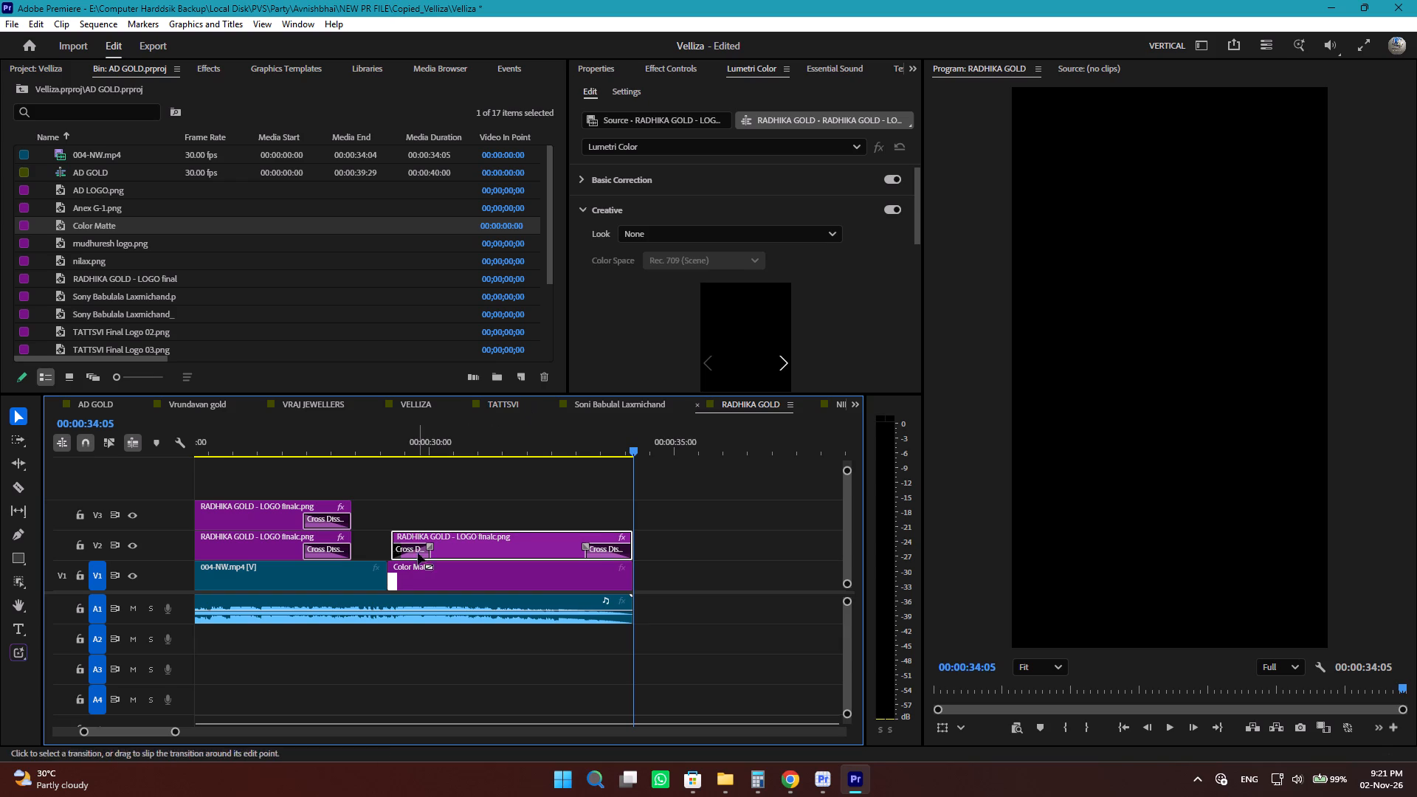
left_click_drag(452, 551, 443, 551)
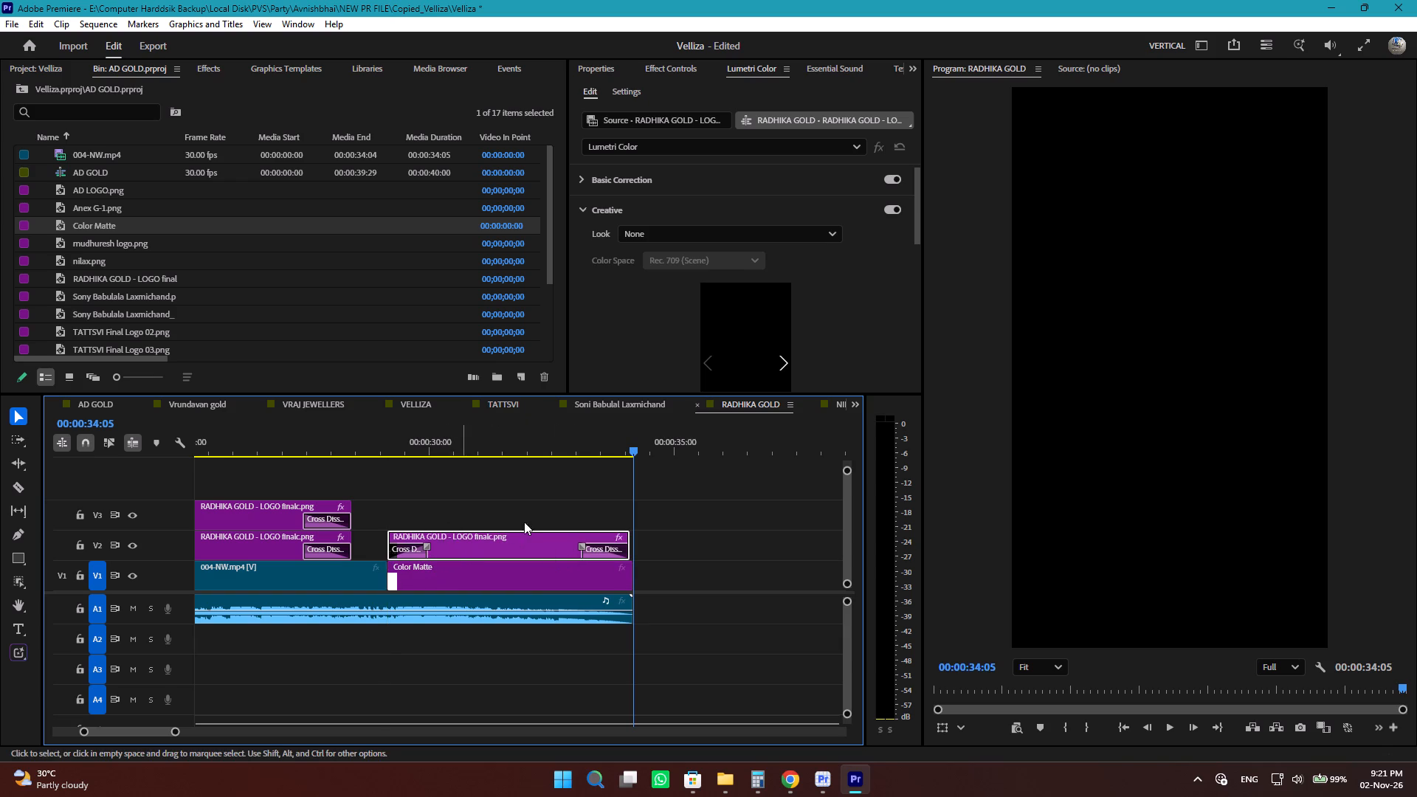
left_click(626, 539)
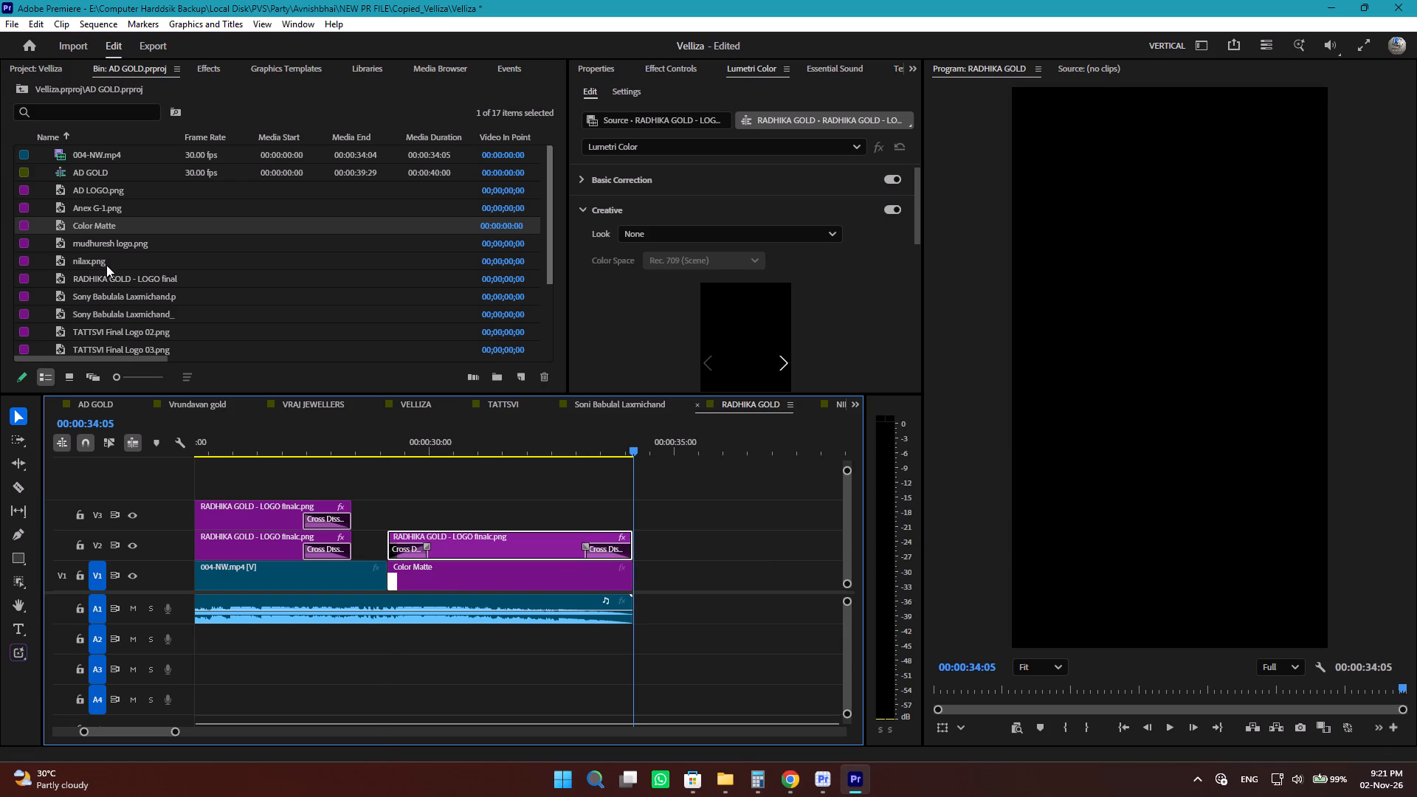
Paste the copied video, audio and Color Matte at the start of the NILAX sequence.
left_click(837, 399)
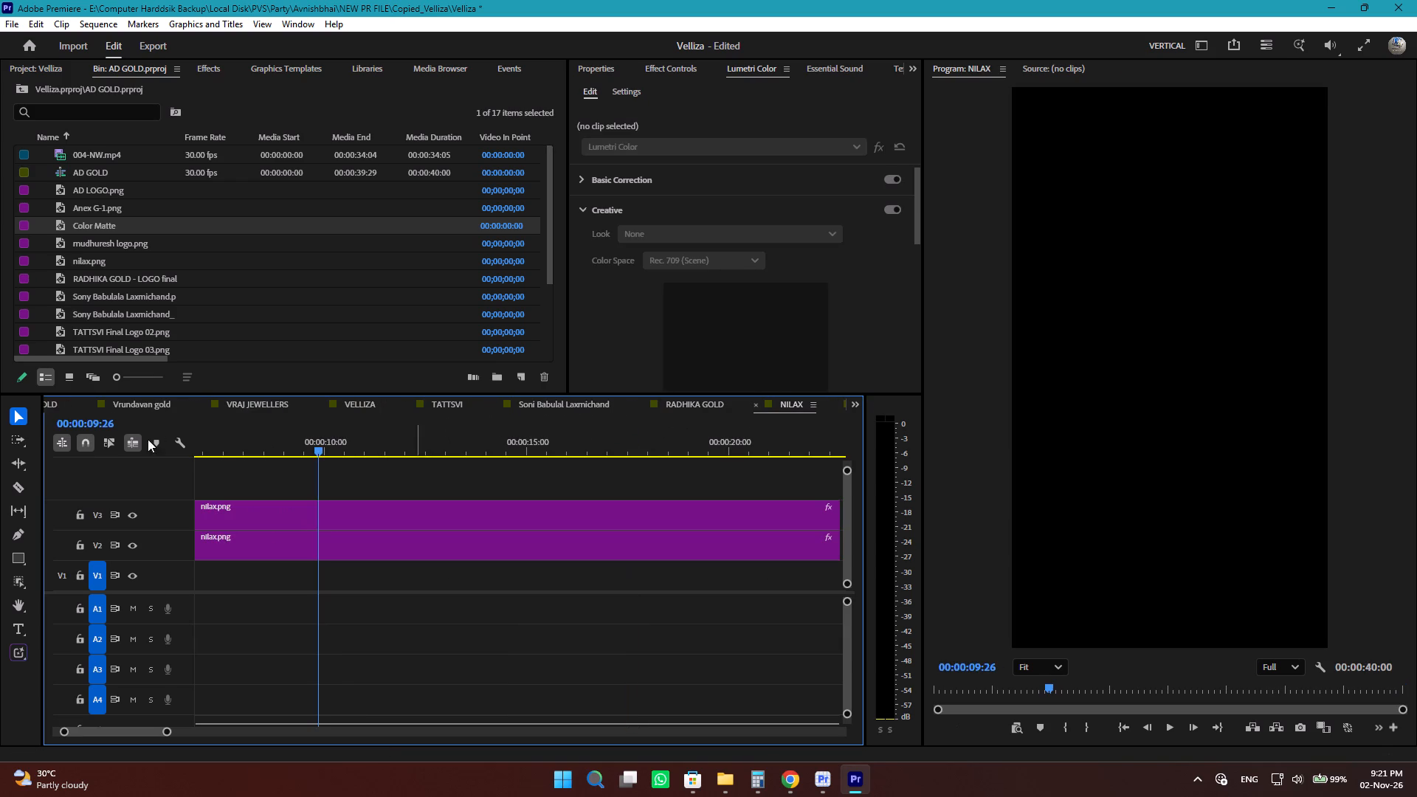
left_click_drag(318, 450, 0, 448)
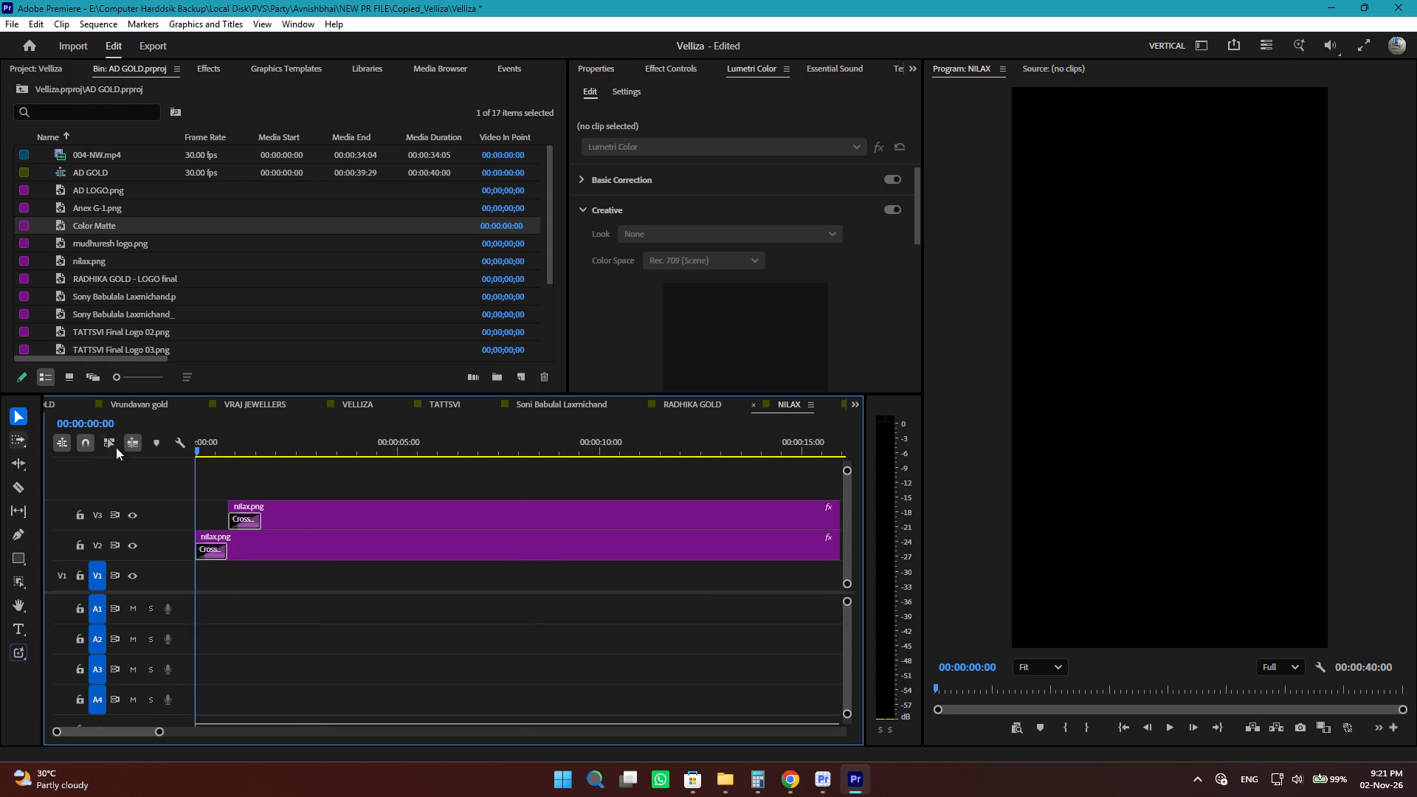
key("ctrl+v")
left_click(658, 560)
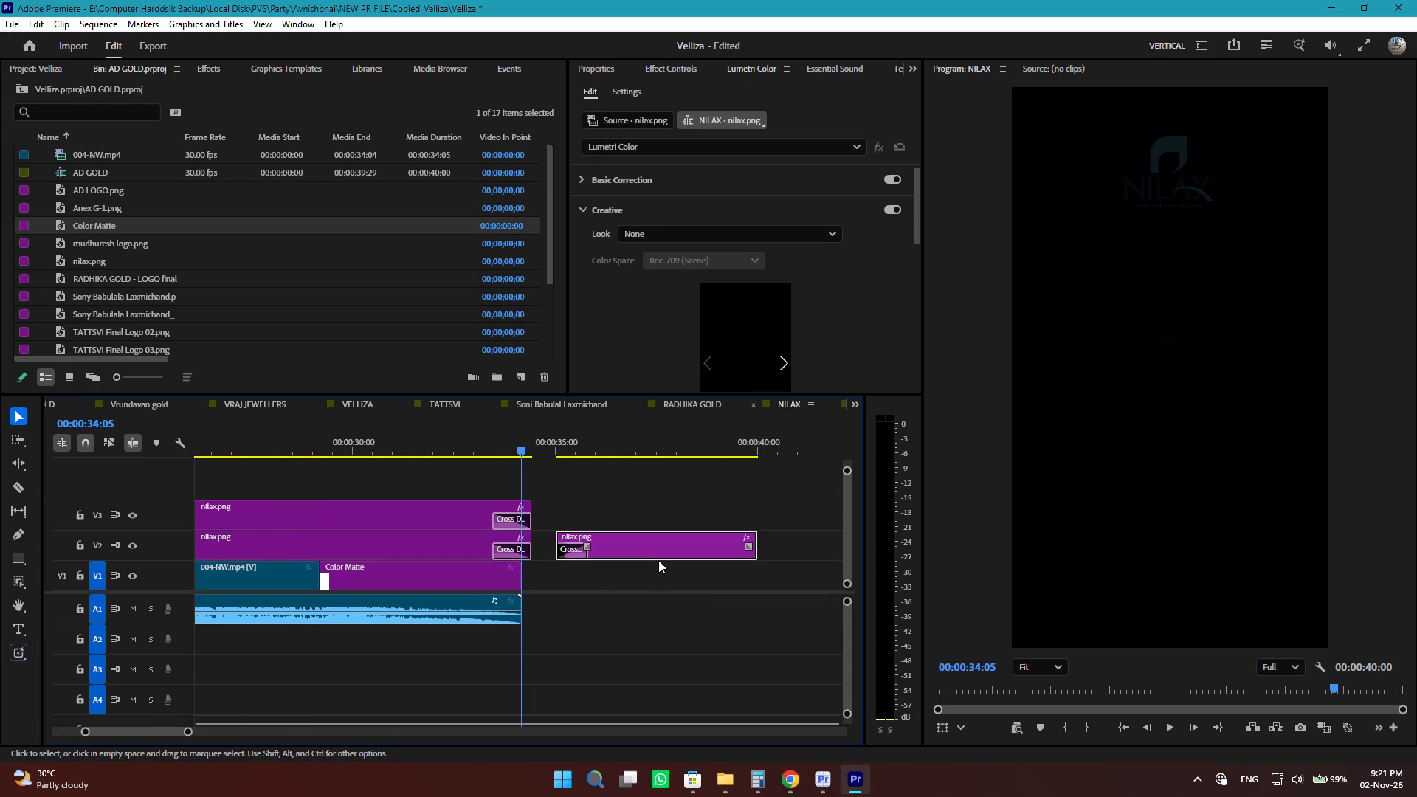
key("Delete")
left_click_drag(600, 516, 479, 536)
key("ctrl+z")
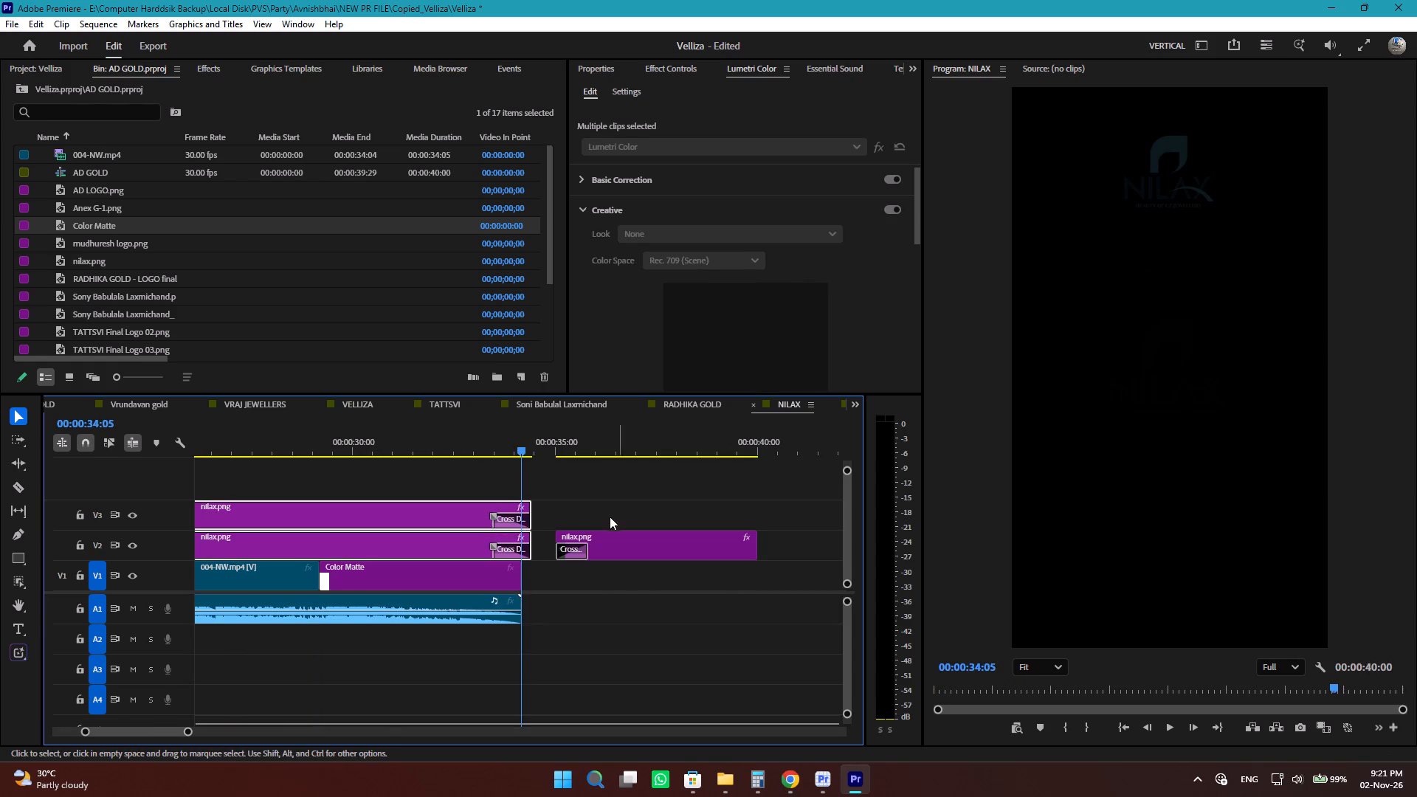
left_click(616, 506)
Trim the ends of both opening nilax.png clips on V2 and V3 to shortly before the 004-NW.mp4 video ends.
left_click_drag(428, 475, 348, 539)
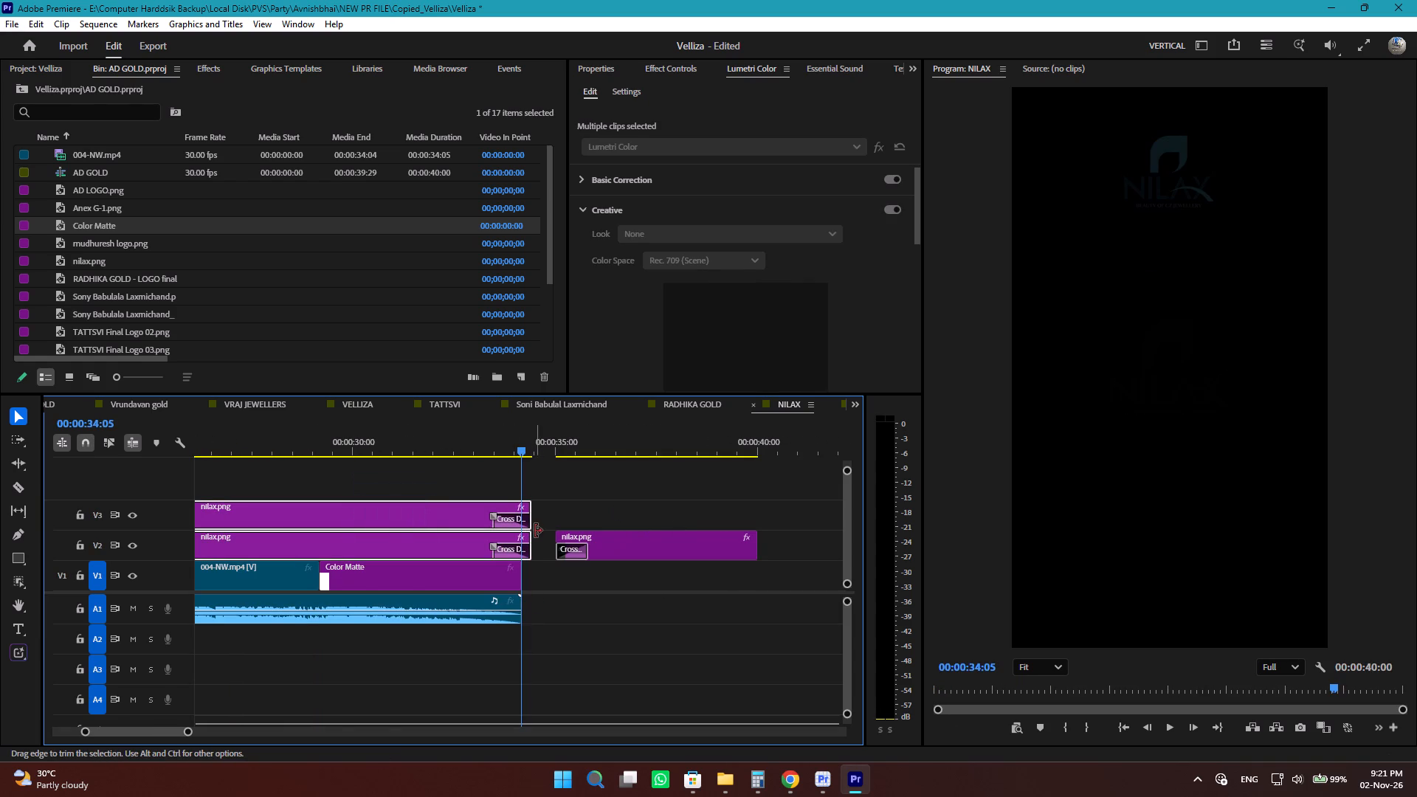
left_click_drag(528, 528, 299, 528)
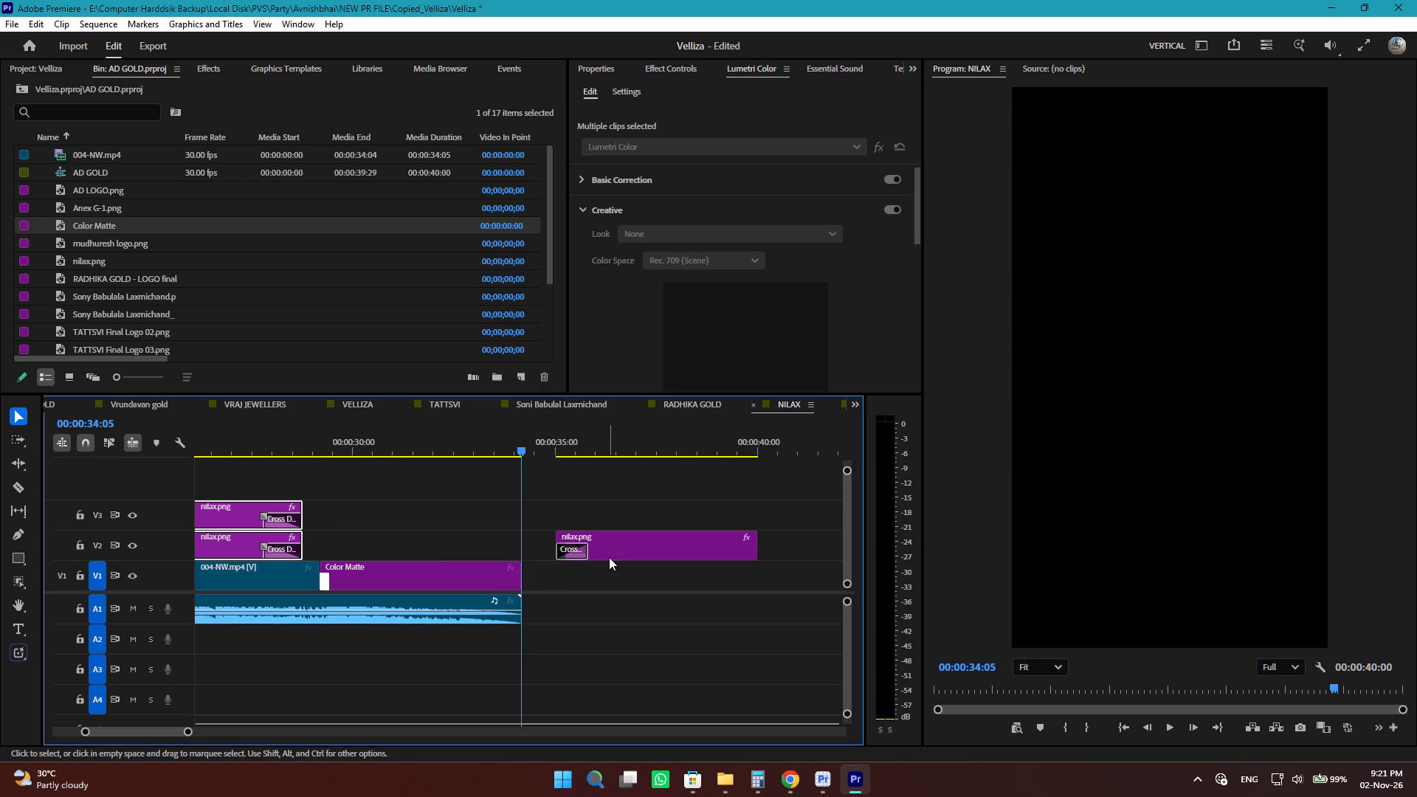
Move the closing nilax.png clip on V2 to start together with the Color Matte.
left_click_drag(609, 557, 376, 548)
left_click(565, 597)
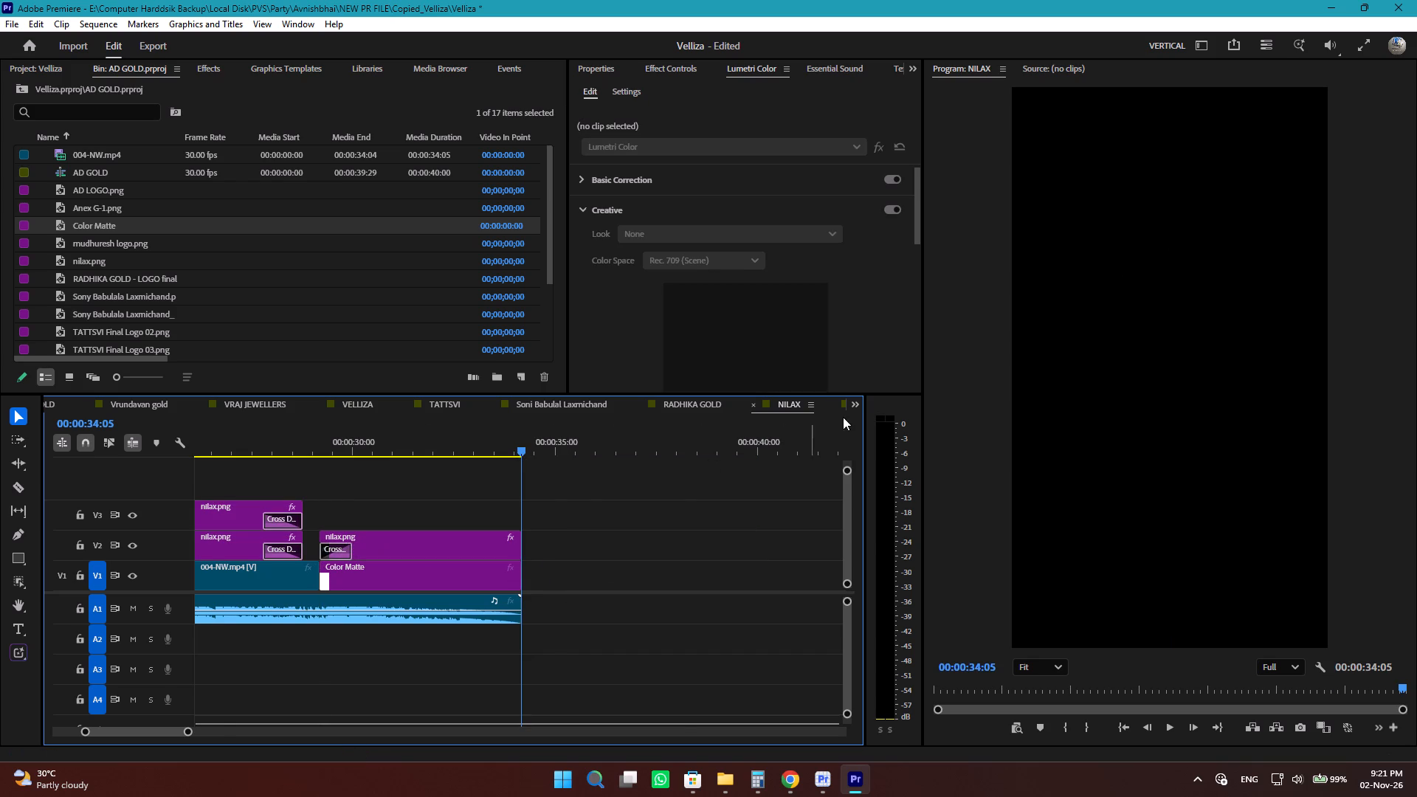
Paste the copied video, audio and Color Matte at the start of the MUDHURESH sequence.
left_click(839, 407)
left_click_drag(368, 434, 0, 473)
key("ctrl+v")
Trim the ends of both opening mudhuresh logo.png clips on V2 and V3 to shortly before the 004-NW.mp4 video ends.
left_click(605, 554)
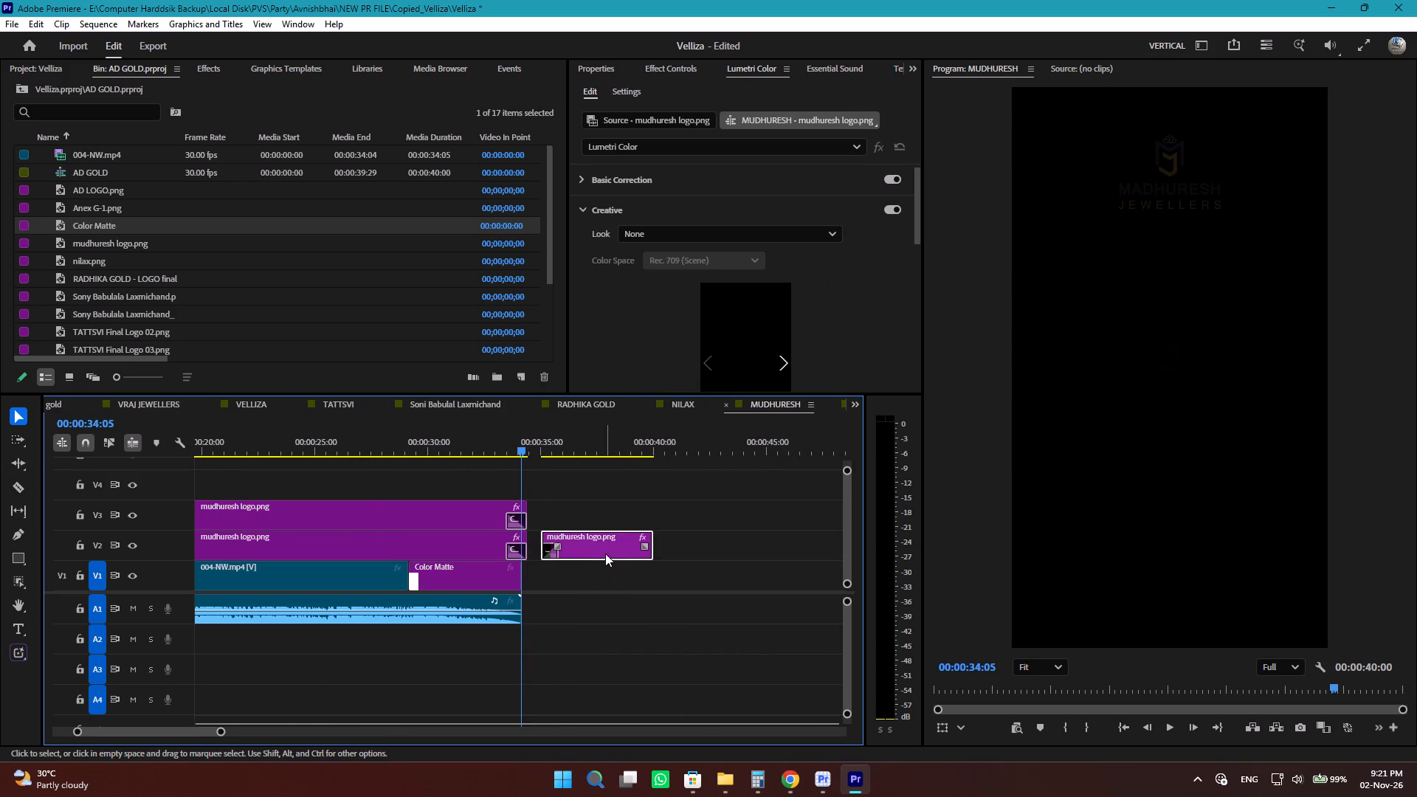
left_click_drag(403, 473, 381, 551)
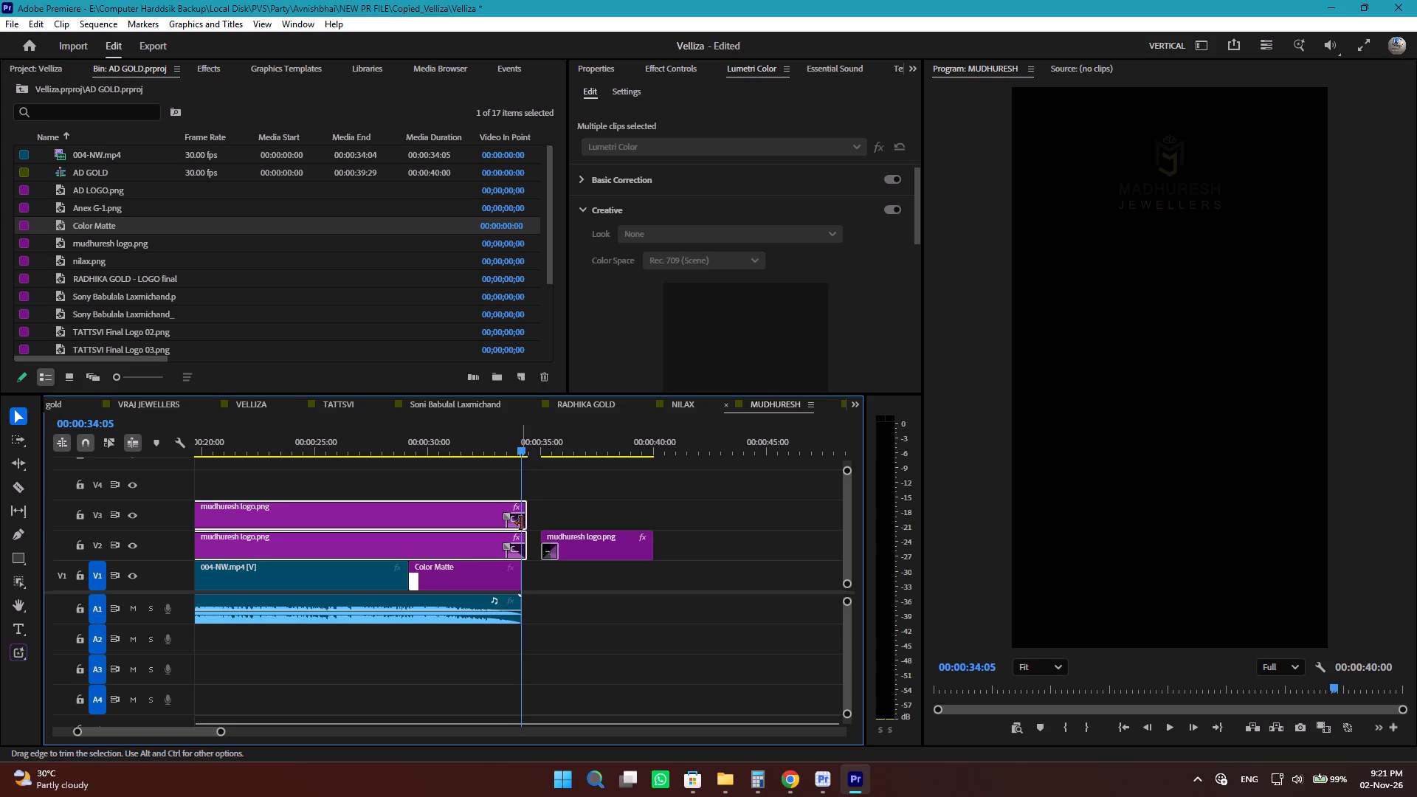
left_click_drag(521, 523, 384, 526)
Move the closing mudhuresh logo.png clip on V2 to start together with the Color Matte.
left_click_drag(577, 557, 576, 557)
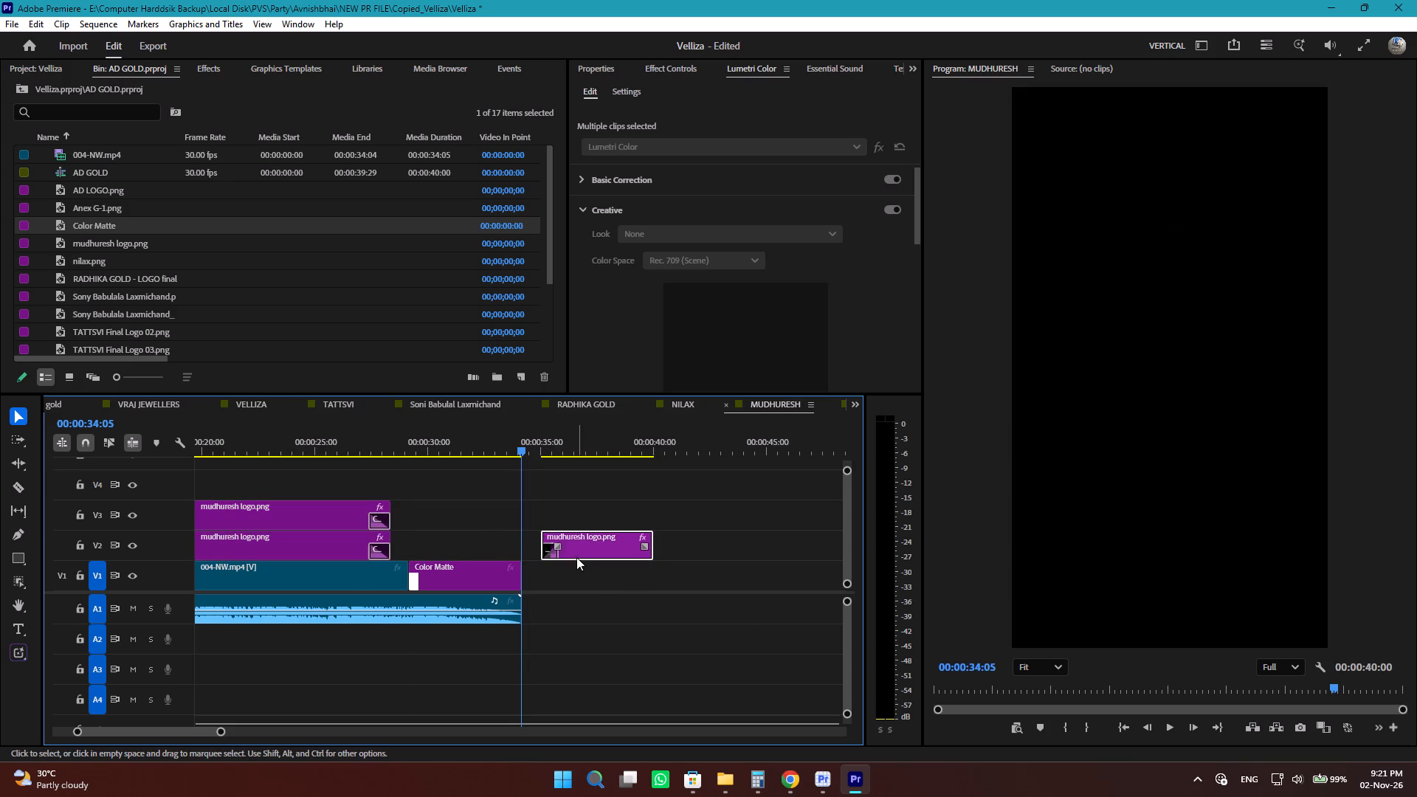
left_click_drag(576, 557, 449, 549)
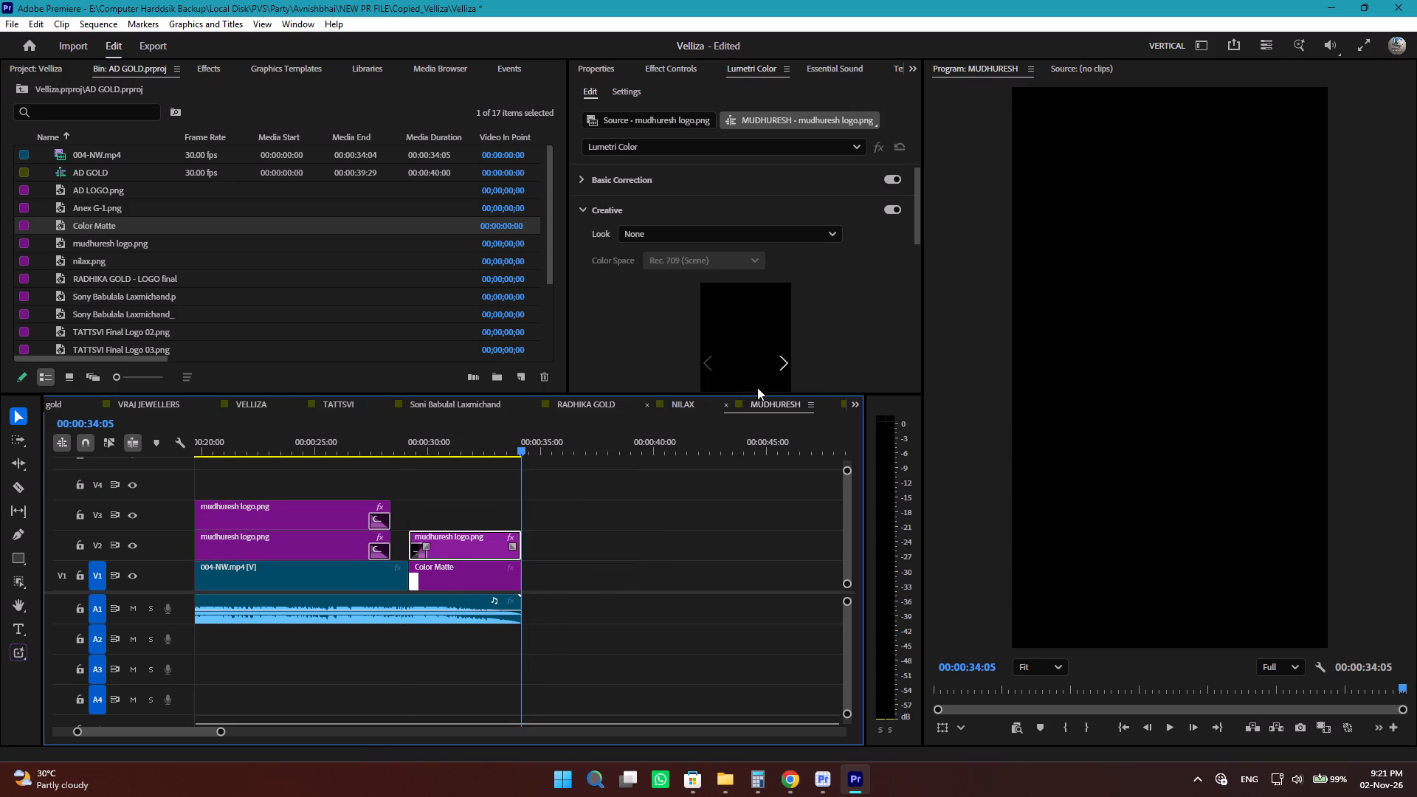
Paste the copied video, audio and Color Matte at the start of the ANEX GOLD sequence.
left_click(841, 406)
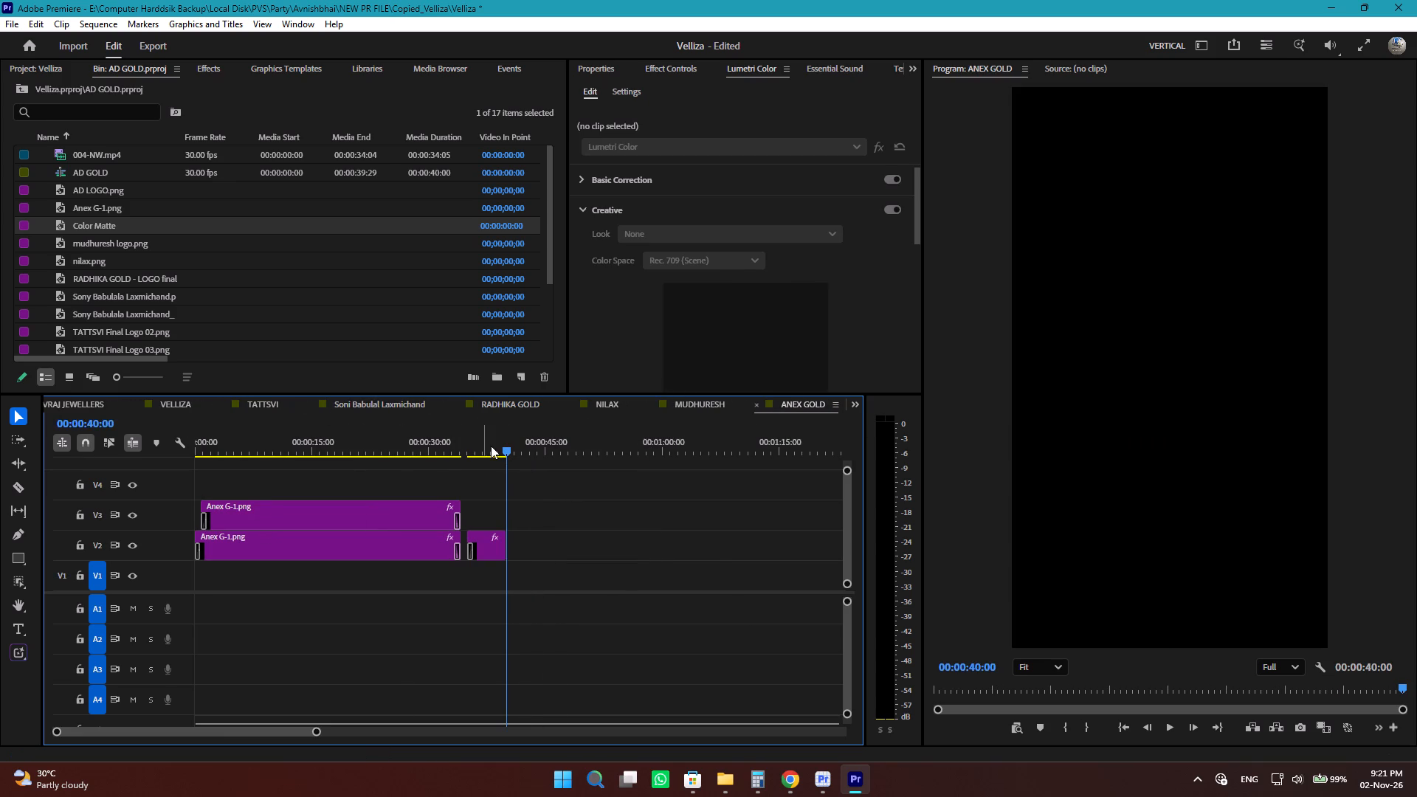
left_click_drag(501, 447, 0, 462)
key("ctrl+v")
scroll(428, 510, "down", 1, "alt")
scroll(428, 510, "up", 6, "alt")
Trim the ends of both opening Anex G-1.png clips on V2 and V3 to shortly before the 004-NW.mp4 video ends.
left_click_drag(540, 580, 485, 492)
left_click_drag(389, 477, 370, 534)
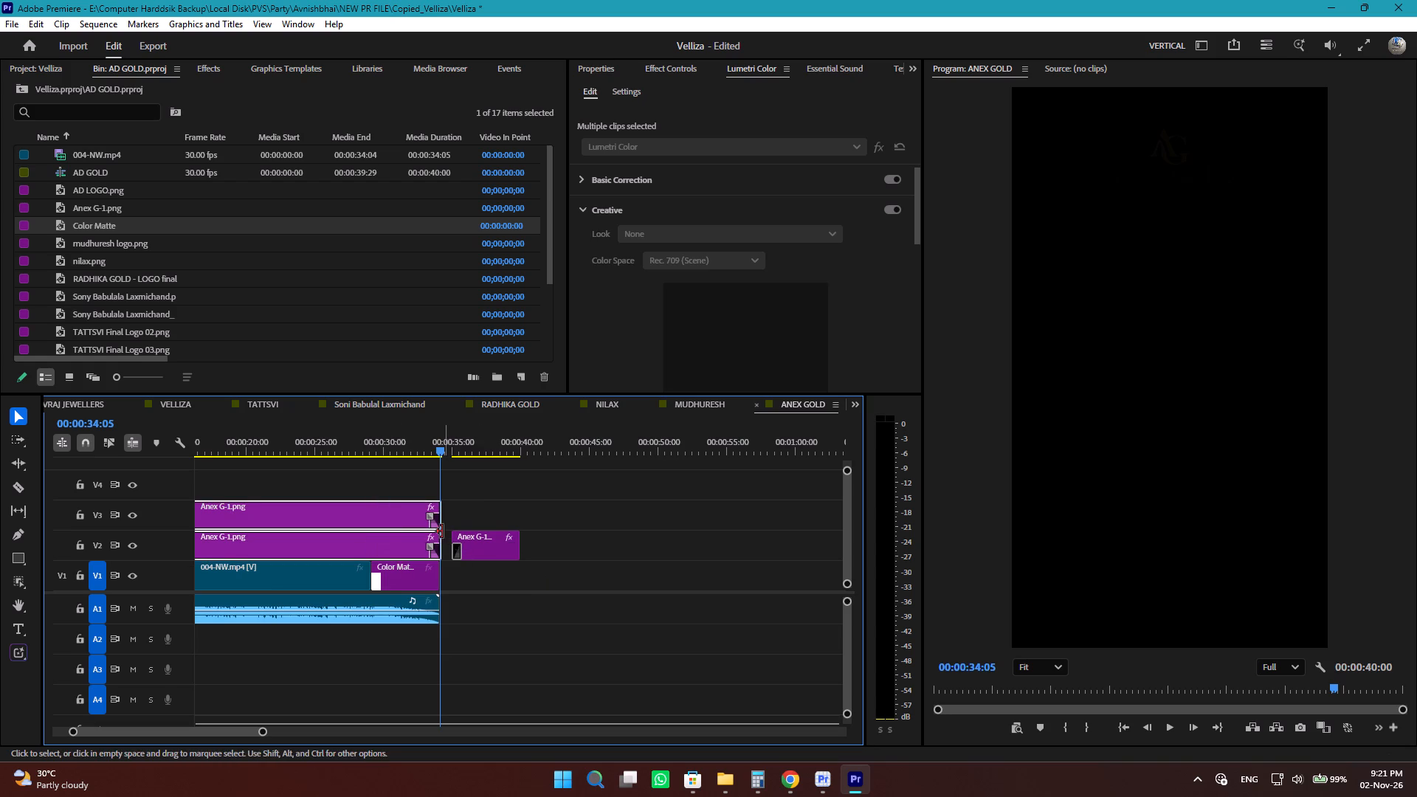
left_click_drag(440, 531, 356, 531)
Move the closing Anex G-1.png clip on V2 to start together with the Color Matte.
left_click_drag(483, 554, 412, 554)
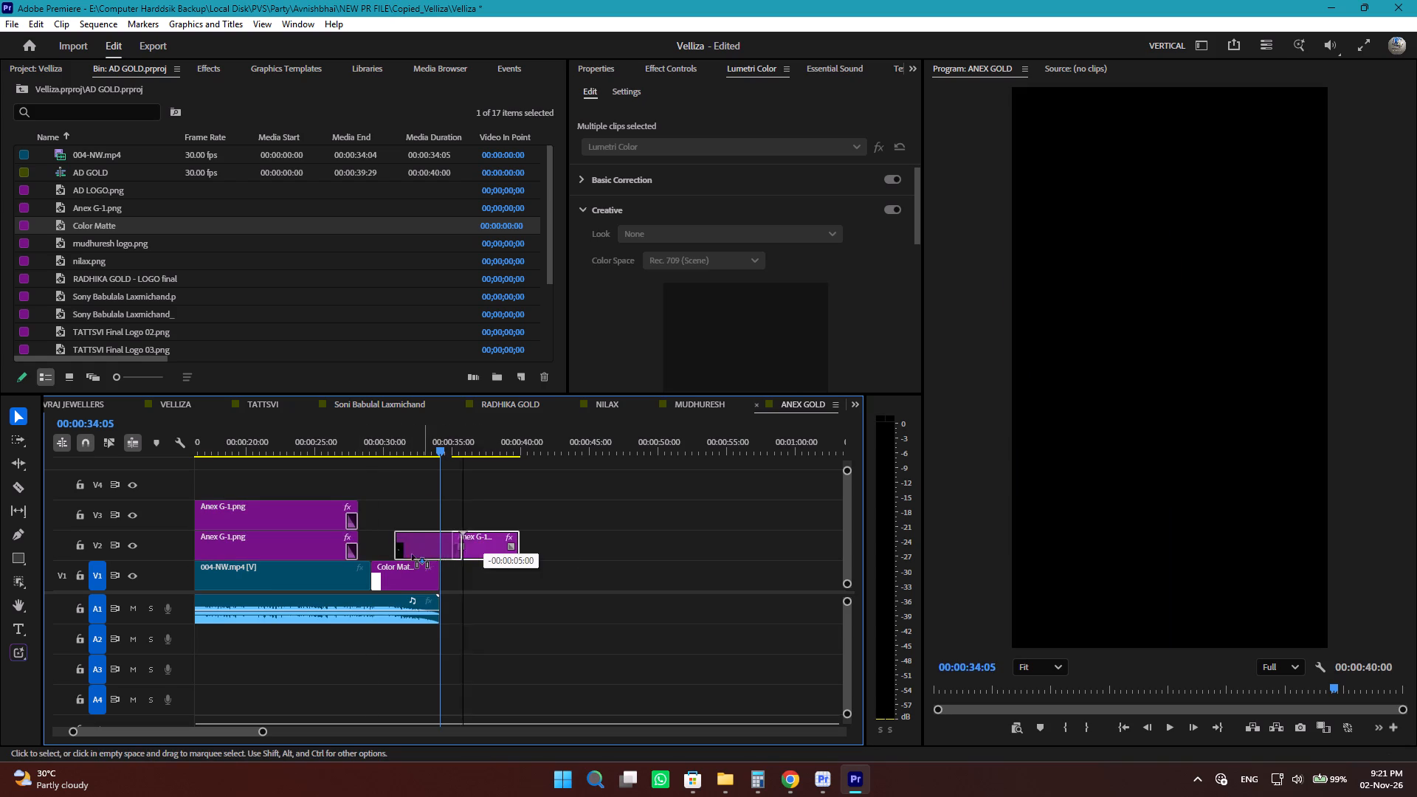
left_click_drag(412, 554, 404, 554)
left_click(508, 565)
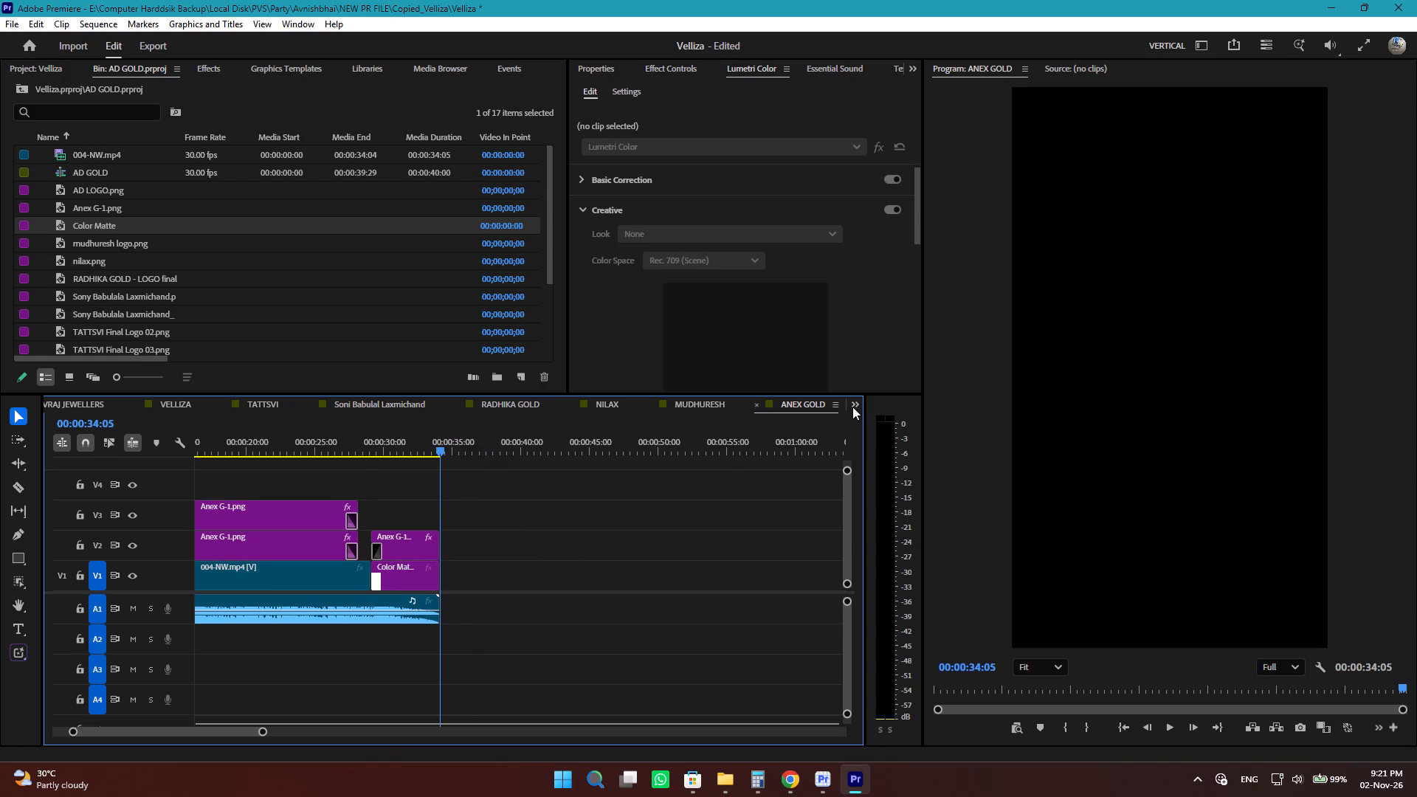
Save the Velliza project.
left_click(854, 405)
left_click(754, 569)
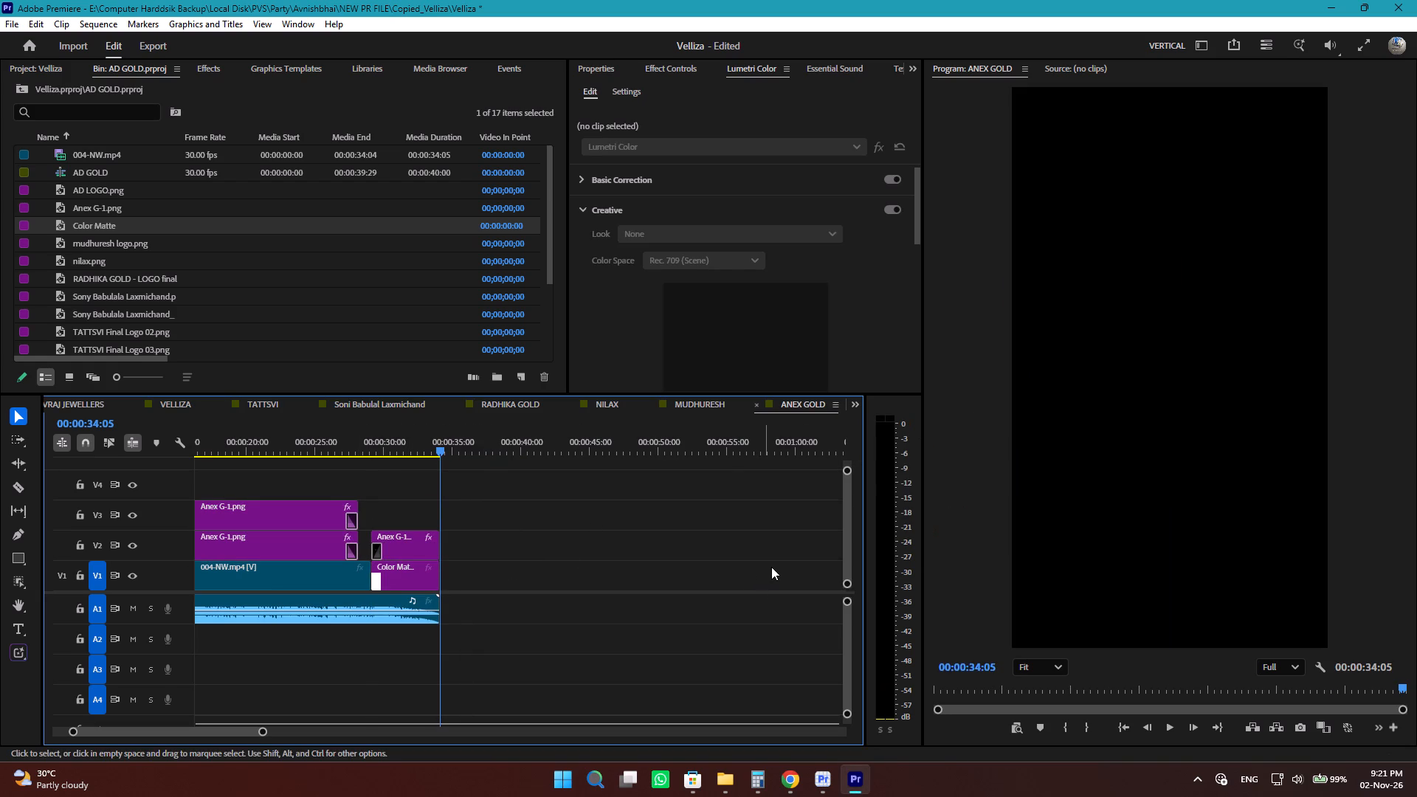
key("ctrl+s")
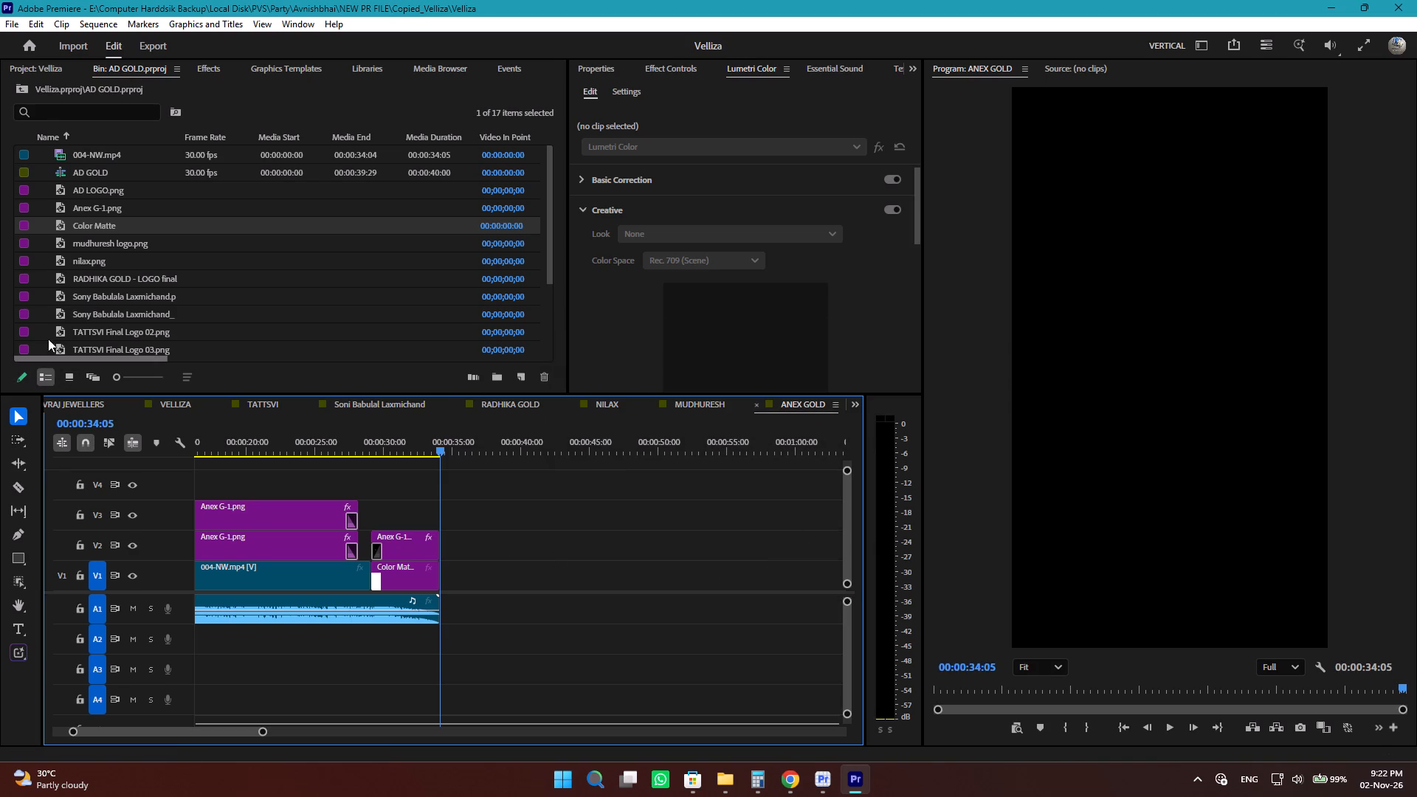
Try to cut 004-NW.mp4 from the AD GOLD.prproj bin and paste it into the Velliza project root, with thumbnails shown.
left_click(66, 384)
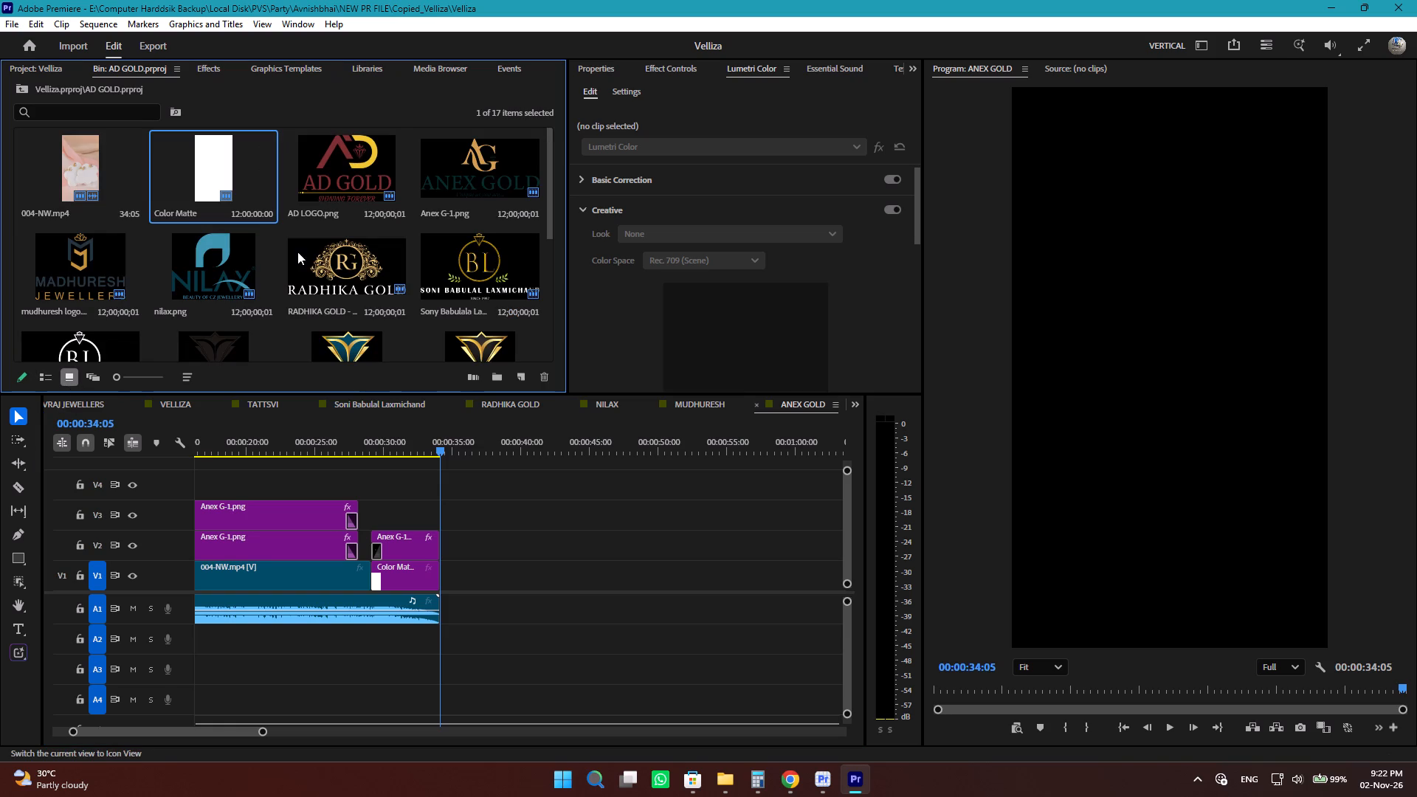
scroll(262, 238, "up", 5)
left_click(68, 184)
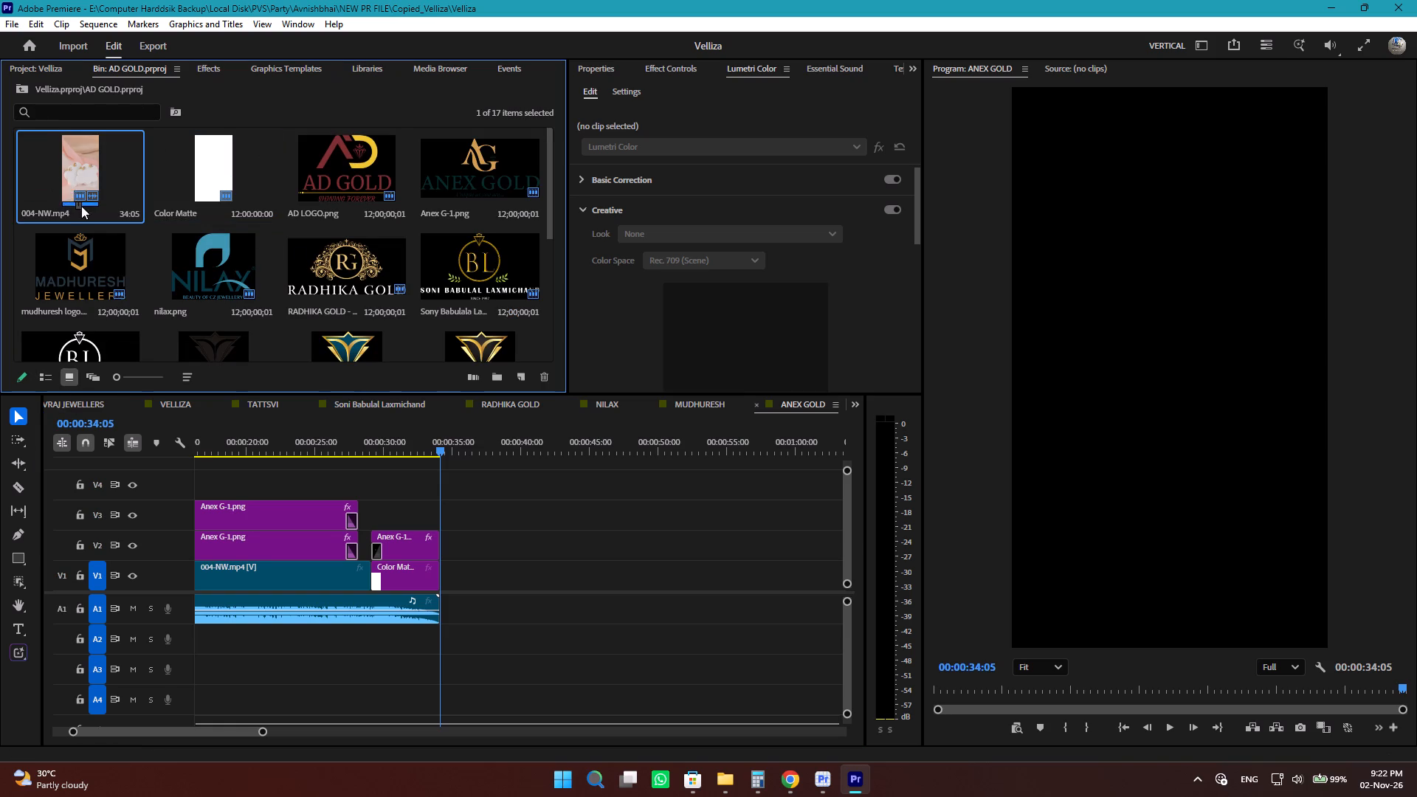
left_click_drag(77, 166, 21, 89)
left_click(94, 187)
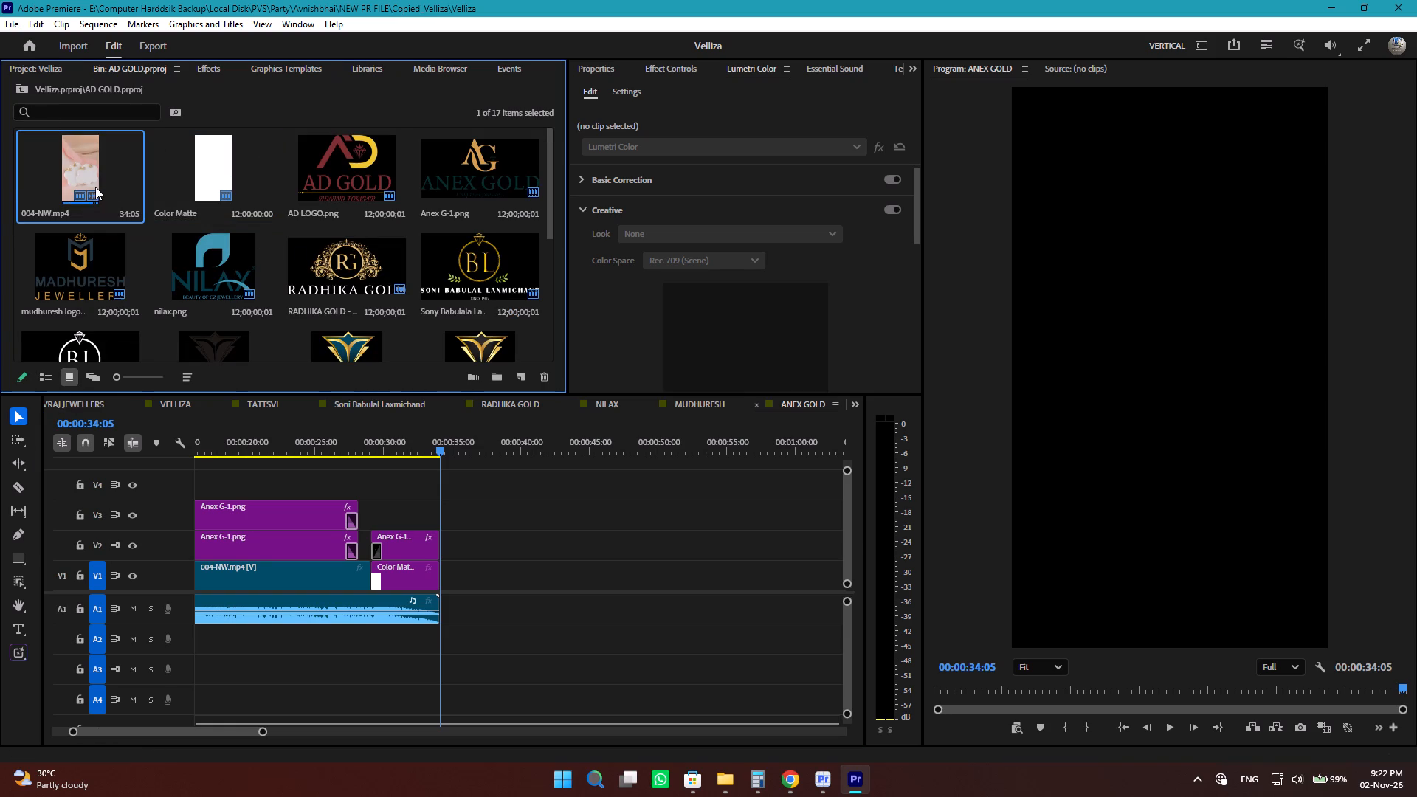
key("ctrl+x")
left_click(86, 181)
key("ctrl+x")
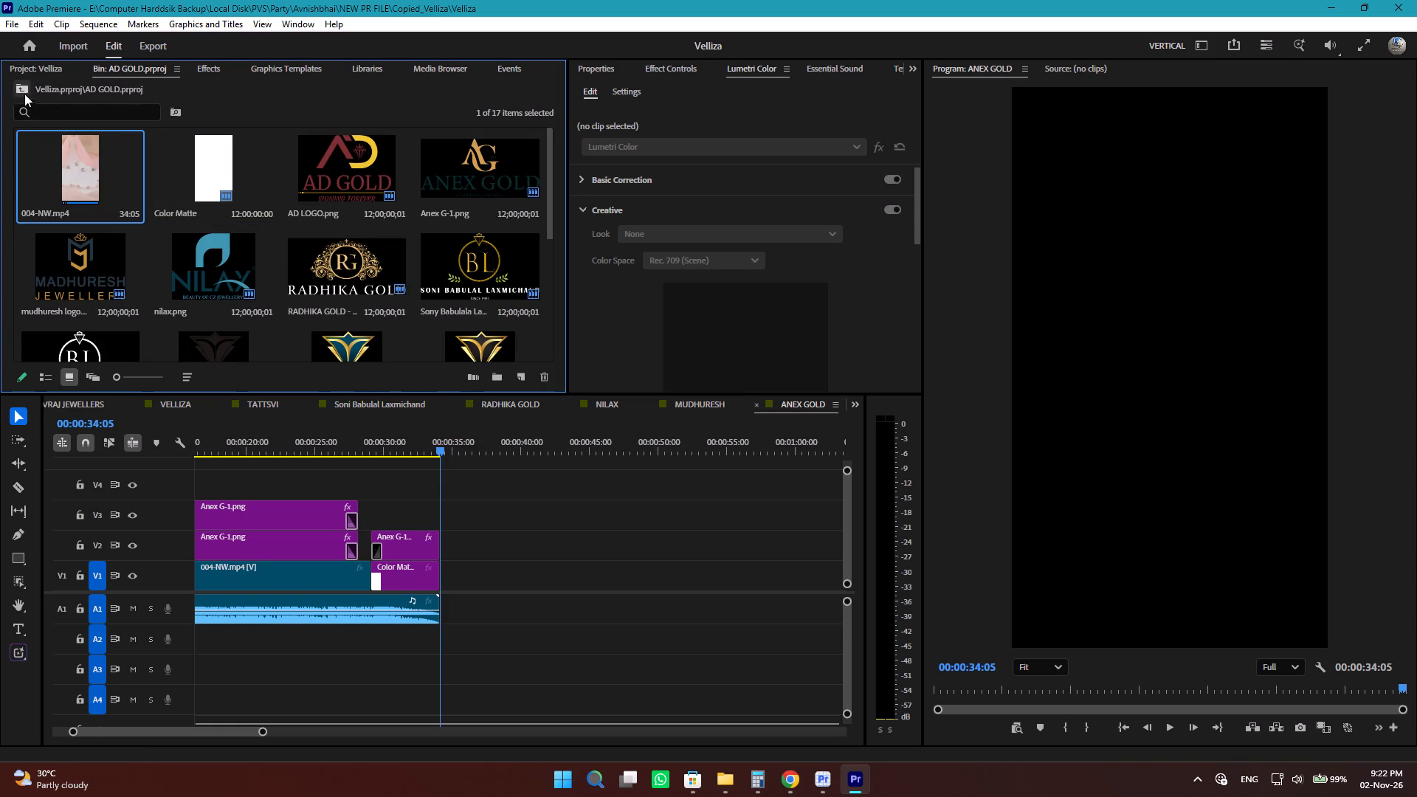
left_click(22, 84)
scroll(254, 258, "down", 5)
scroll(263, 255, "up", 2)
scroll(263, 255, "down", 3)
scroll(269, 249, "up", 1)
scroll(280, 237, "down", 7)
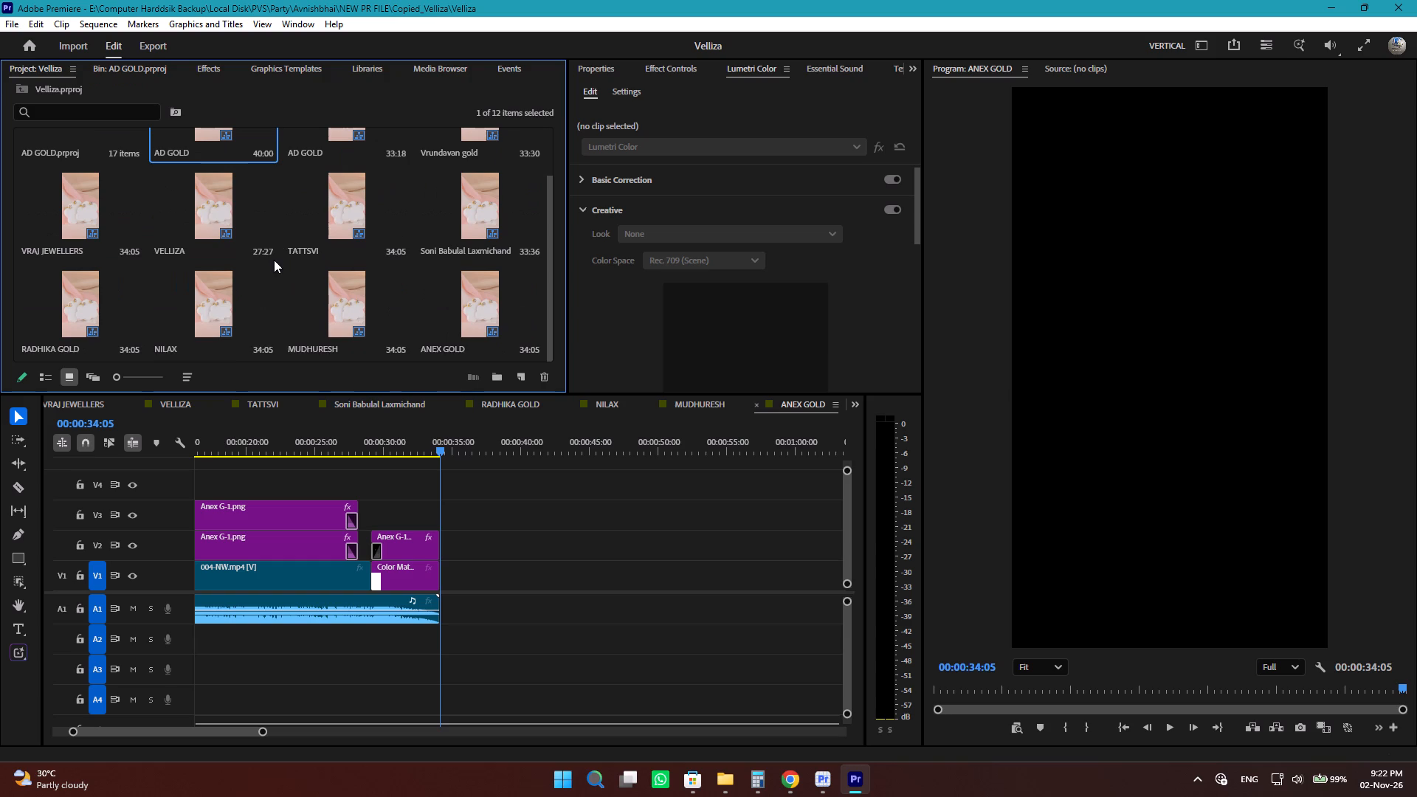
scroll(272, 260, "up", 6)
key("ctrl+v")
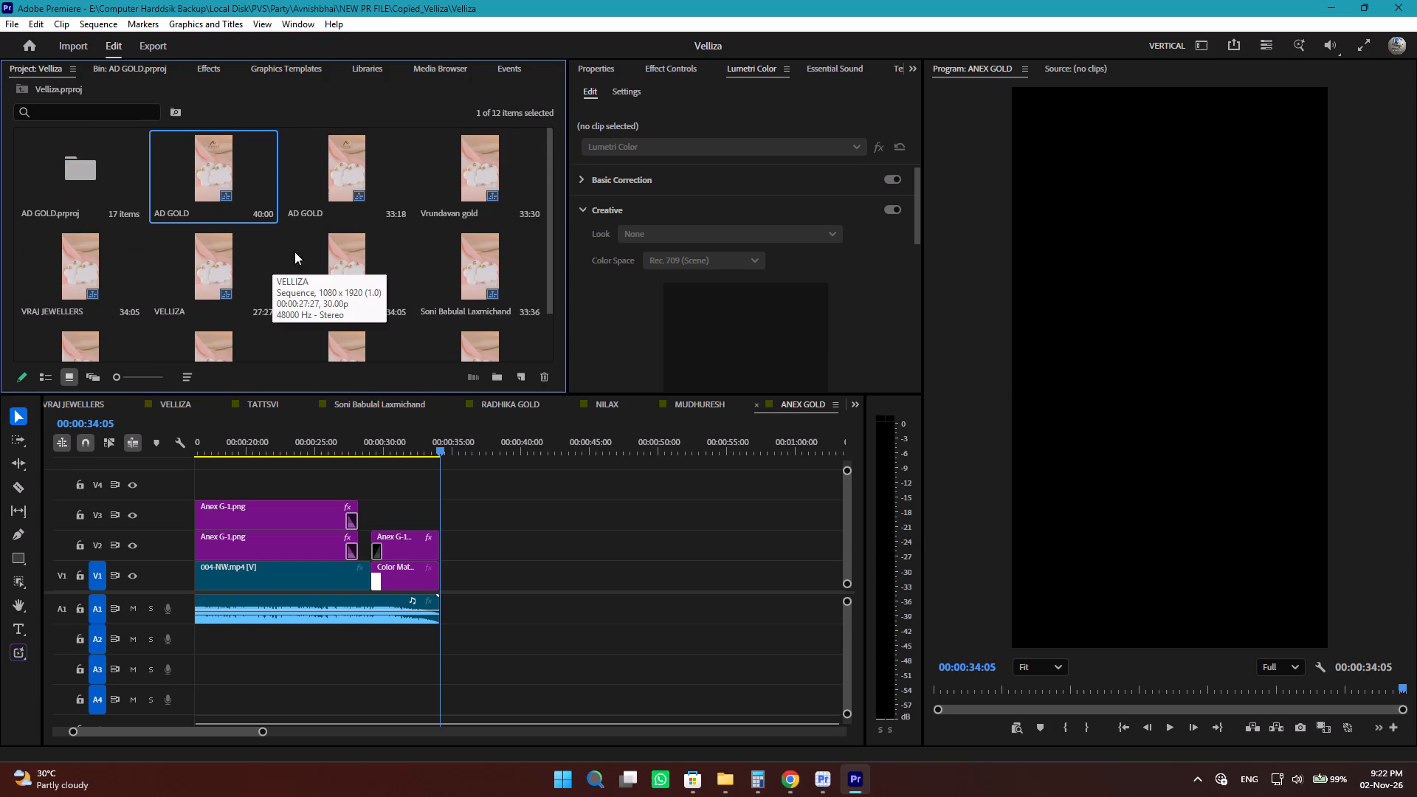
Delete the 33:18 AD GOLD sequence from the project root.
left_click(335, 148)
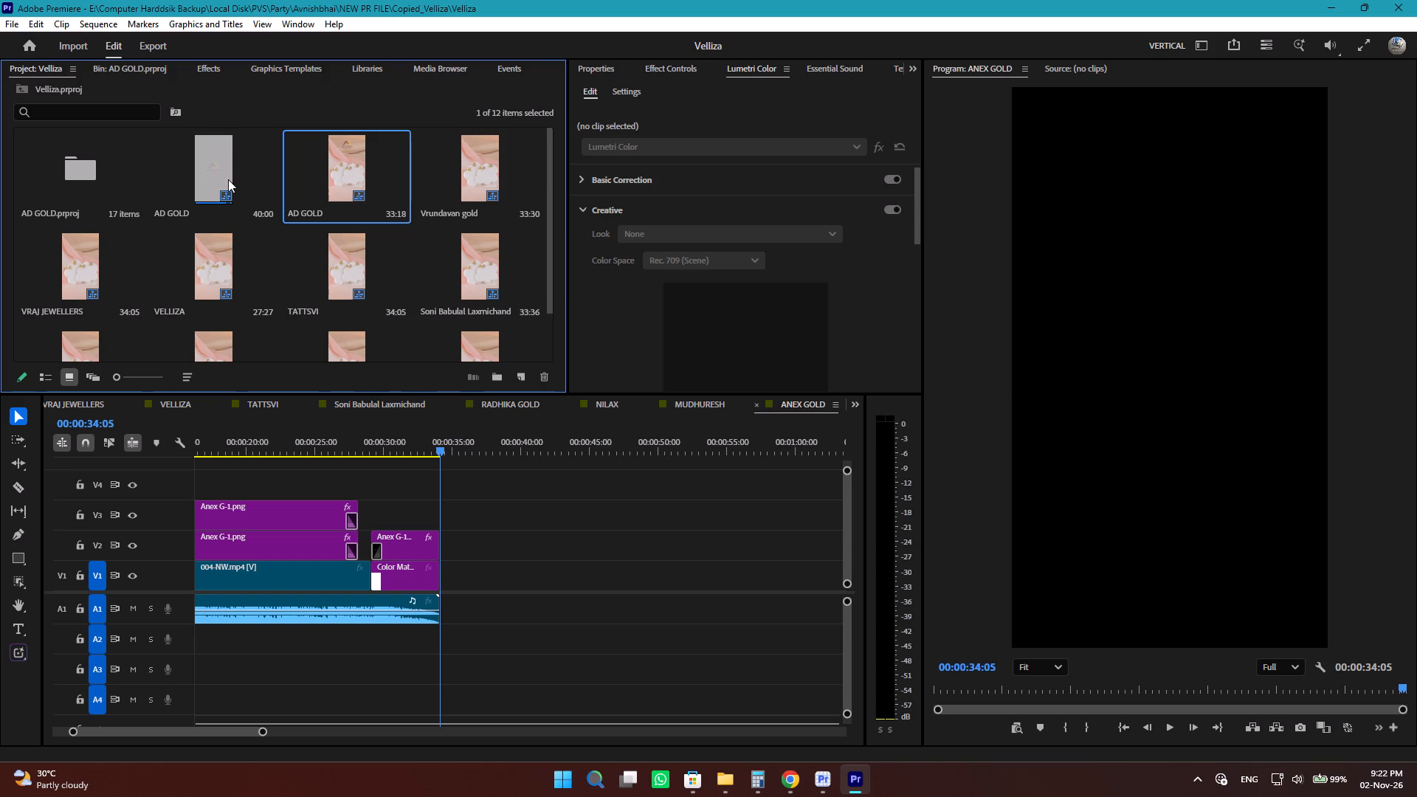
left_click(359, 187)
key("Delete")
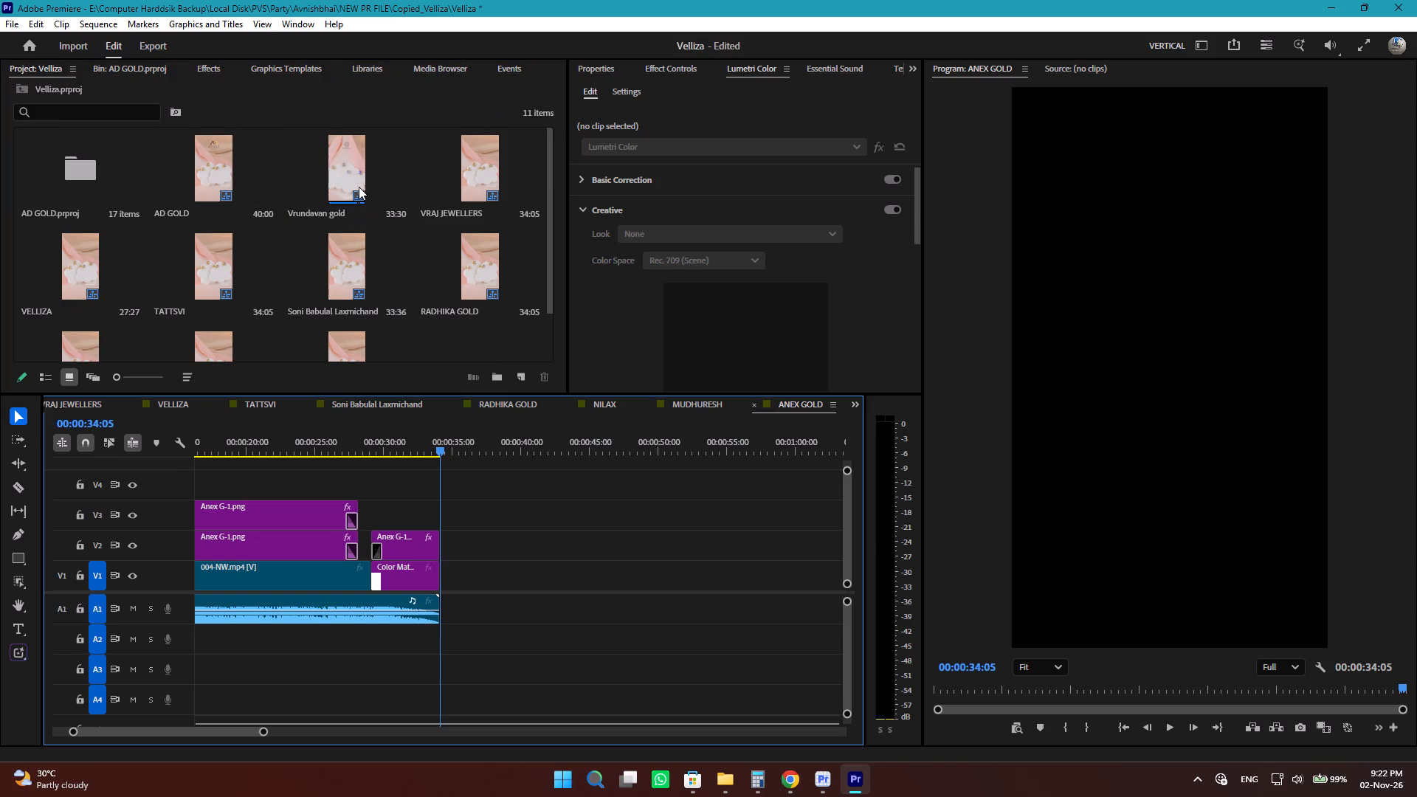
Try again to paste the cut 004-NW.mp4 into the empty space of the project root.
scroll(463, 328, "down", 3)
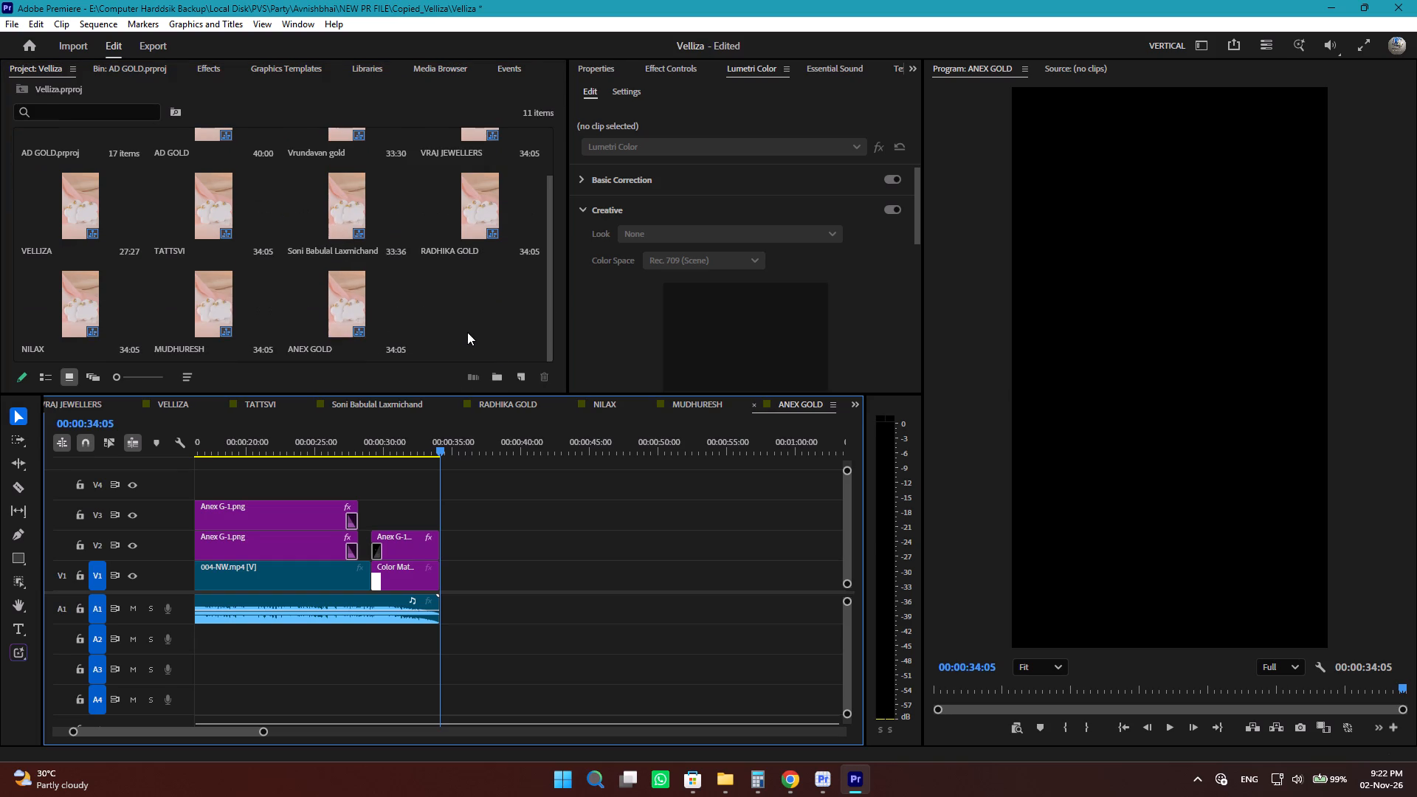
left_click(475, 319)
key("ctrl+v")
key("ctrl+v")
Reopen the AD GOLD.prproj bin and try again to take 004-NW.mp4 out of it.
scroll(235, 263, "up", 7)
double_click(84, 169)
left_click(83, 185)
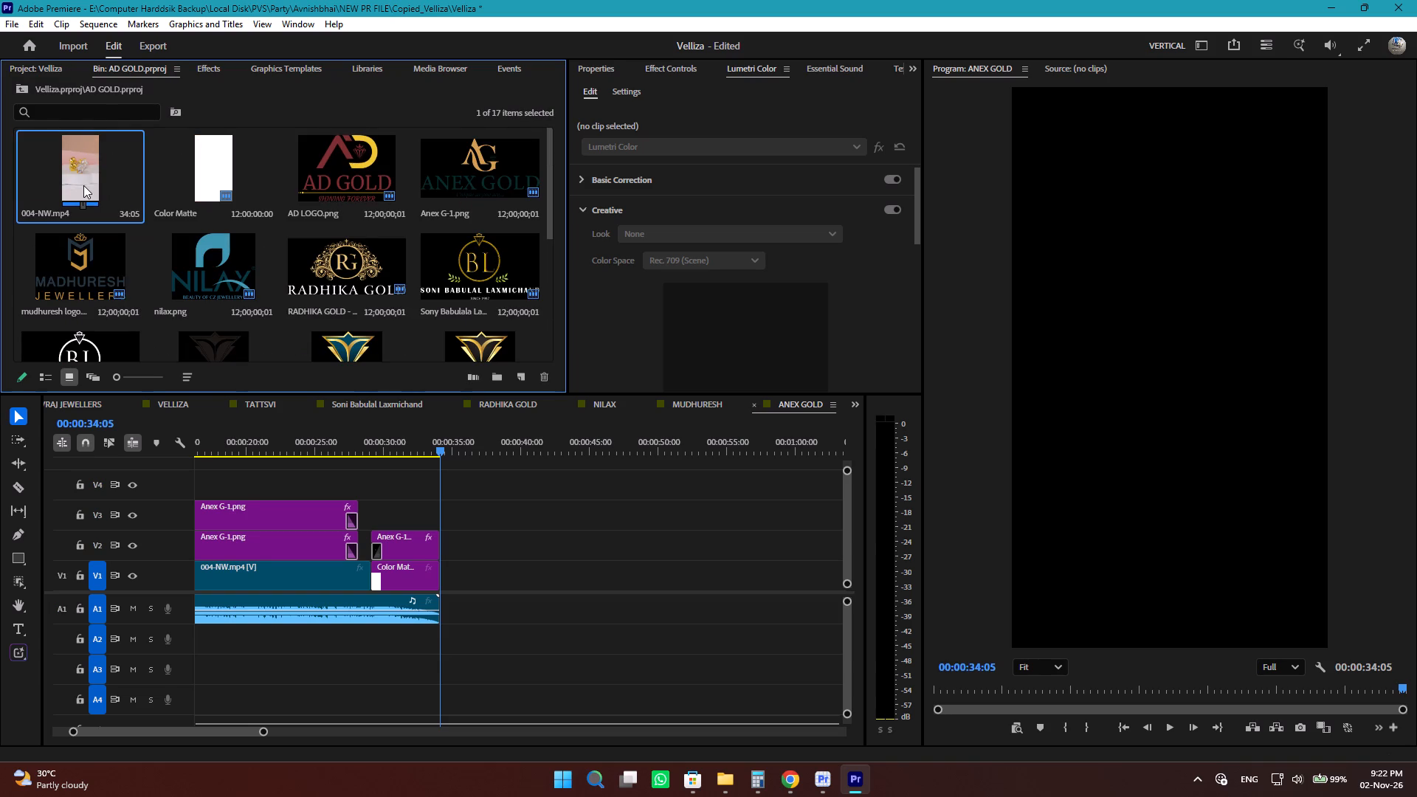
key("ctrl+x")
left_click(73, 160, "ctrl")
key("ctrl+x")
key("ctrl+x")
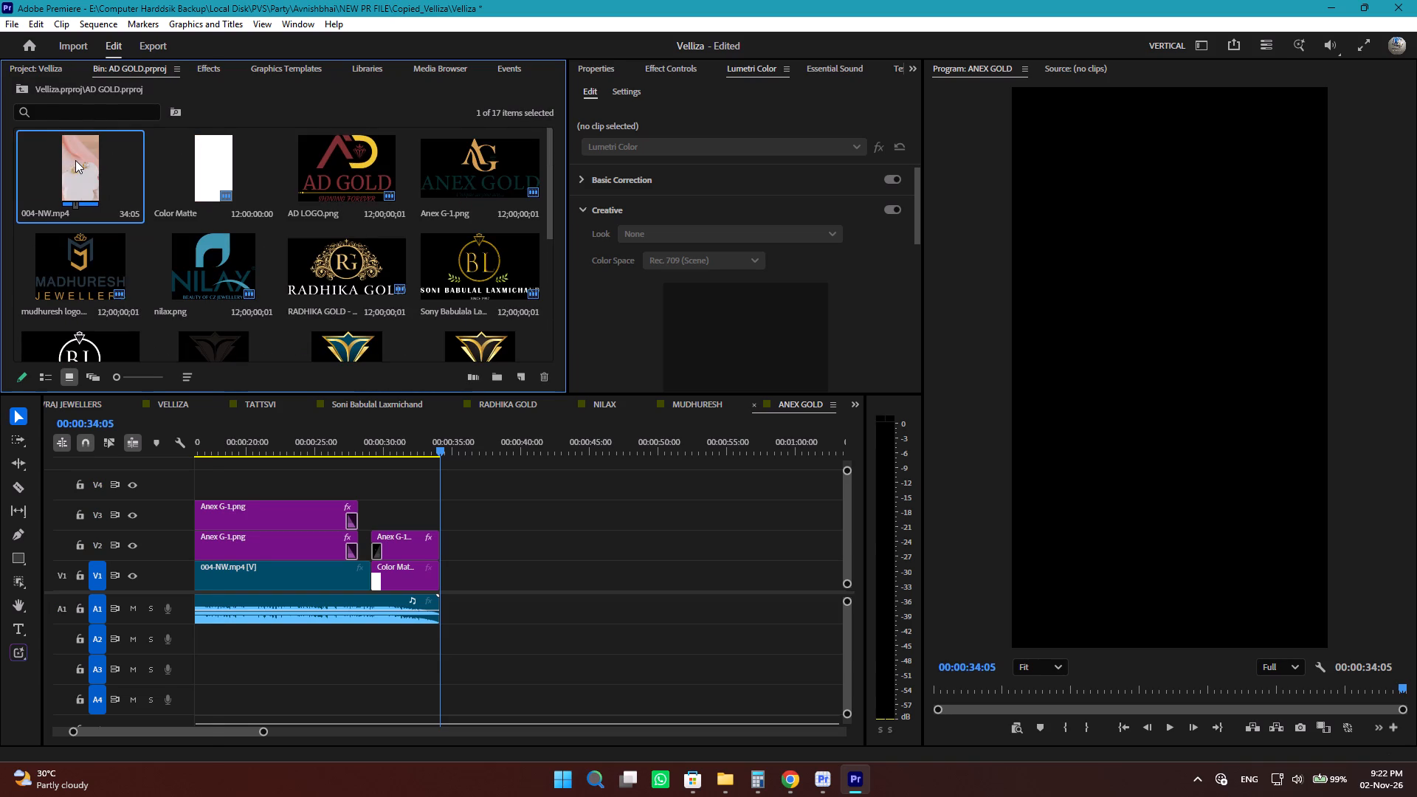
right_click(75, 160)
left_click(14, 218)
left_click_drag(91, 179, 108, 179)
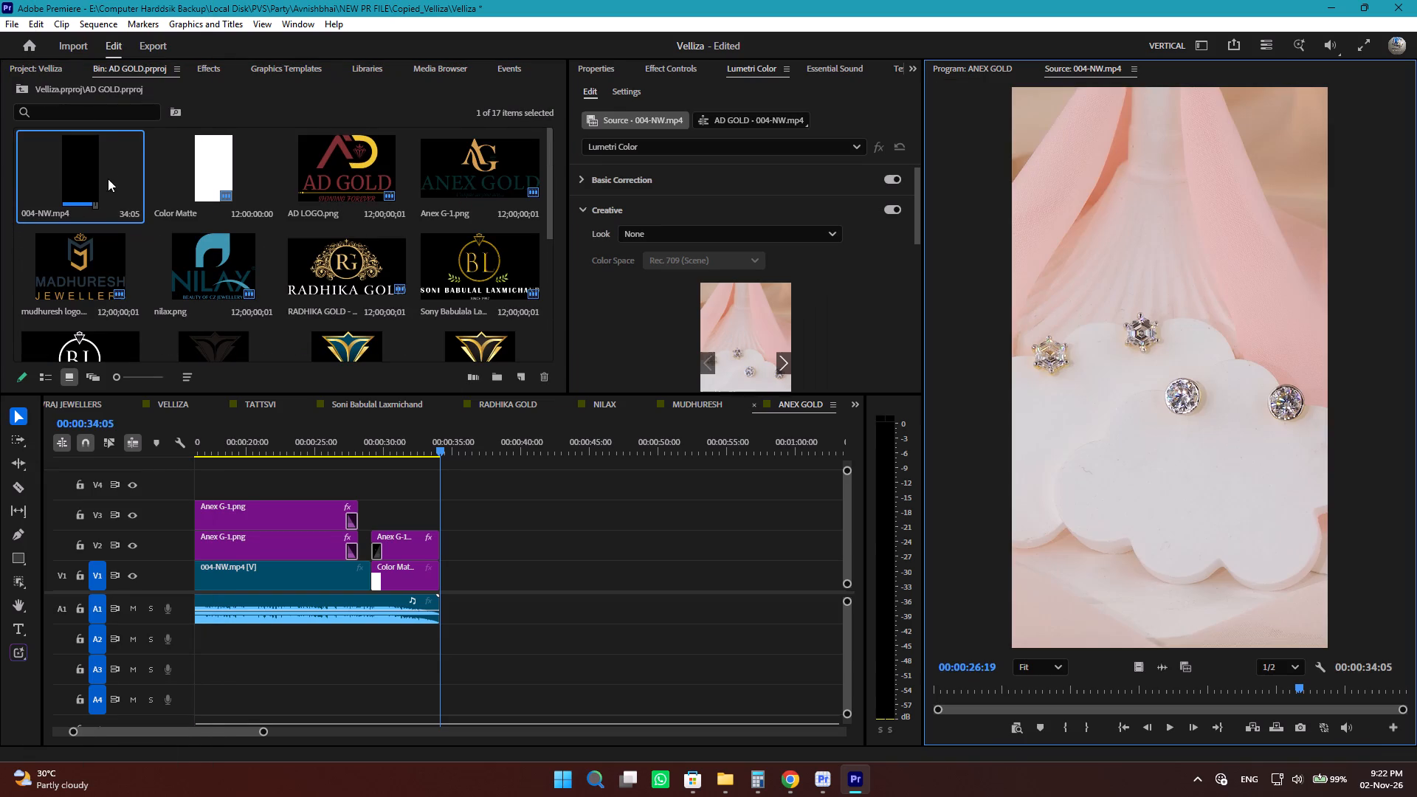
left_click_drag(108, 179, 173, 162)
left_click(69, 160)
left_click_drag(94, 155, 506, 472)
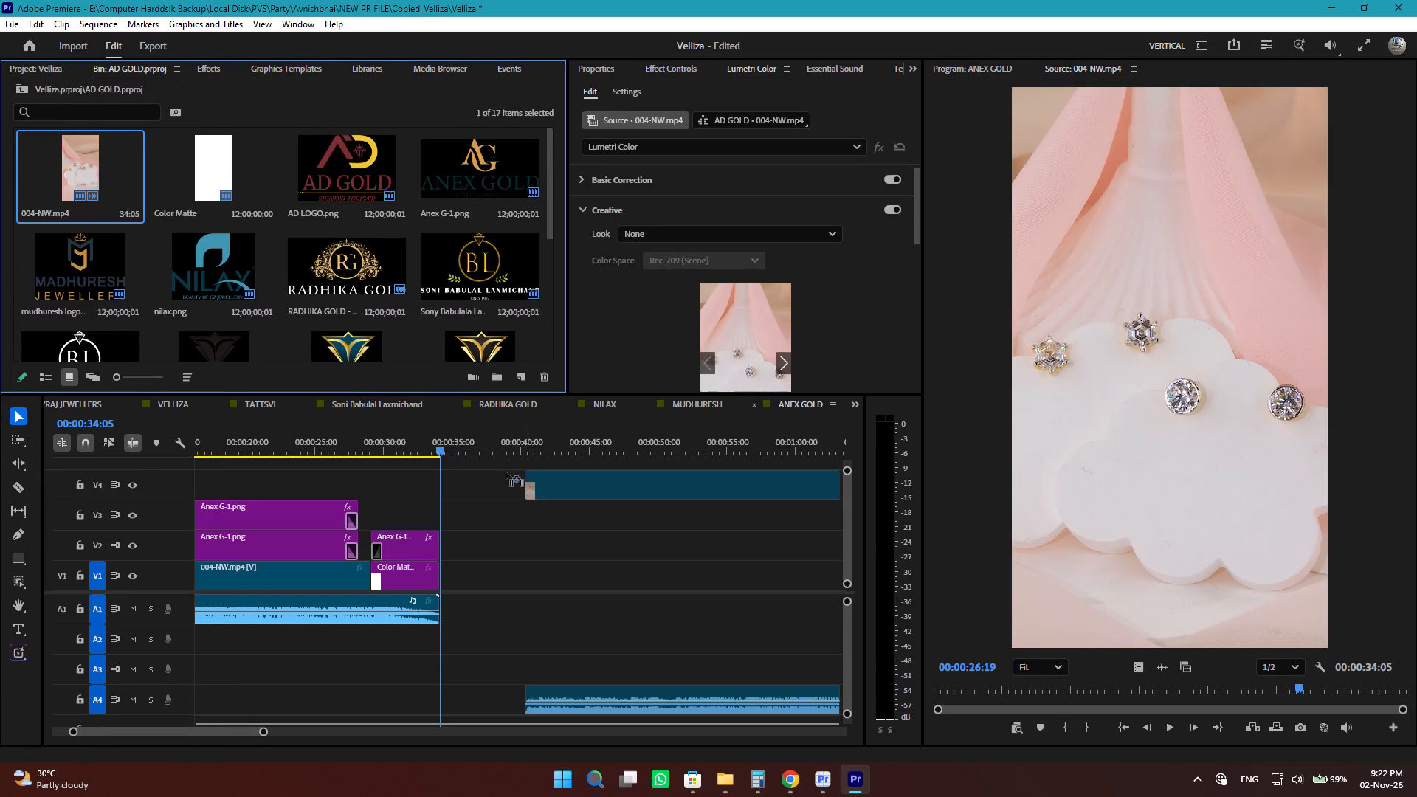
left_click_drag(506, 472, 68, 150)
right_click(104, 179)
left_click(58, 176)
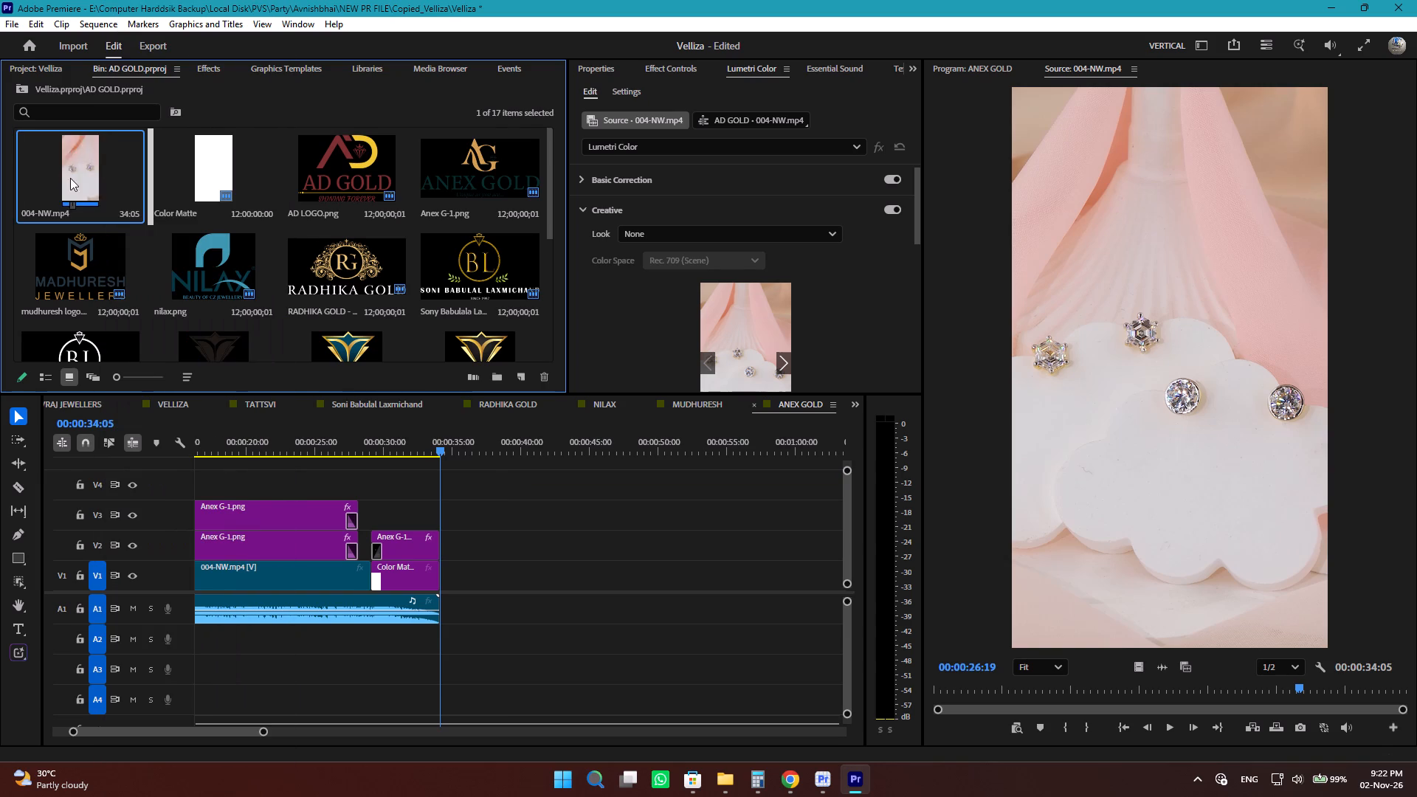
Expand the AD GOLD.prproj bin in the project root's list view and move its AD GOLD sequence and 004-NW.mp4 out to the root.
left_click(18, 85)
left_click(44, 371)
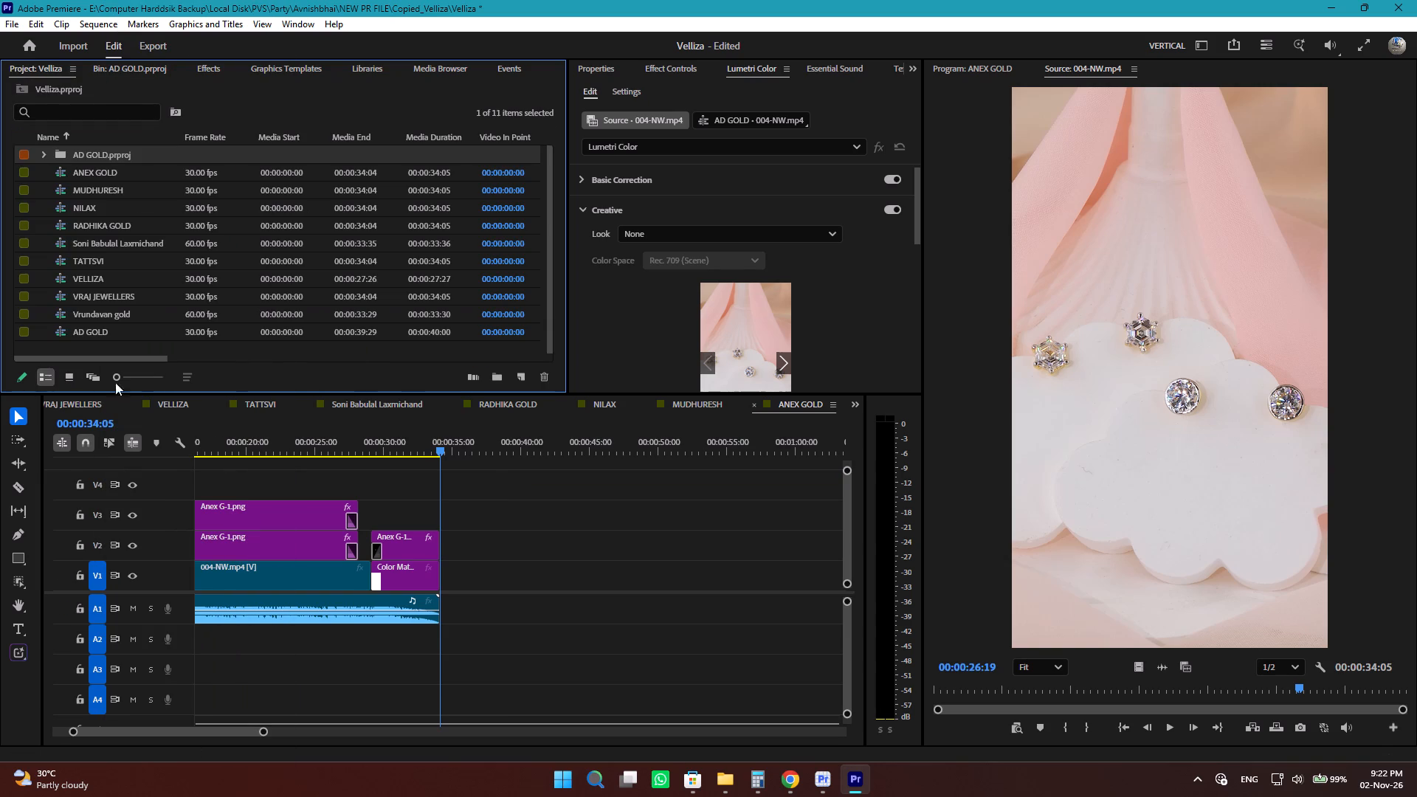
left_click(43, 155)
scroll(94, 266, "down", 1)
scroll(135, 191, "up", 1)
left_click(125, 174)
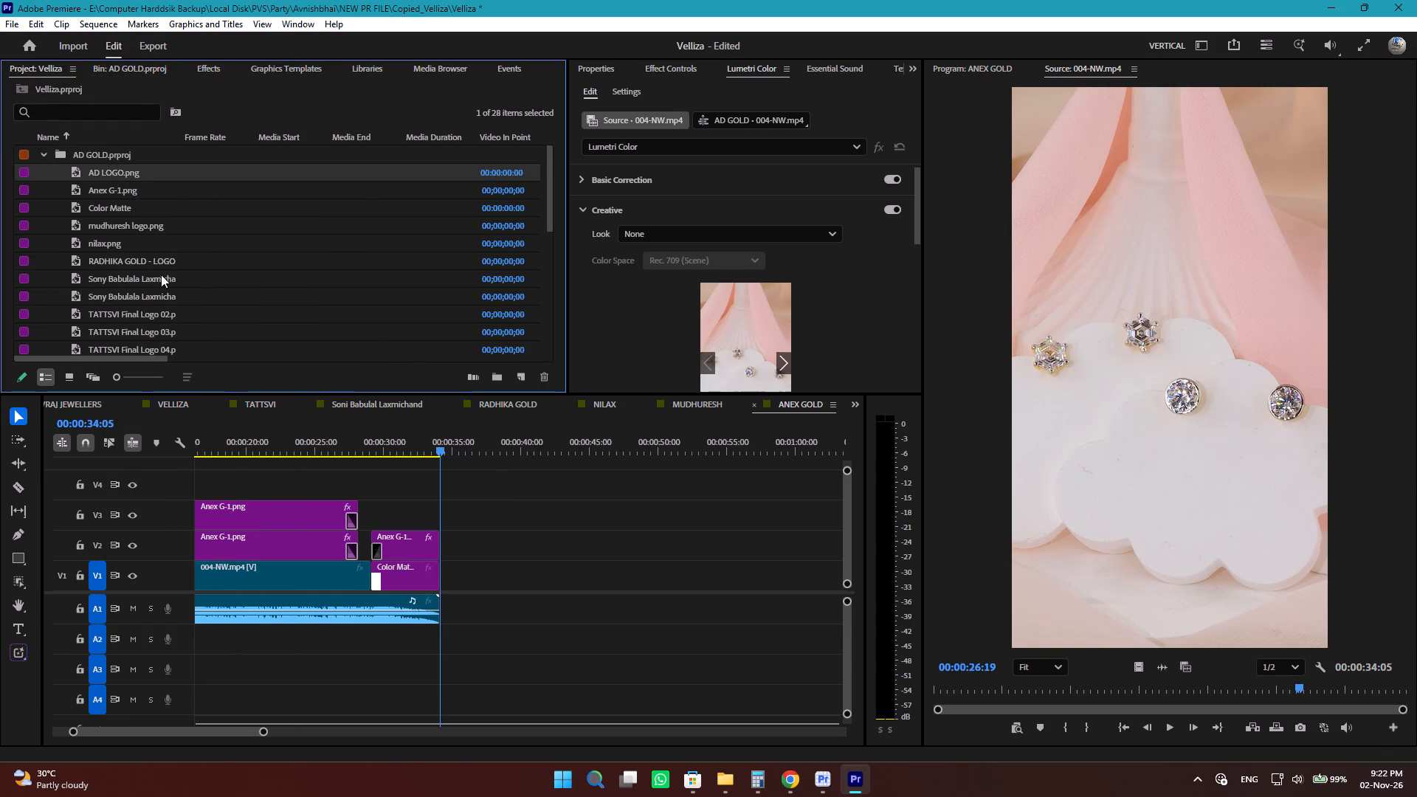
scroll(151, 266, "up", 2)
scroll(151, 266, "down", 9)
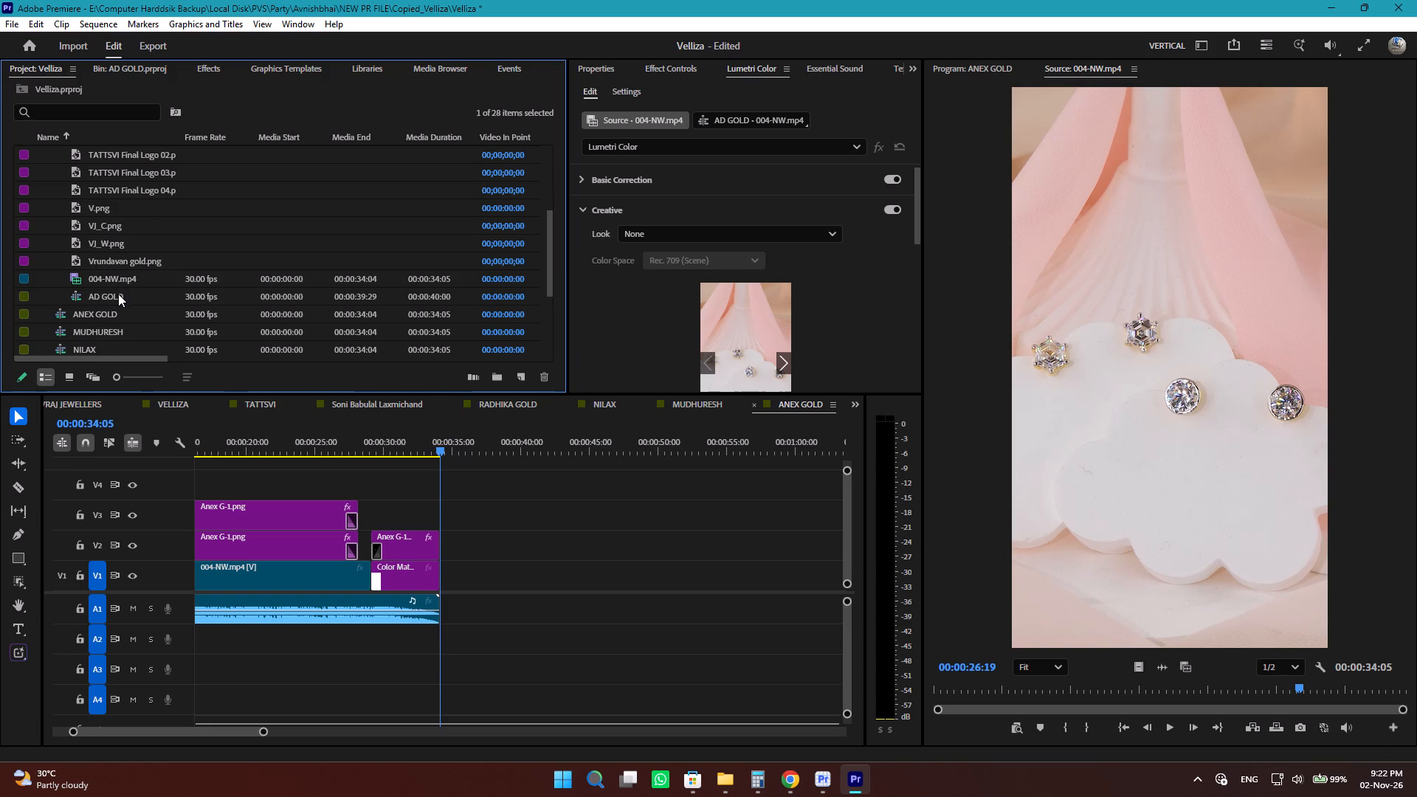
left_click_drag(118, 294, 129, 312)
left_click_drag(106, 315, 110, 334)
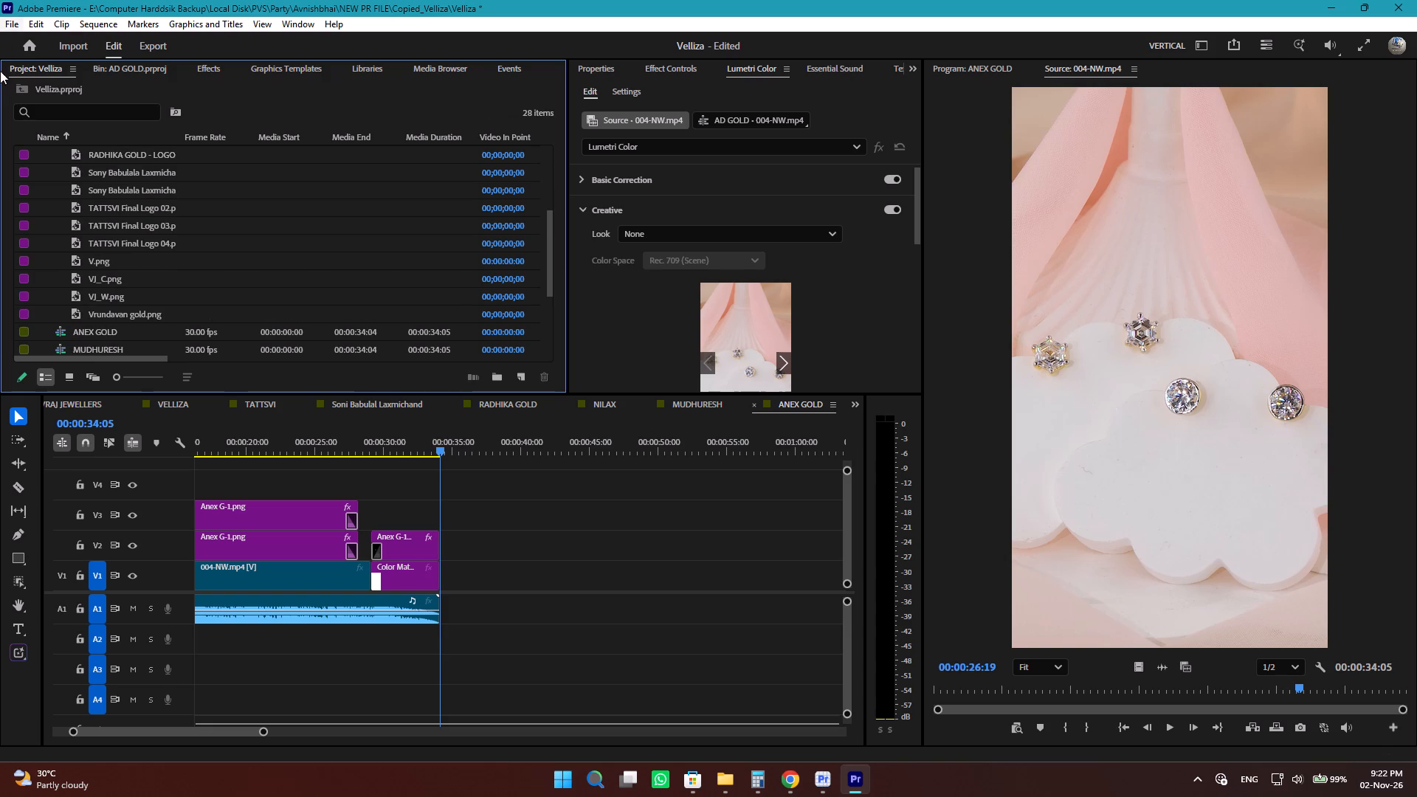
Show the project root as icons and delete the duplicate 40:00 AD GOLD sequence that follows ANEX GOLD.
left_click(70, 378)
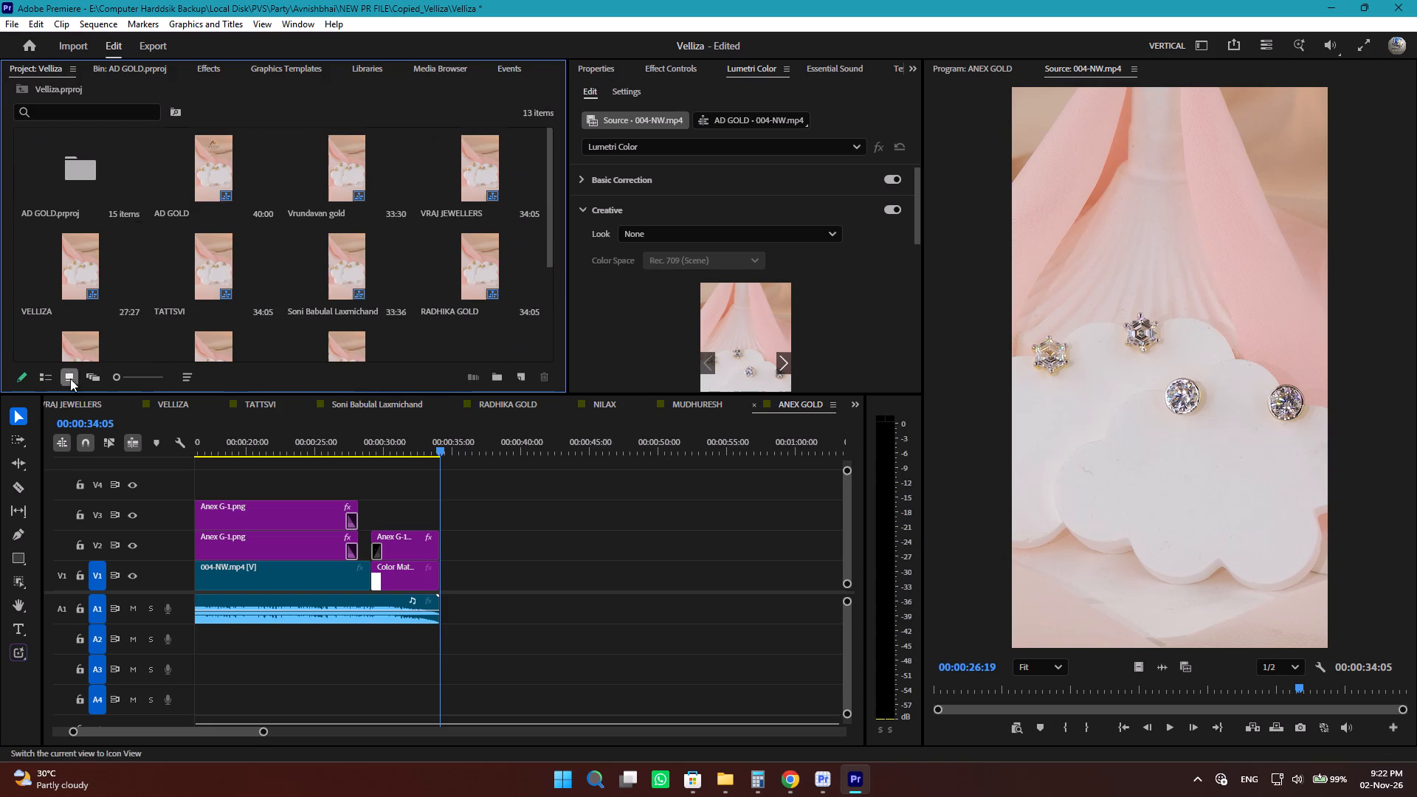
scroll(362, 246, "down", 7)
left_click(424, 299)
scroll(437, 235, "up", 3)
scroll(437, 235, "down", 1)
scroll(437, 235, "up", 2)
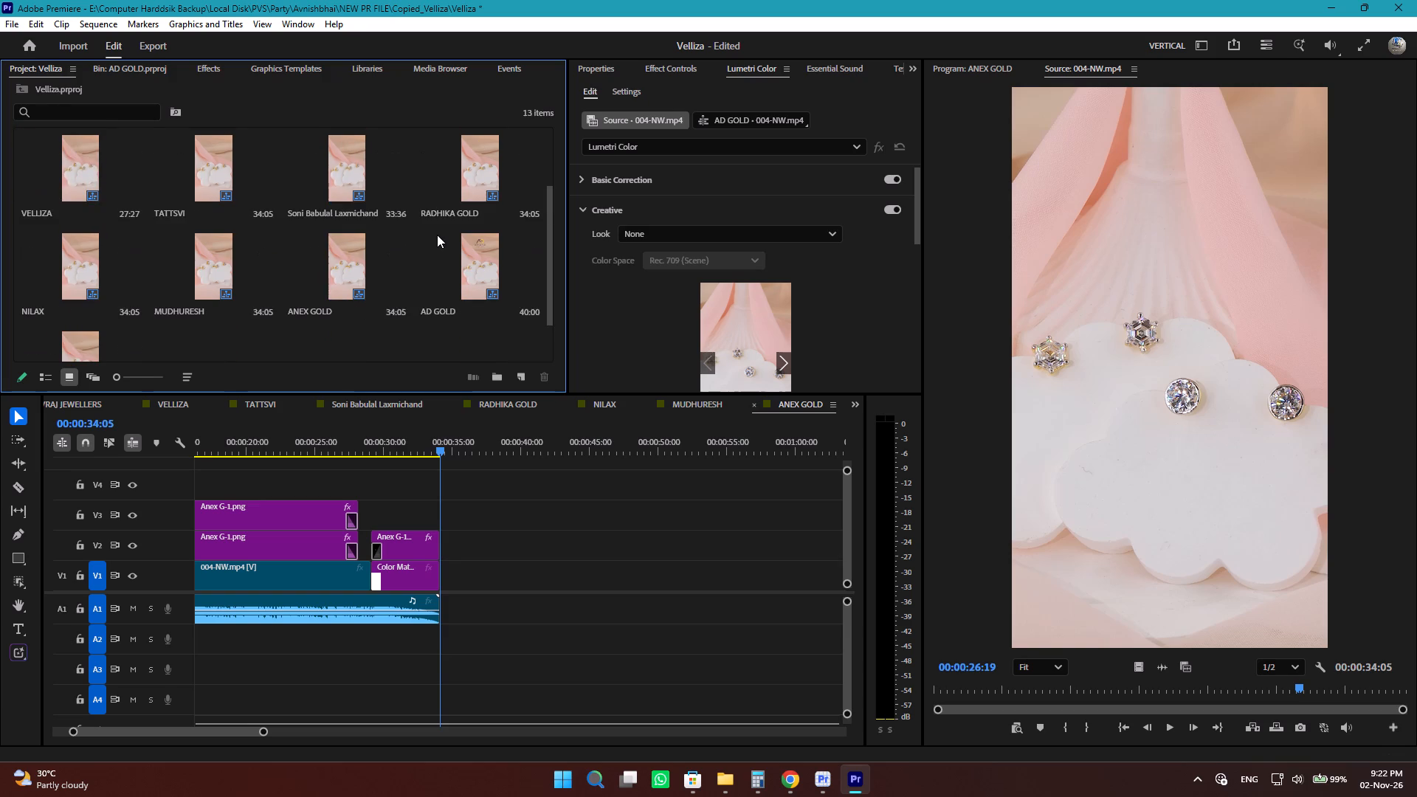
scroll(342, 240, "down", 4)
scroll(342, 236, "up", 1)
scroll(342, 236, "down", 2)
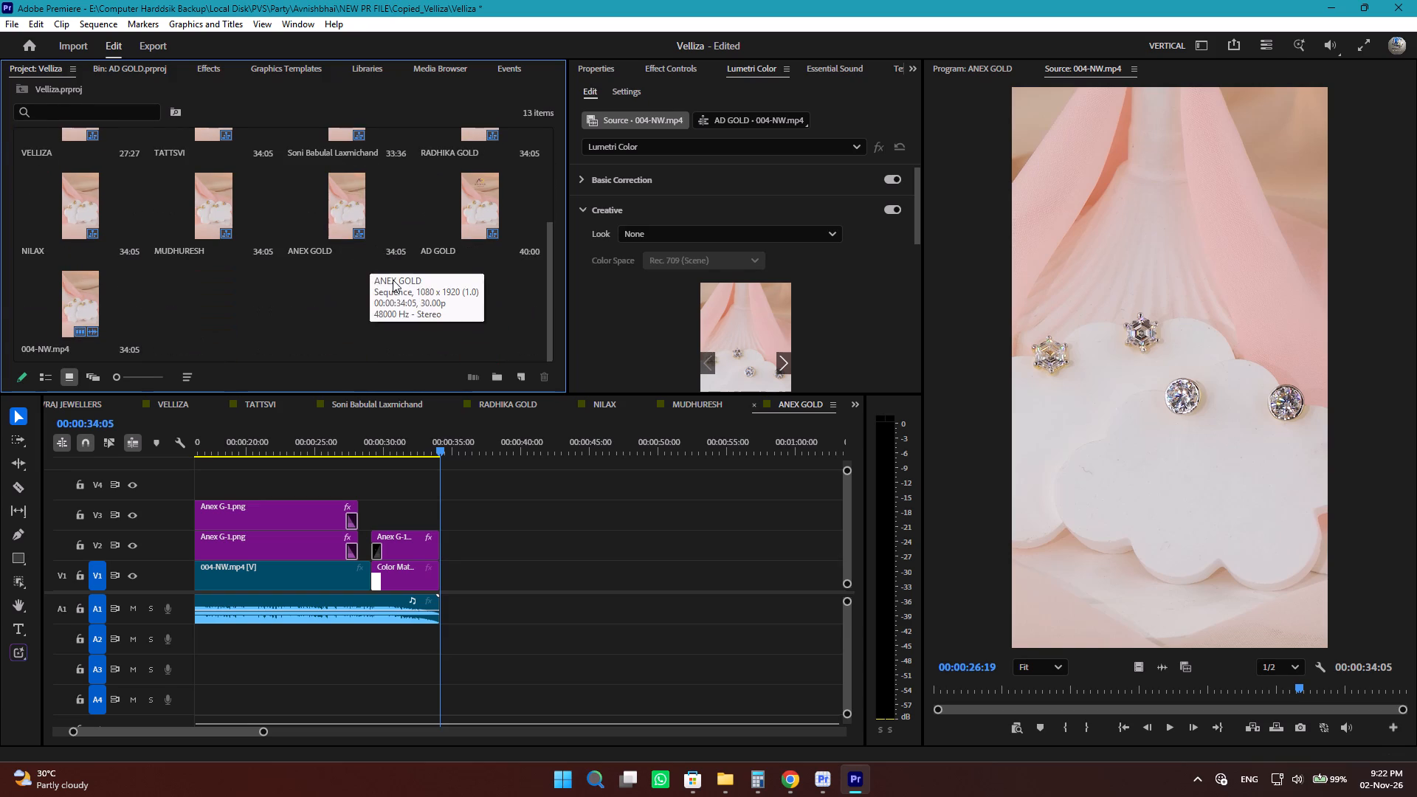
left_click(495, 210)
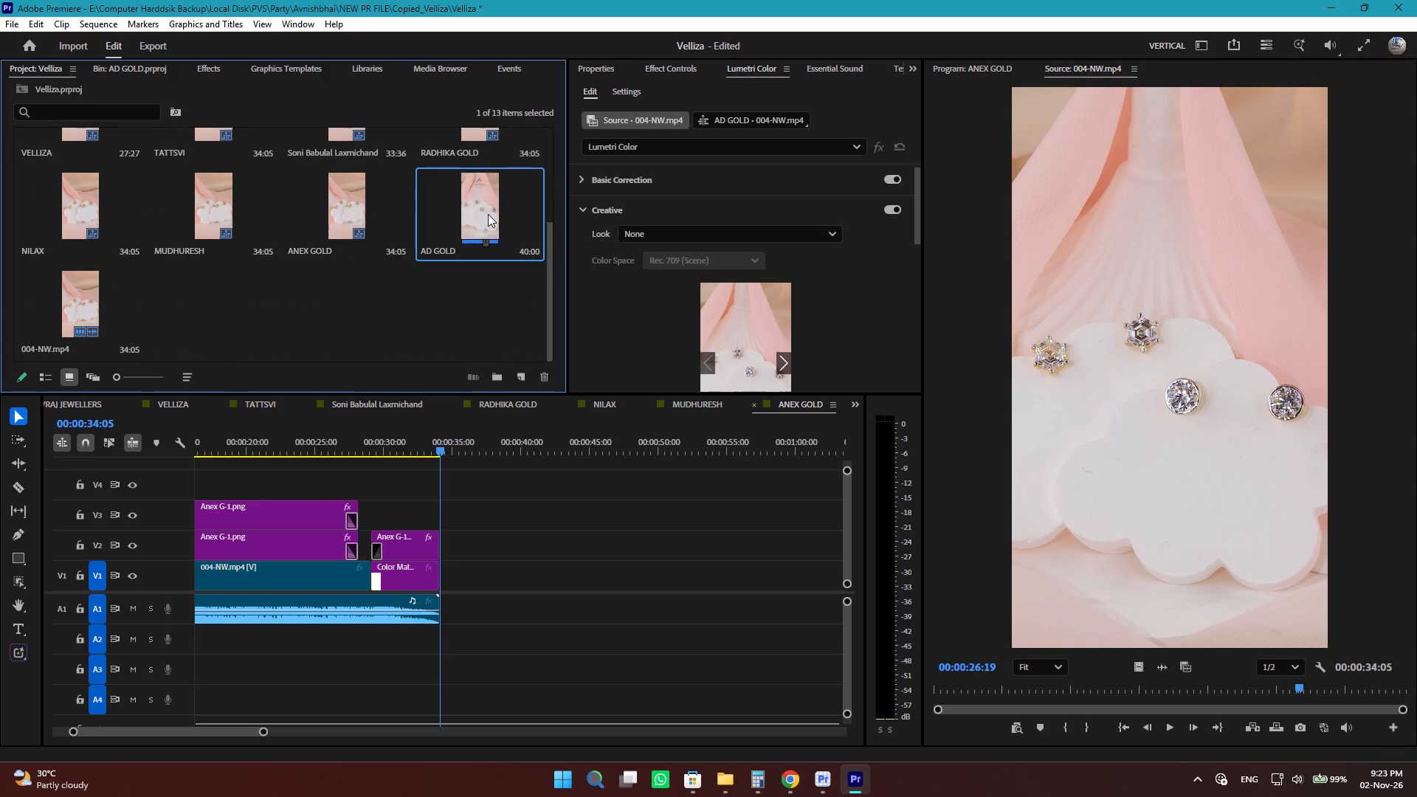
left_click(485, 219)
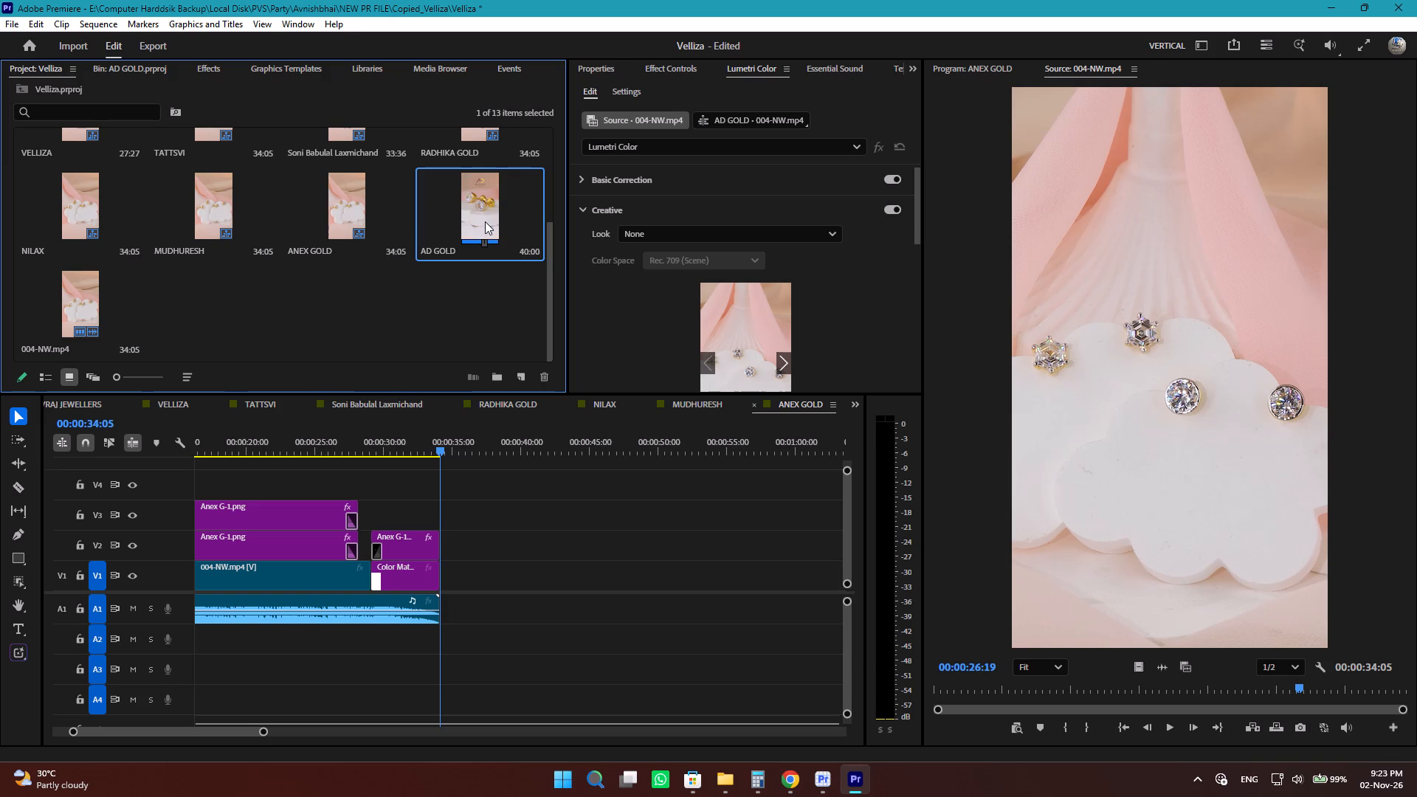
key("Delete")
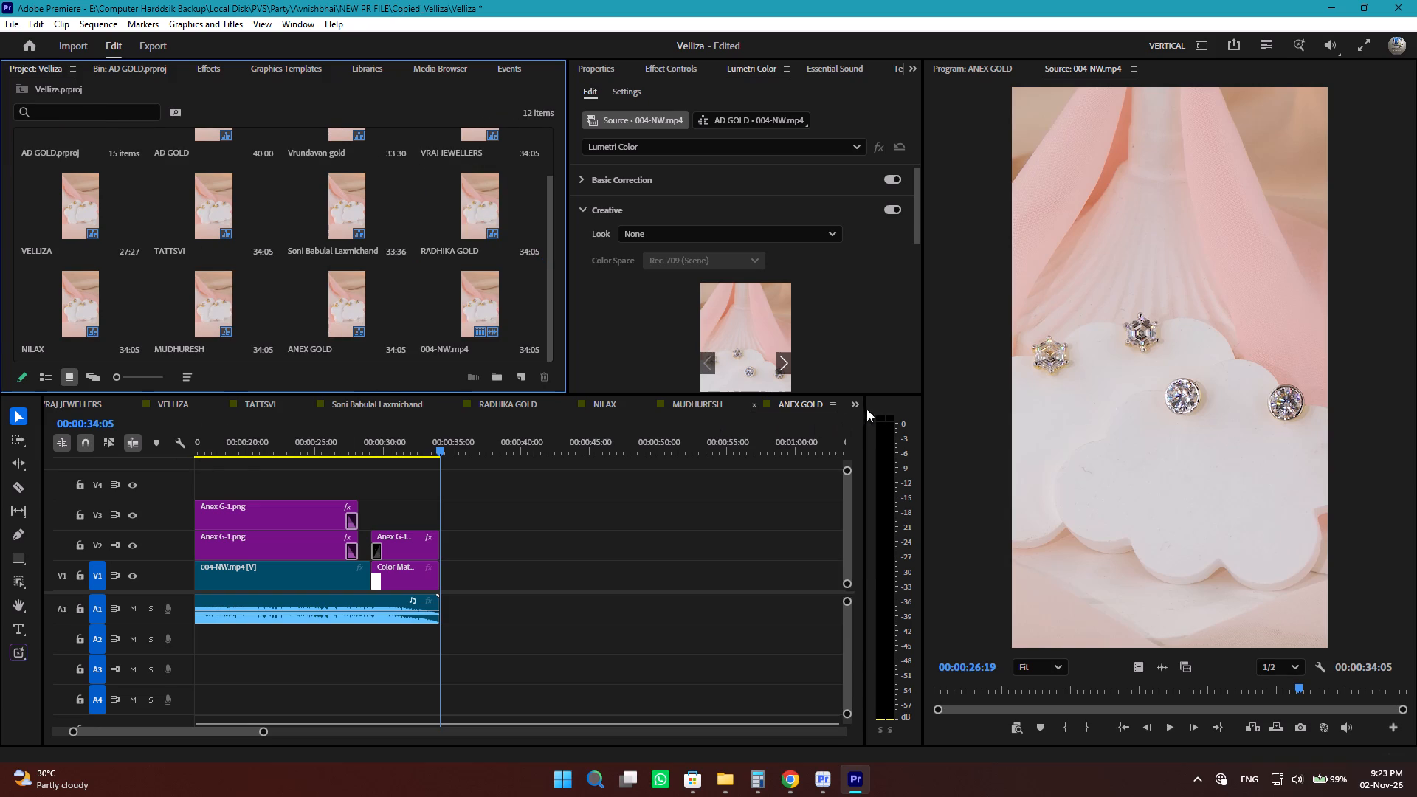
Open the remaining AD GOLD sequence from the project root in the timeline.
left_click(858, 406)
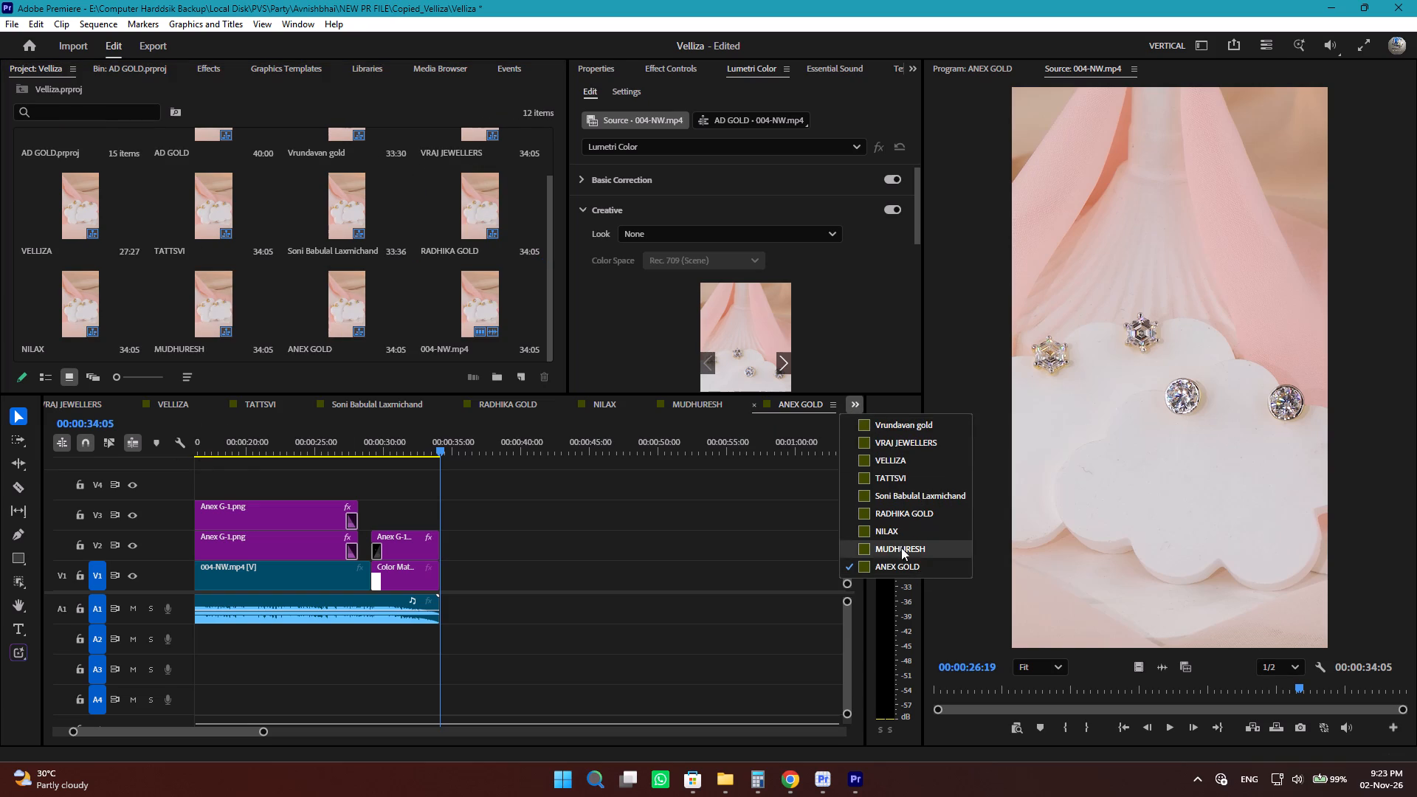
left_click(292, 223)
scroll(240, 165, "up", 3)
scroll(240, 165, "down", 1)
scroll(240, 165, "up", 1)
double_click(205, 164)
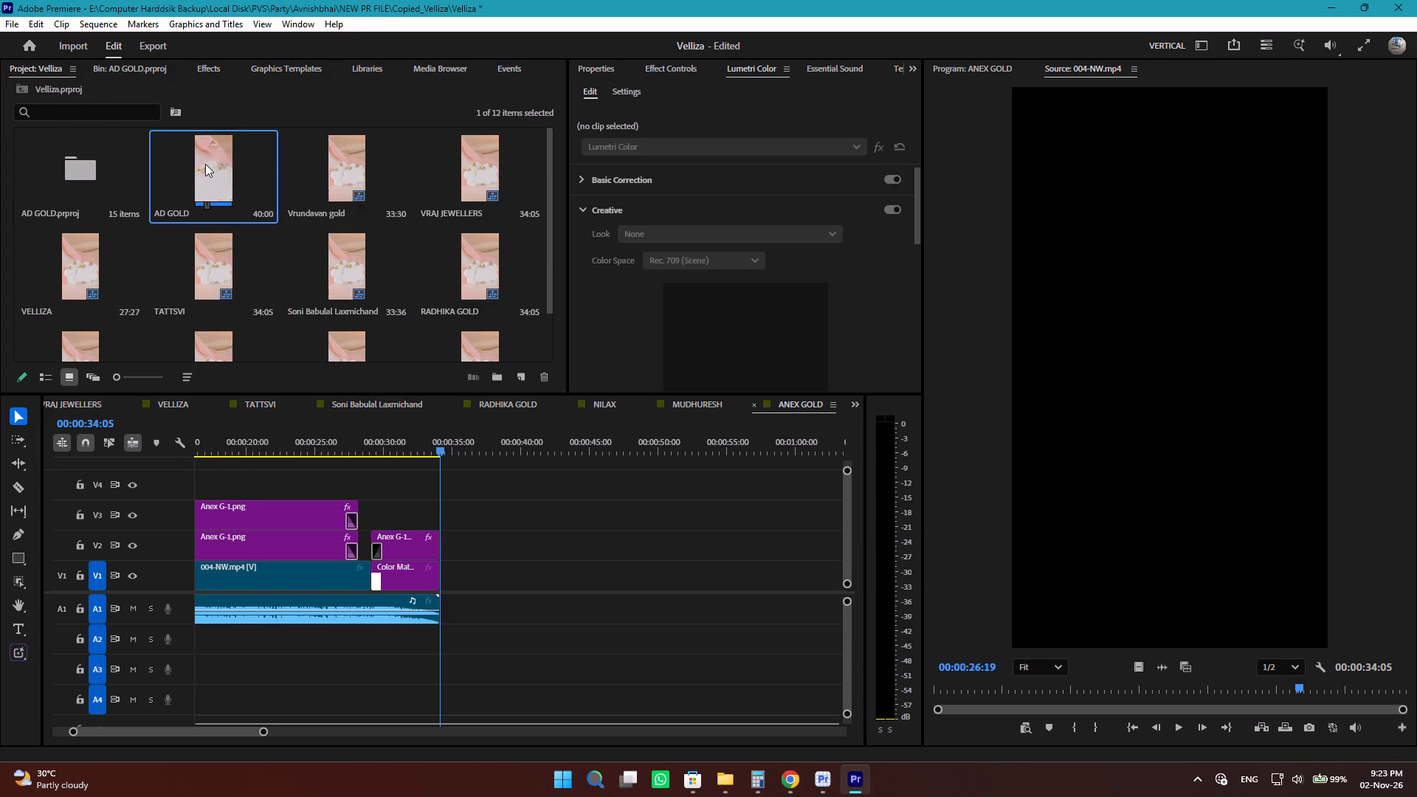
scroll(561, 587, "up", 4, "alt")
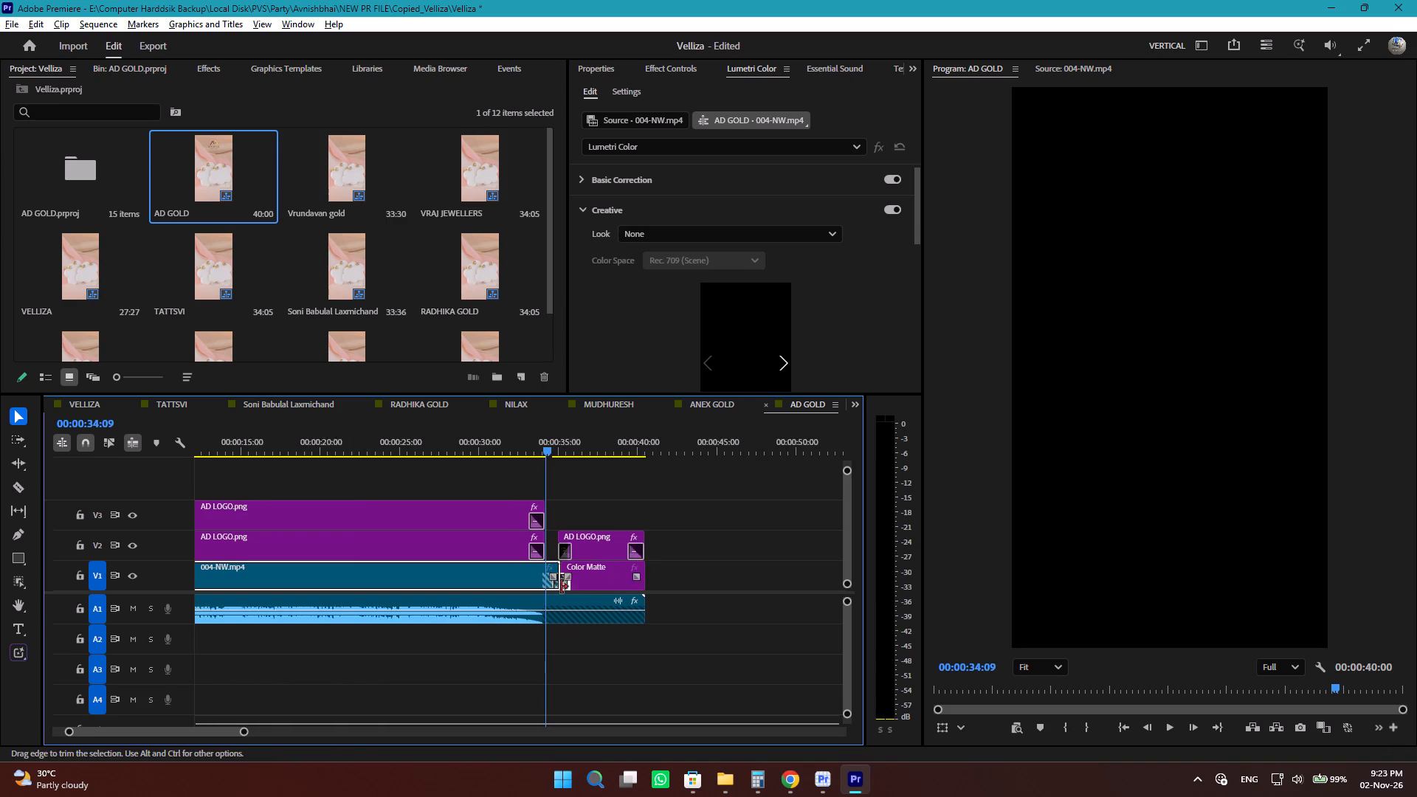
Trim the end of 004-NW.mp4 in the AD GOLD sequence back to 00:00:26:20.
left_click_drag(542, 453, 404, 467)
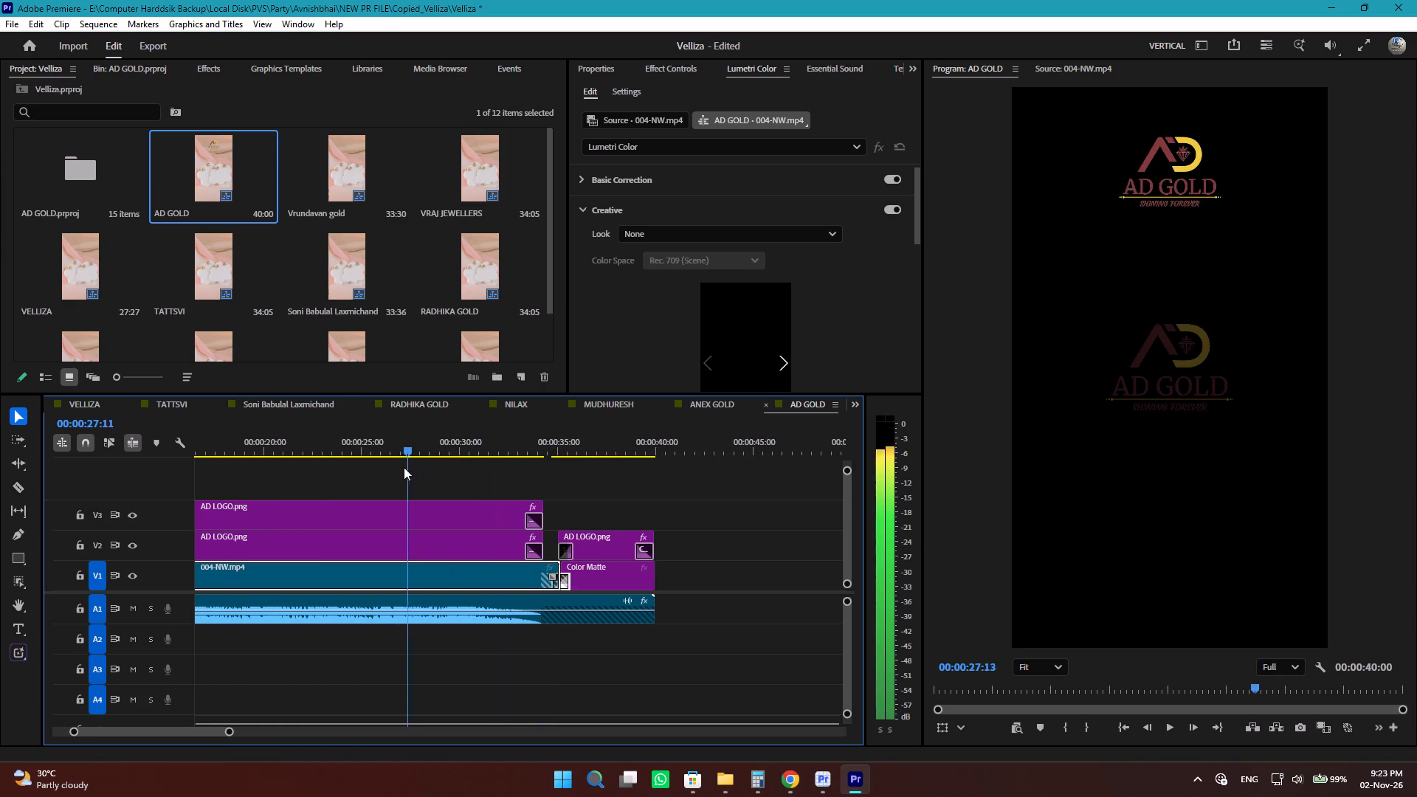
left_click_drag(404, 467, 383, 477)
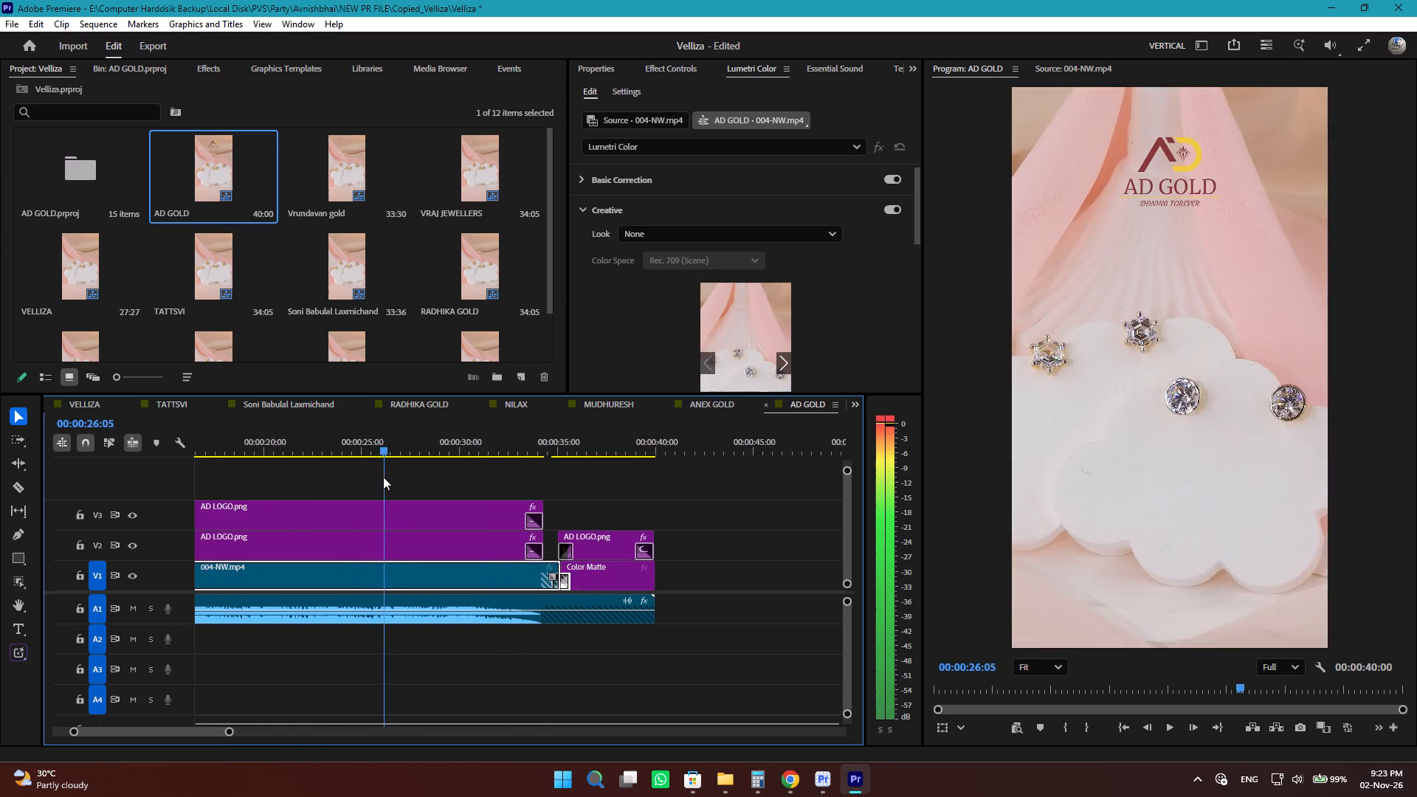
left_click_drag(383, 477, 411, 478)
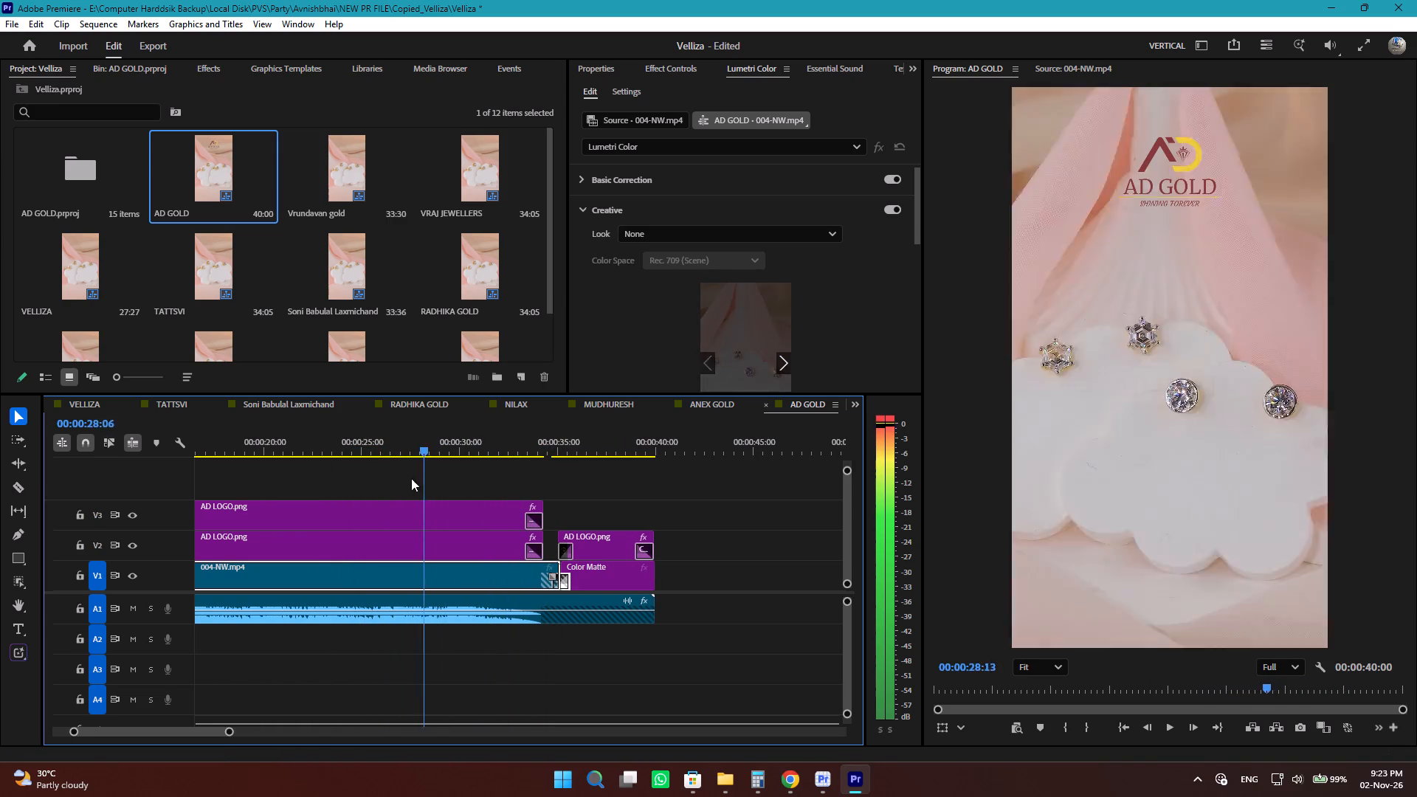
left_click_drag(411, 478, 393, 477)
left_click_drag(552, 571, 527, 571)
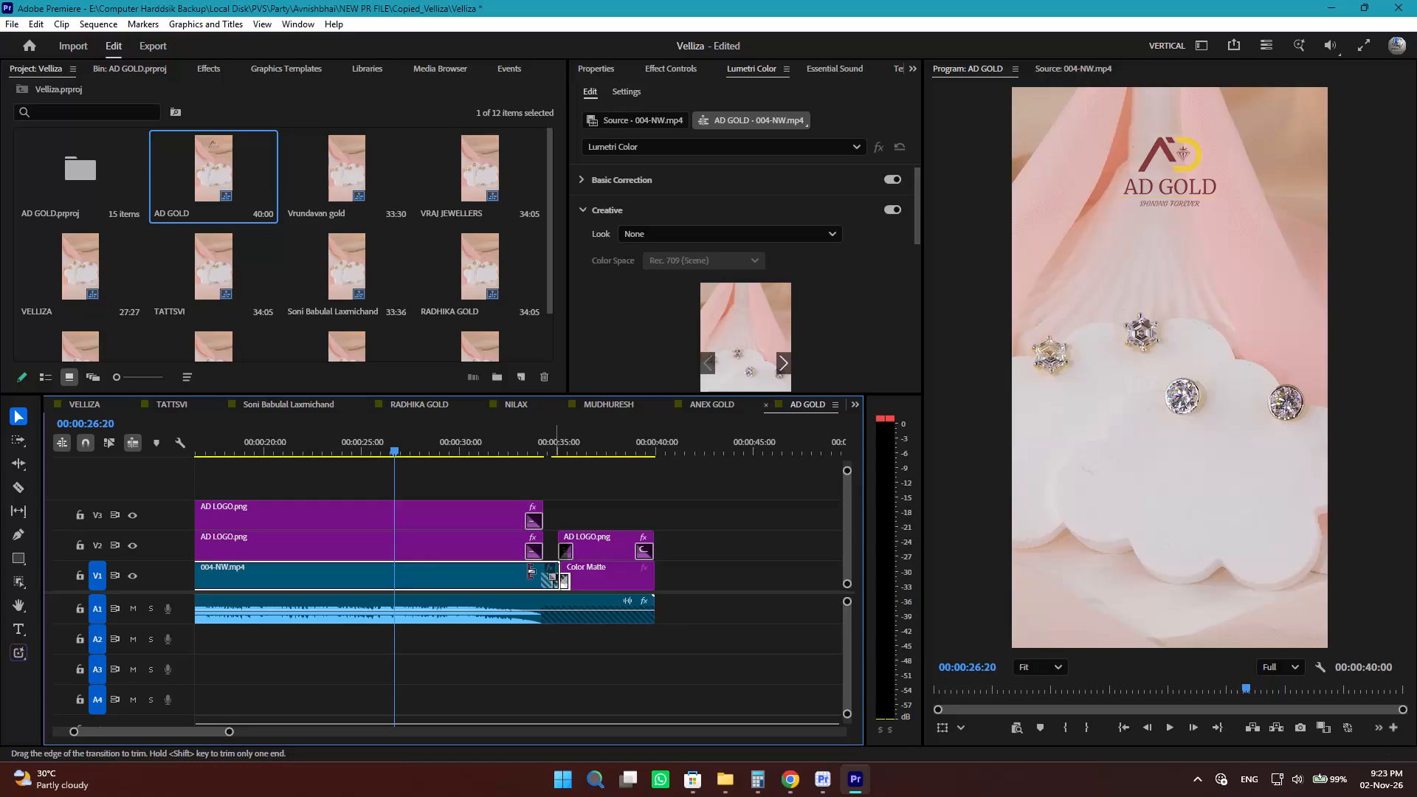
left_click_drag(527, 571, 394, 565)
key("ctrl+z")
left_click_drag(555, 562, 393, 561)
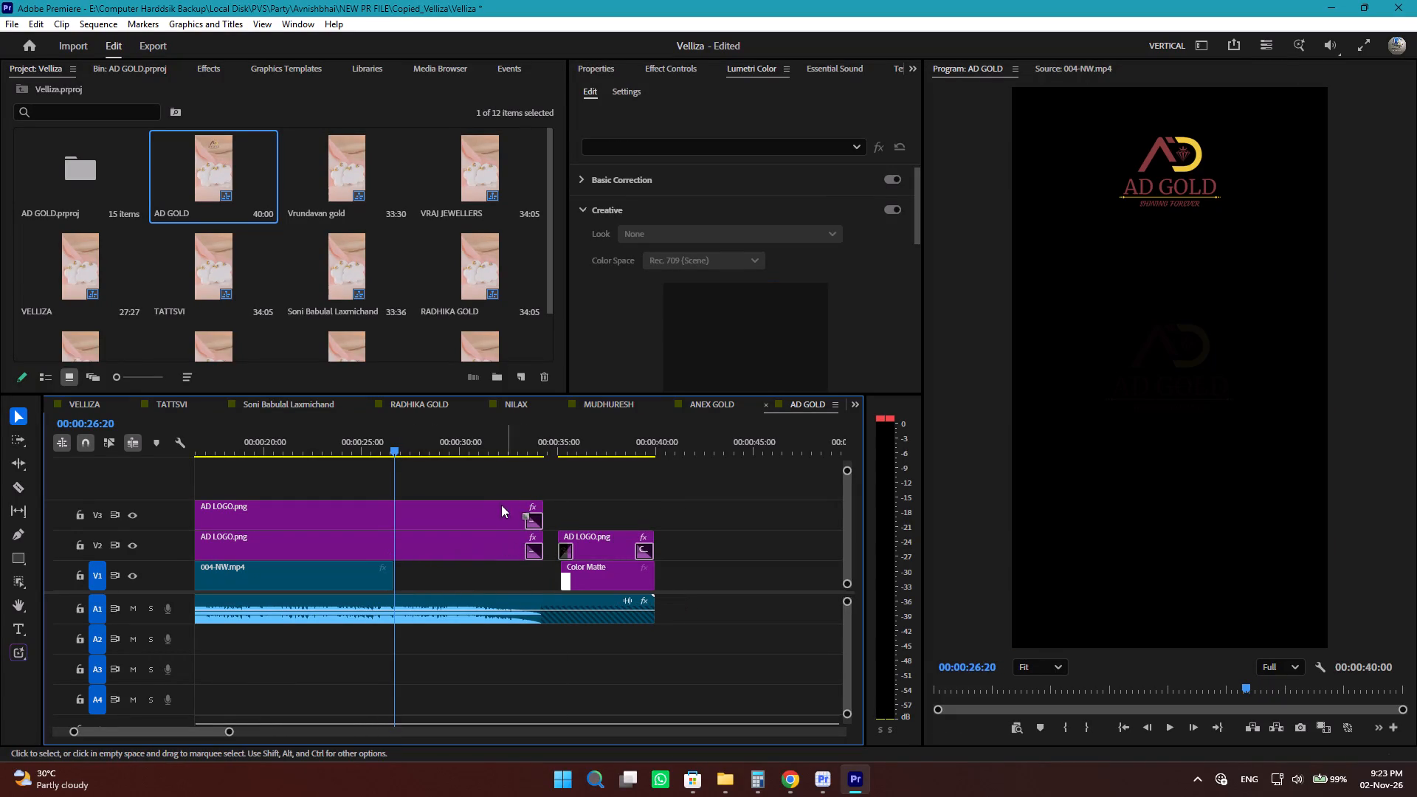
Shorten both stacked AD LOGO.png clips over the video together so they end at about 26 seconds, just before the video's end.
left_click_drag(494, 482, 463, 570)
left_click_drag(534, 528, 371, 530)
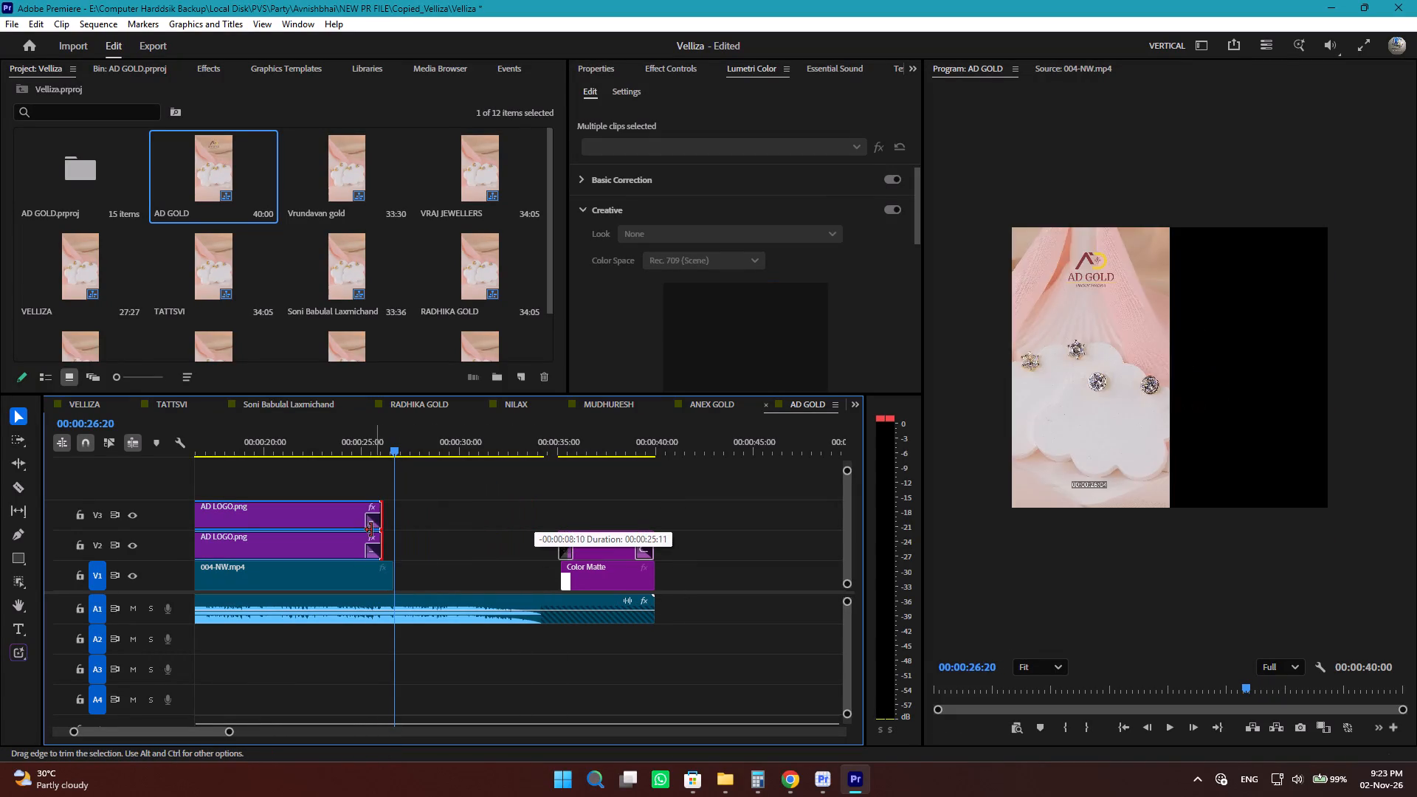
left_click_drag(371, 530, 370, 530)
Close the gap on V1 between 004-NW.mp4 and the closing Color Matte with its logo.
left_click(432, 576)
key("Delete")
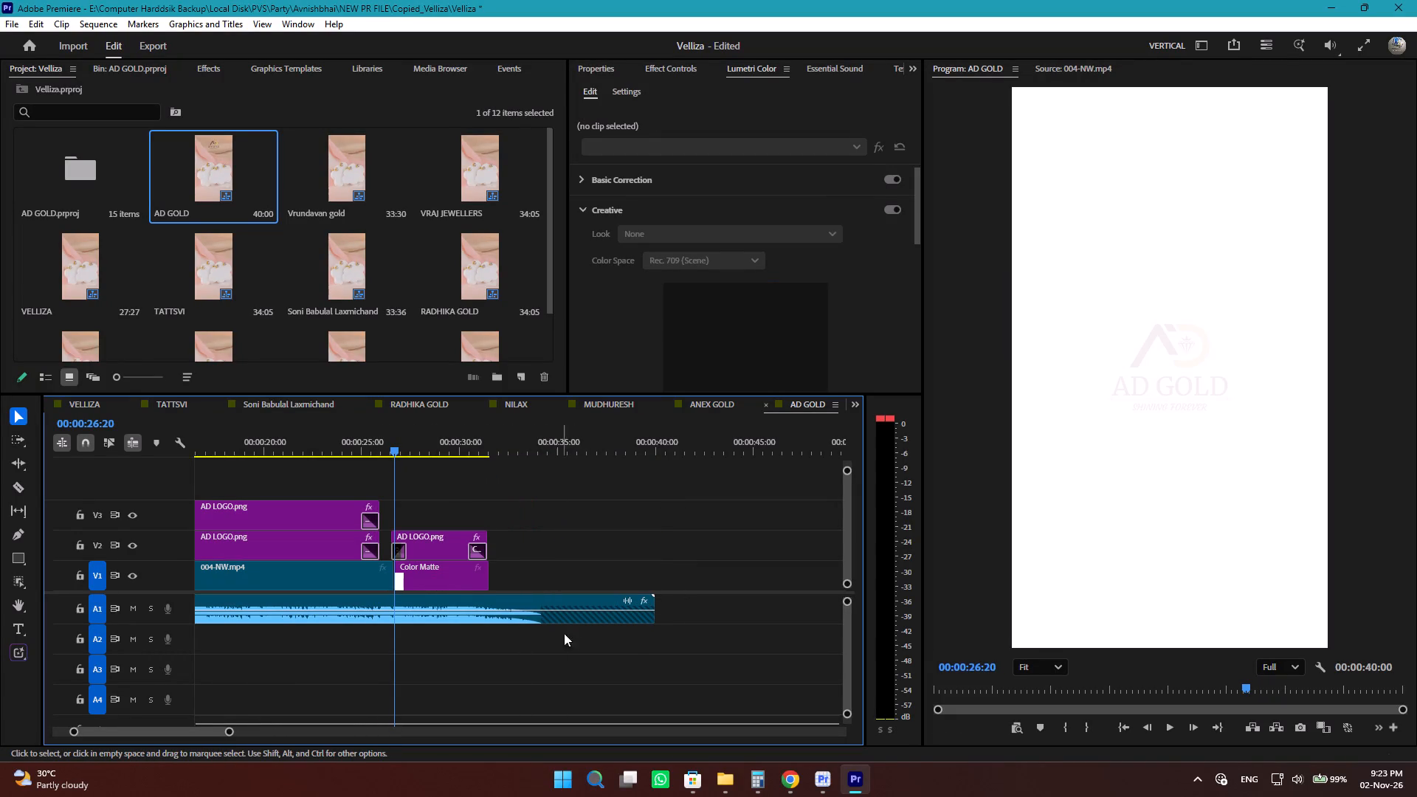
Extend the closing AD LOGO.png and Color Matte clips together to the point where the audible sound ends, about 34 seconds.
left_click_drag(620, 639, 575, 561)
left_click_drag(510, 542, 483, 574)
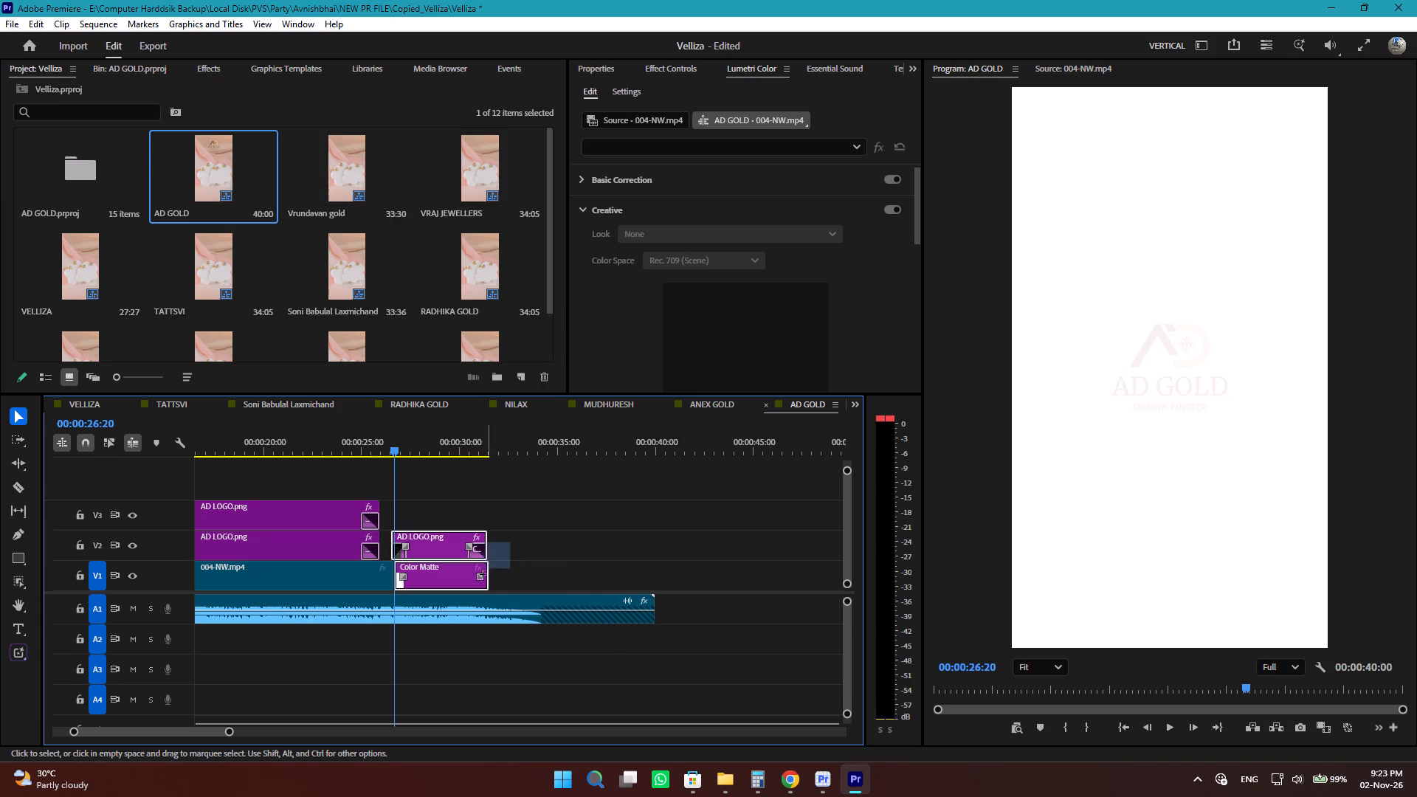
left_click_drag(483, 574, 479, 578)
left_click_drag(485, 556, 537, 560)
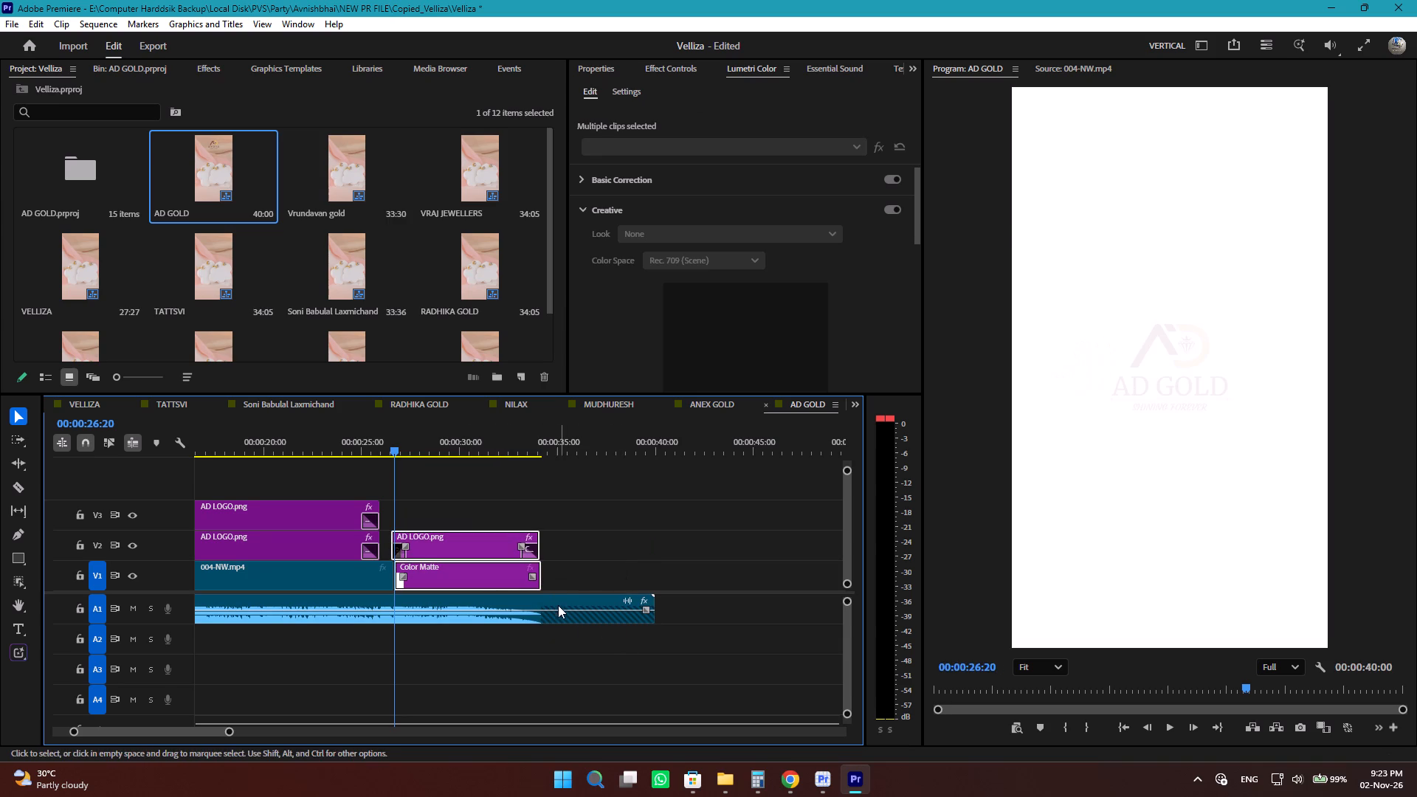
Cut the audio on A1 at the end of the Color Matte and delete the leftover silent tail.
key("c")
left_click(542, 605)
key("v")
left_click(574, 610)
key("Delete")
left_click(609, 635)
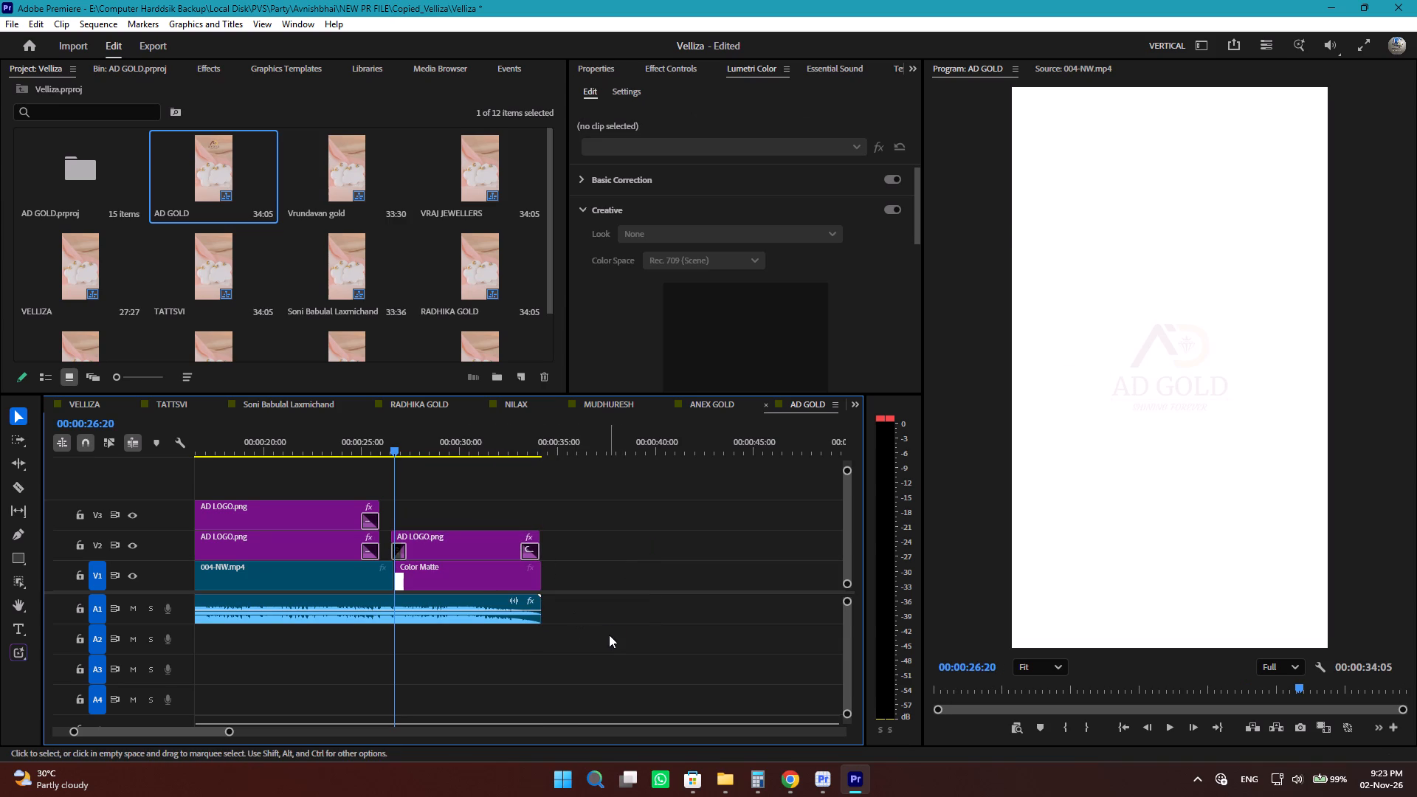
Play back the closing section, find Dip to White in the effects, and apply it between 004-NW.mp4 and the Color Matte.
key("space")
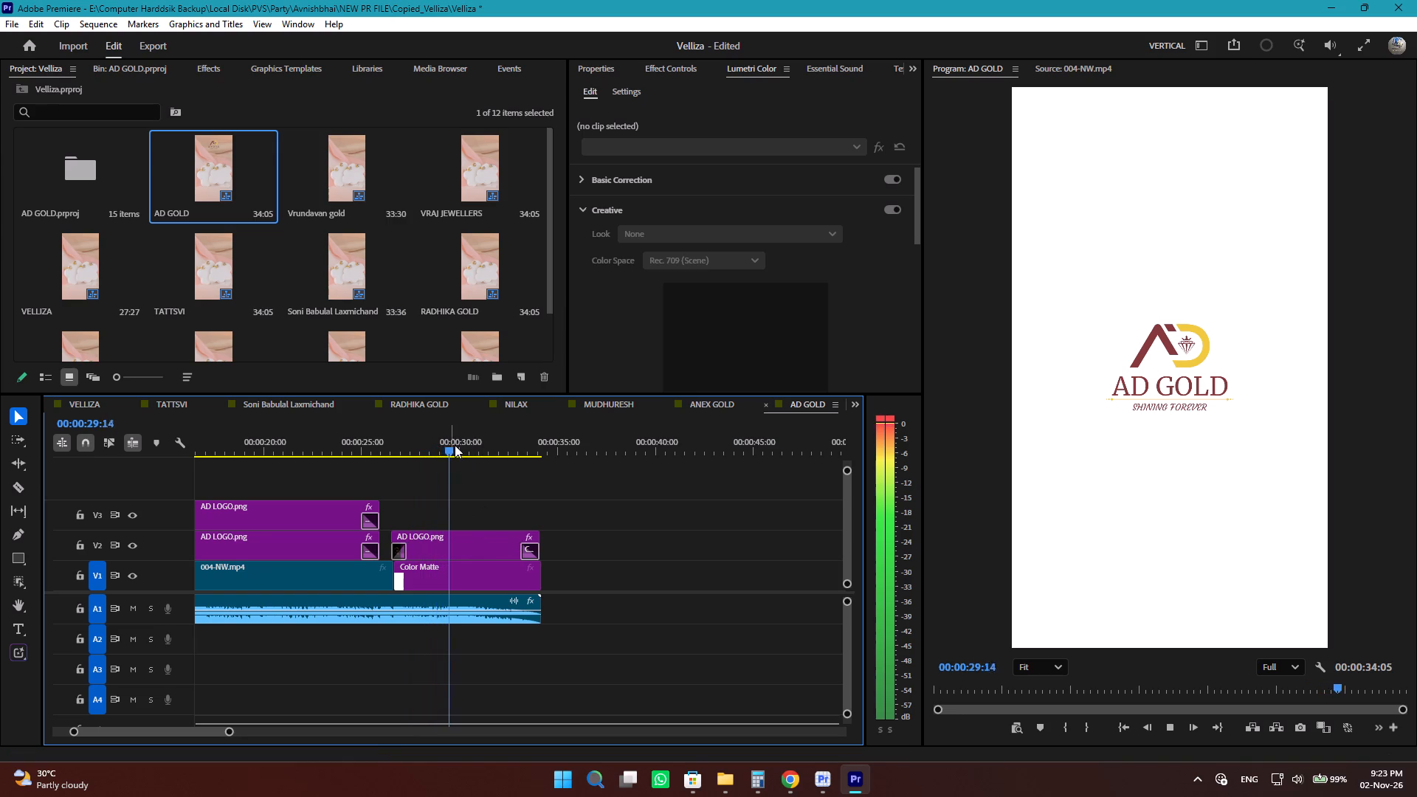
left_click_drag(458, 448, 254, 462)
key("space")
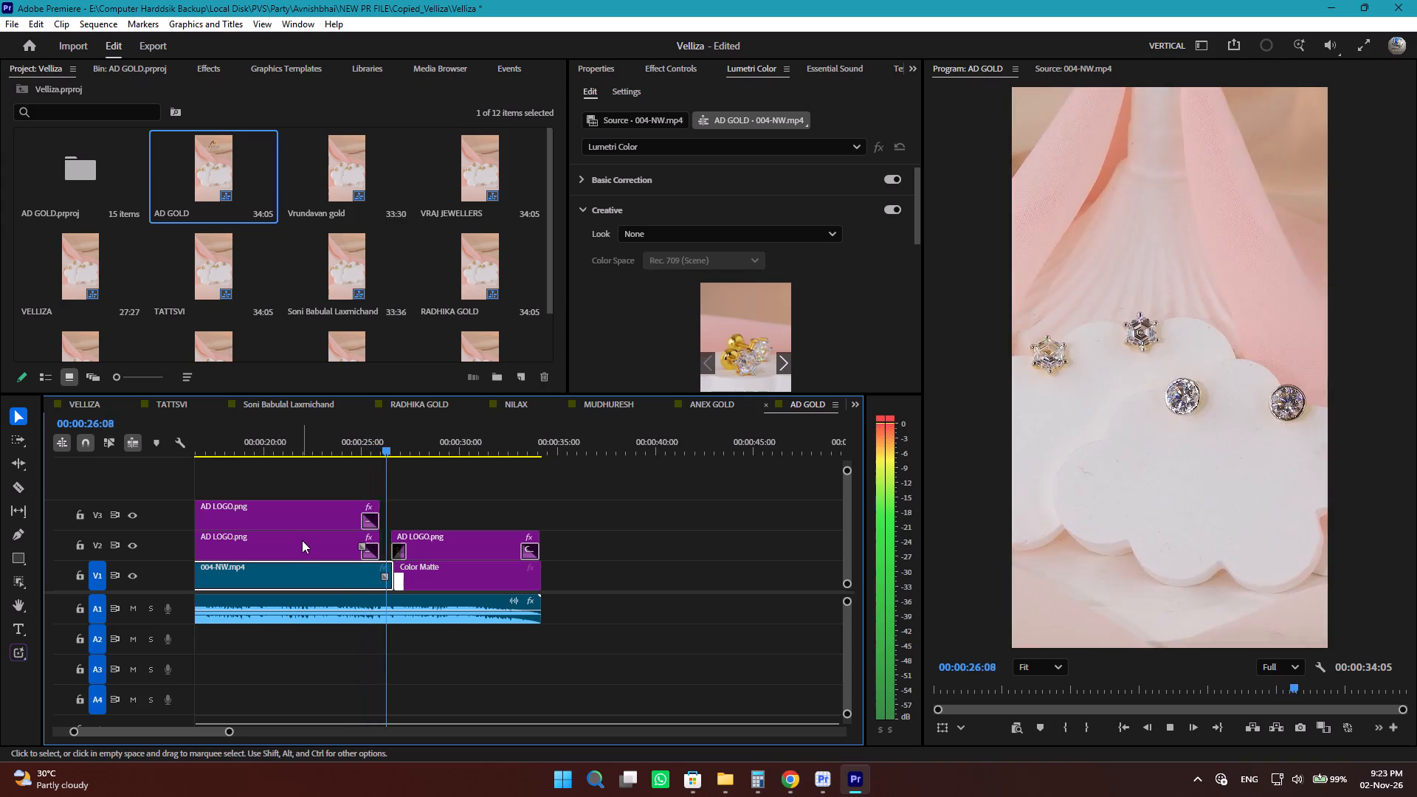
key("space")
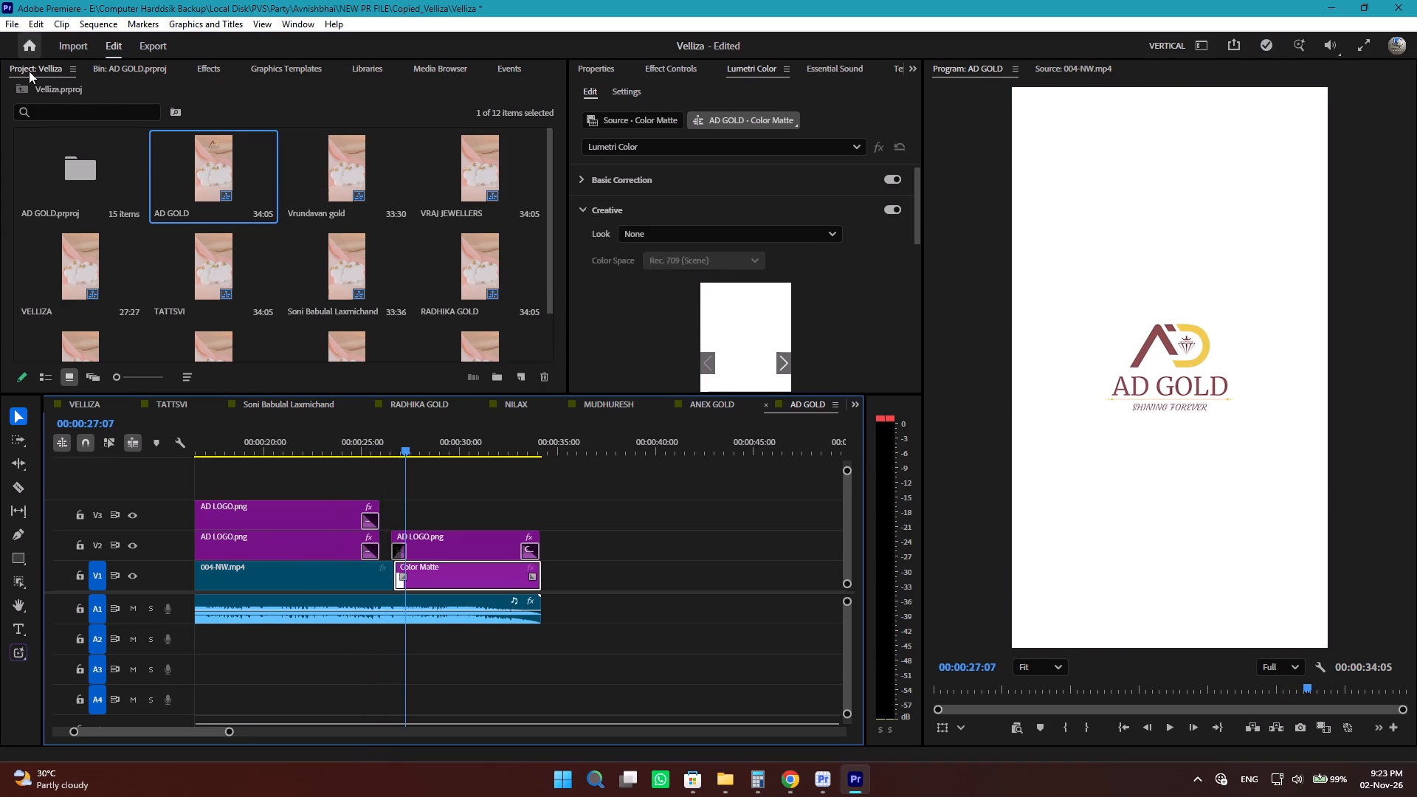
left_click(201, 67)
left_click(117, 97)
key("d")
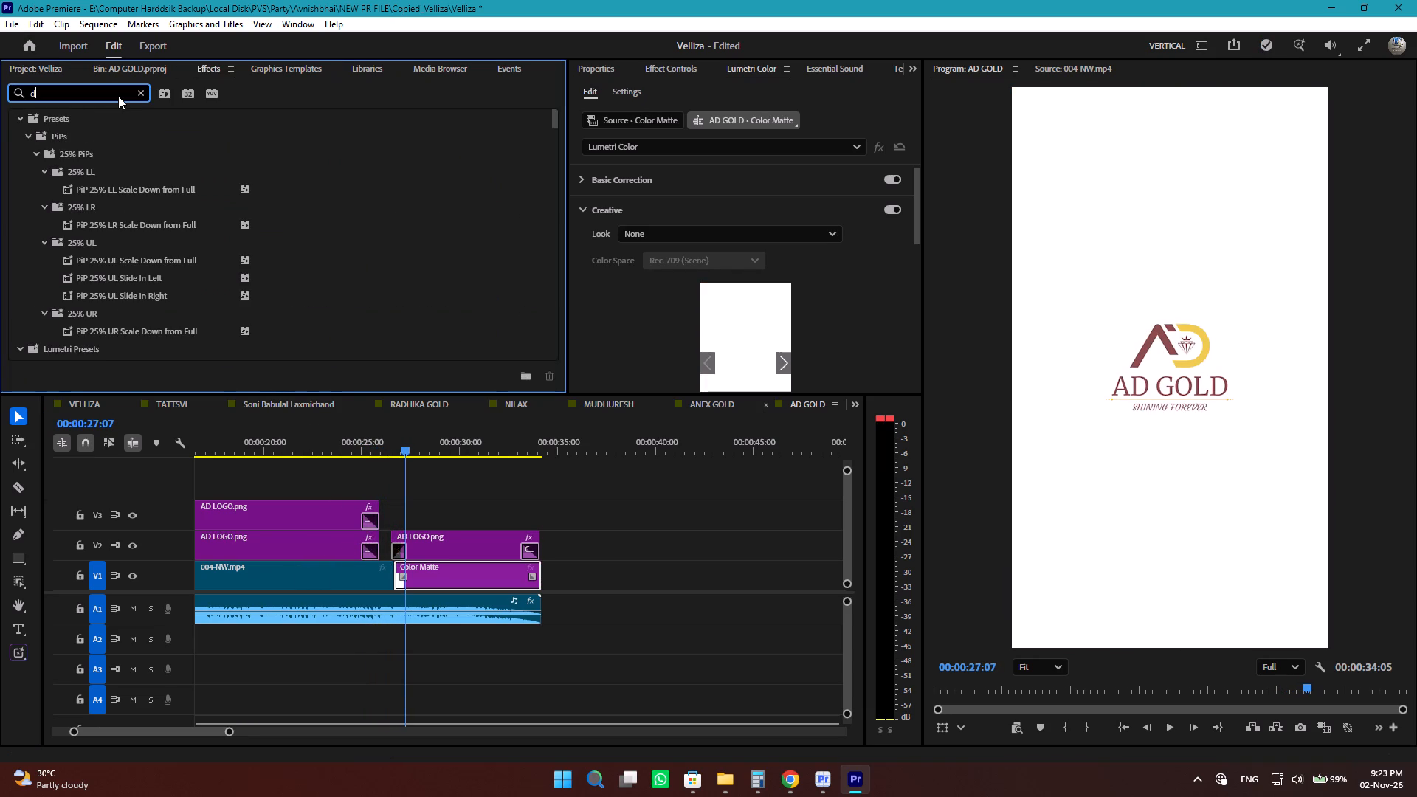
type("ip")
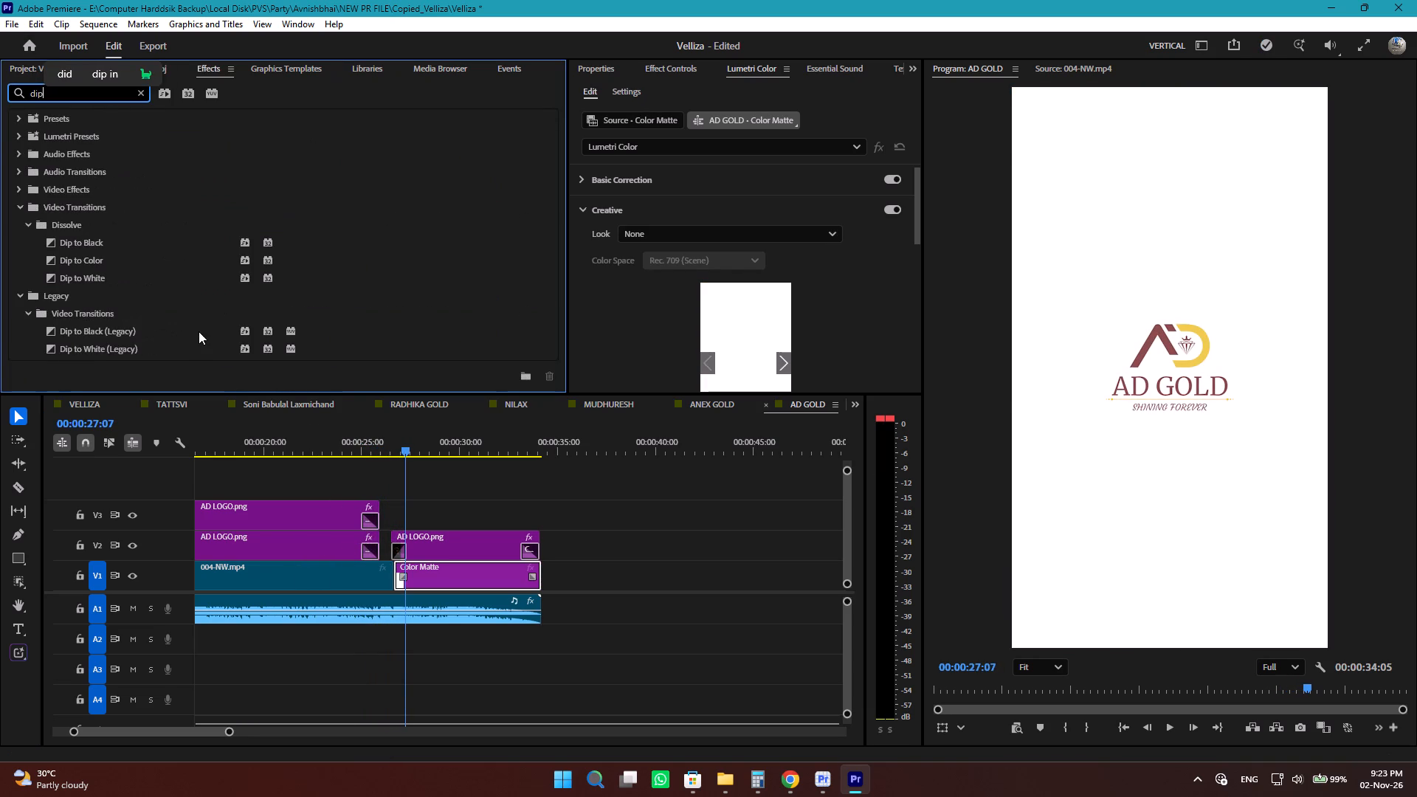
left_click_drag(89, 280, 392, 579)
Play the AD GOLD sequence from 00:00:14:14 to check how the AD LOGO.png overlay reads against the video.
left_click_drag(399, 446, 445, 465)
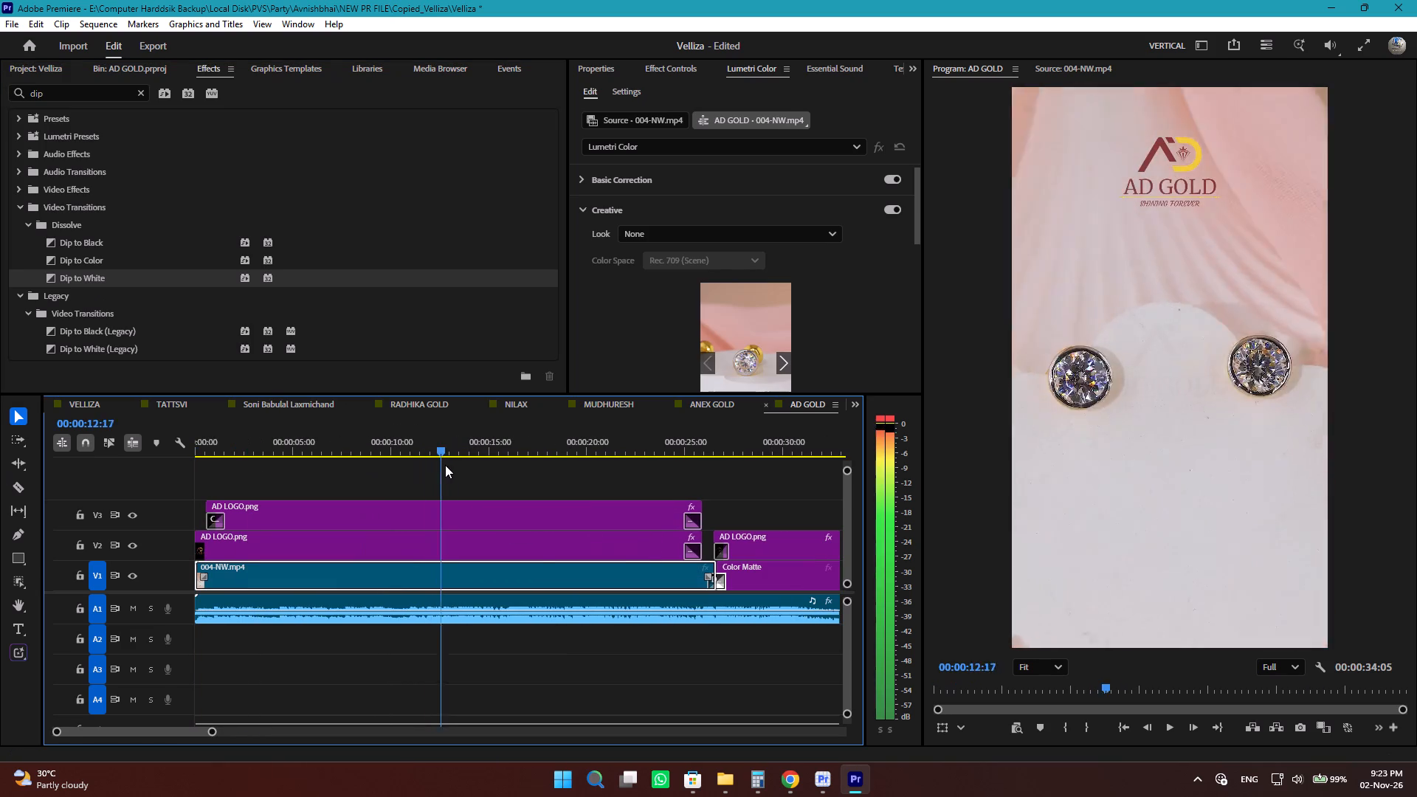
left_click_drag(445, 465, 480, 486)
left_click(334, 518)
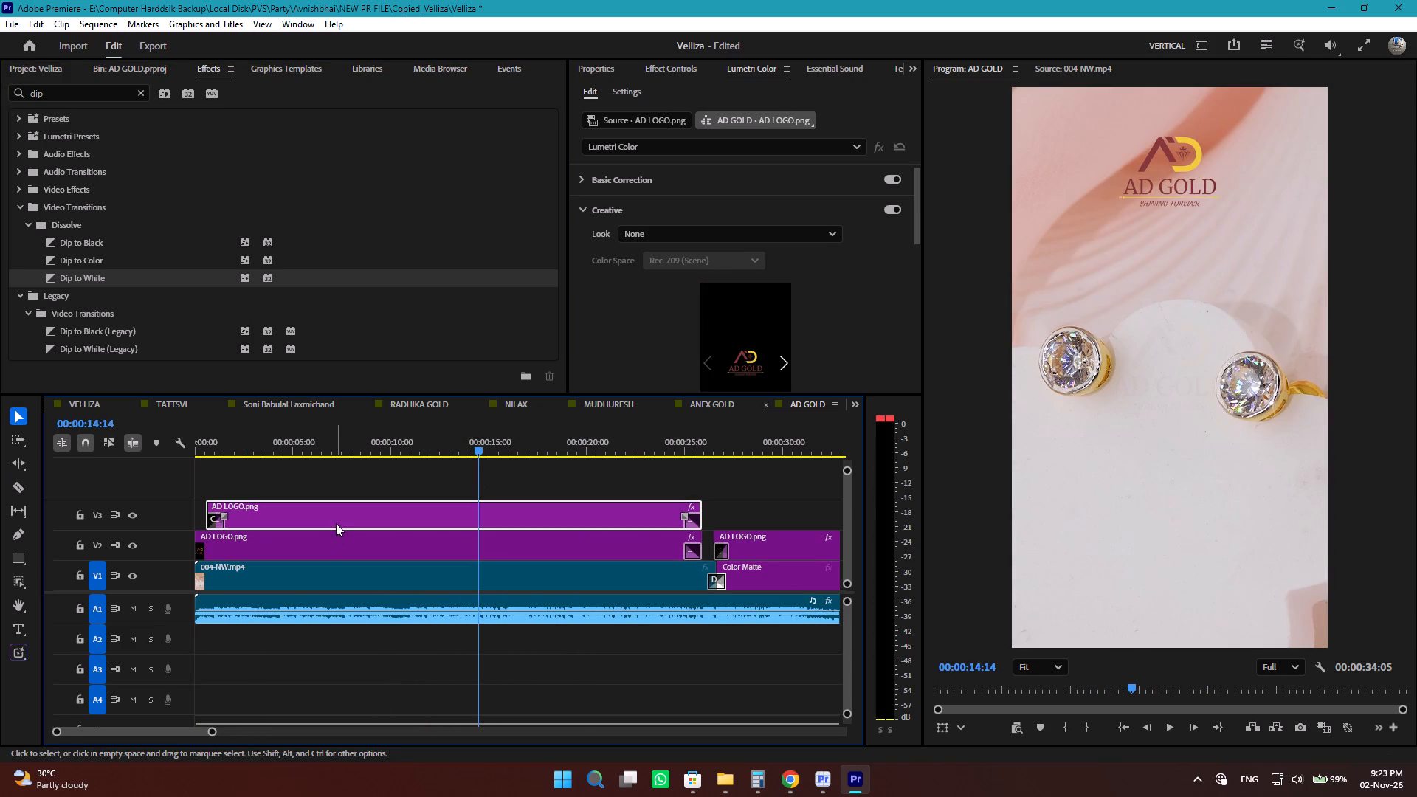
key("space")
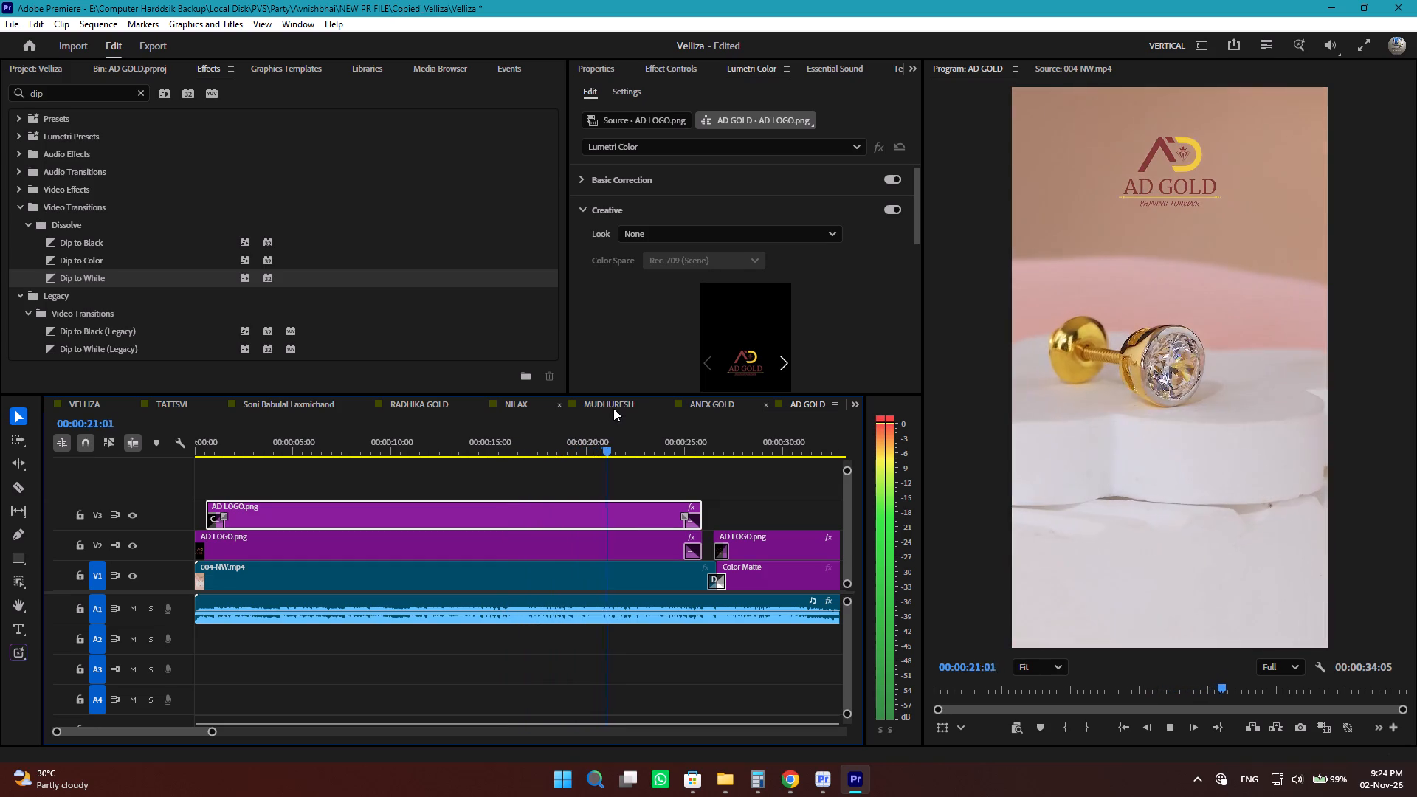
Search the effects for "color" and look through the listed effects for one suited to recoloring the logo.
left_click(142, 87)
left_click(89, 91)
type("color")
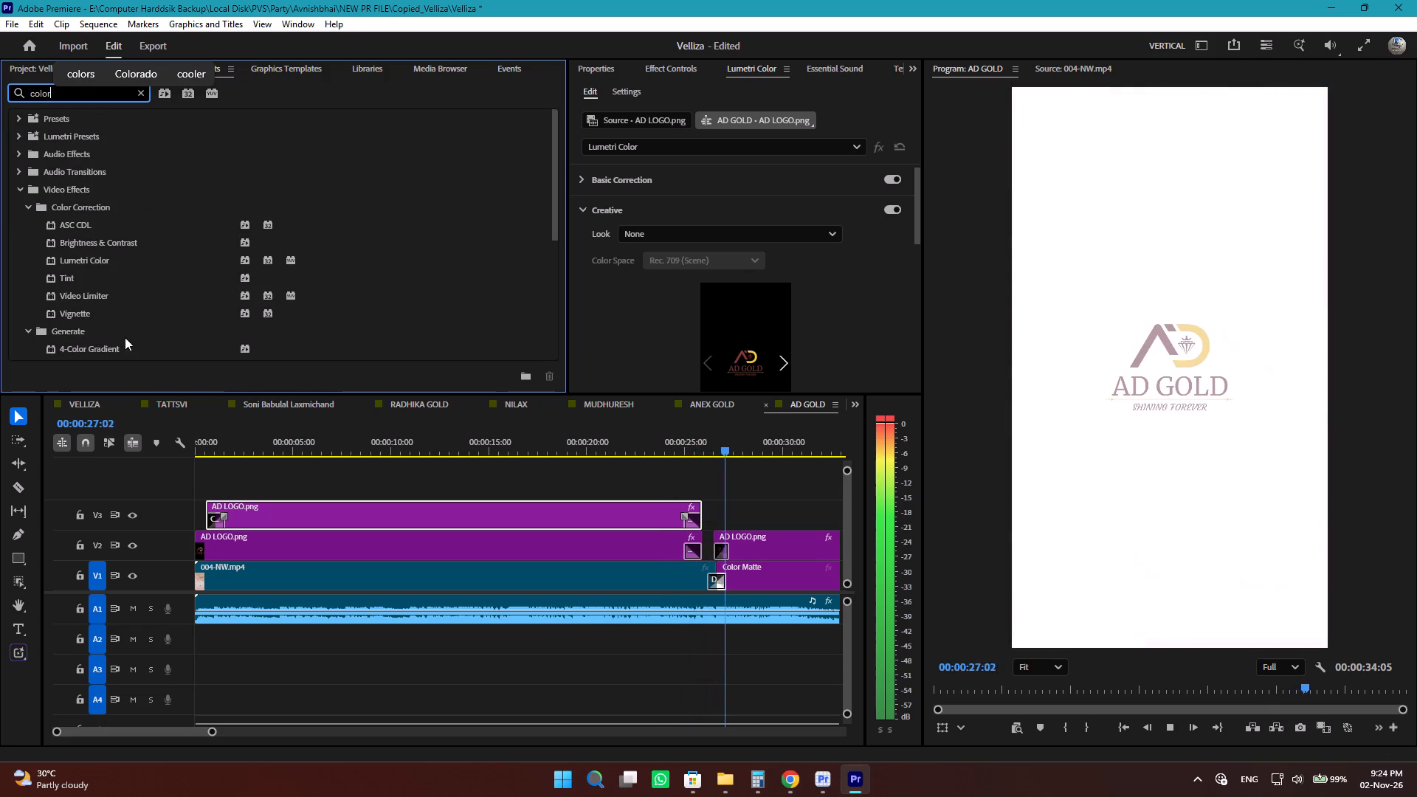
scroll(122, 252, "down", 10)
scroll(120, 265, "up", 1)
scroll(120, 265, "down", 6)
scroll(106, 322, "down", 1)
scroll(106, 322, "up", 1)
scroll(106, 322, "down", 5)
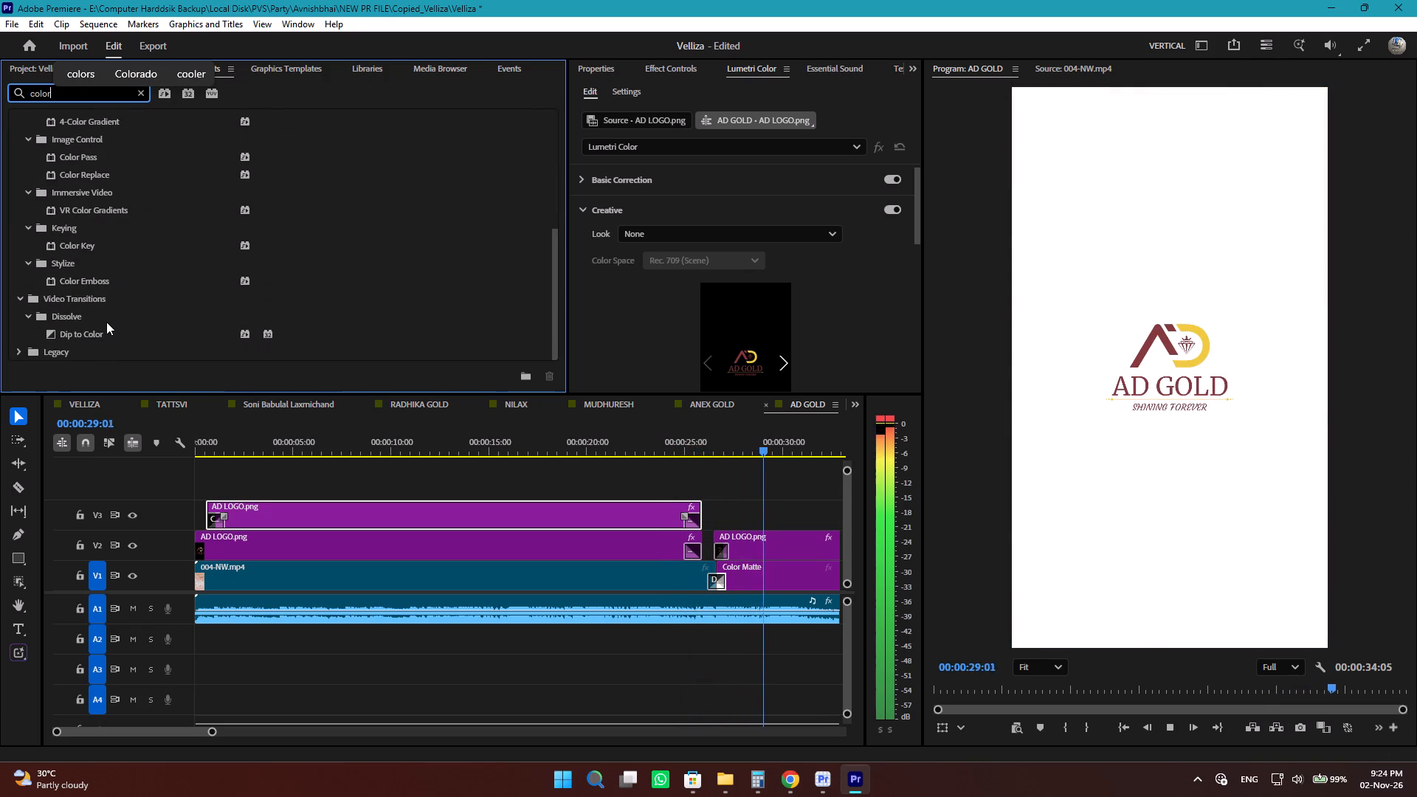
scroll(105, 321, "down", 5)
scroll(88, 125, "up", 3)
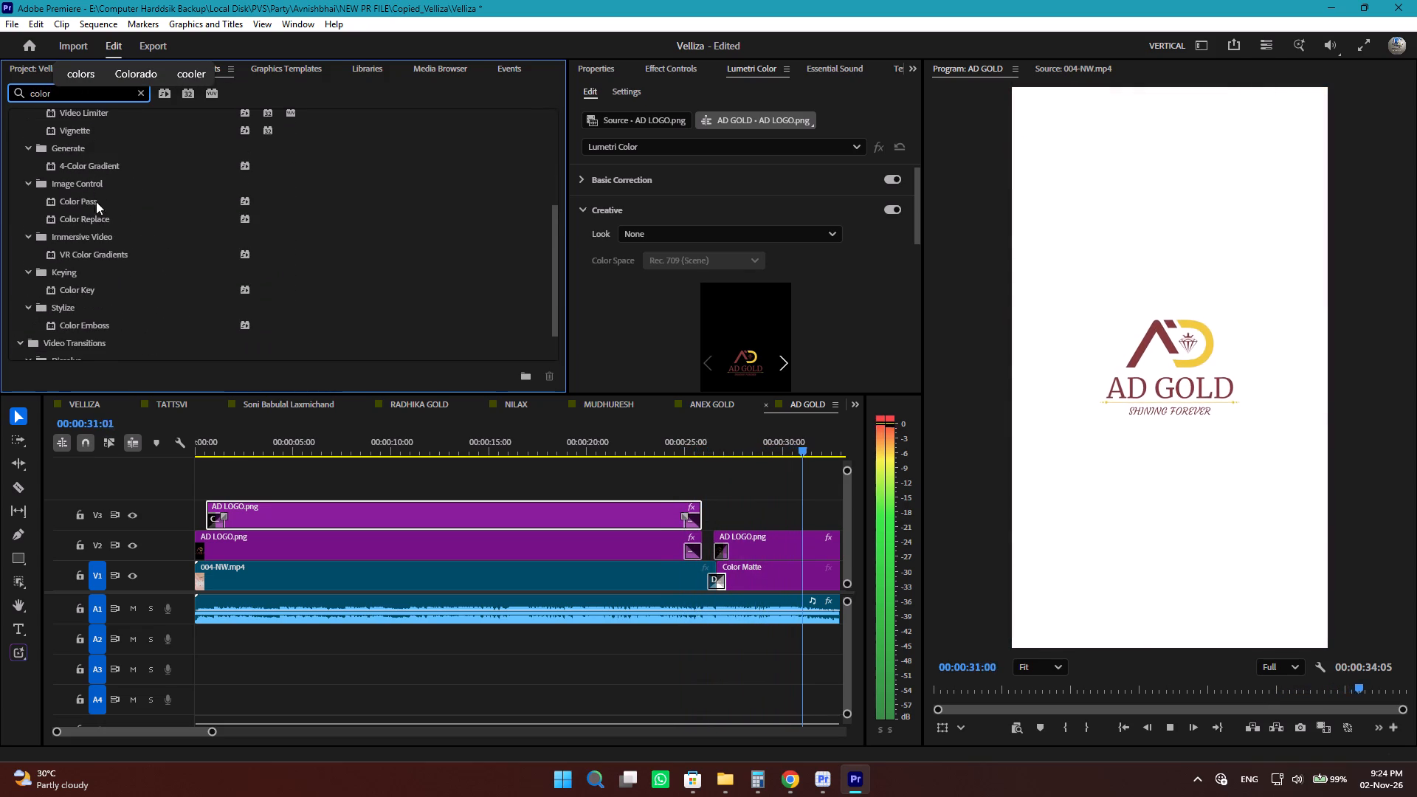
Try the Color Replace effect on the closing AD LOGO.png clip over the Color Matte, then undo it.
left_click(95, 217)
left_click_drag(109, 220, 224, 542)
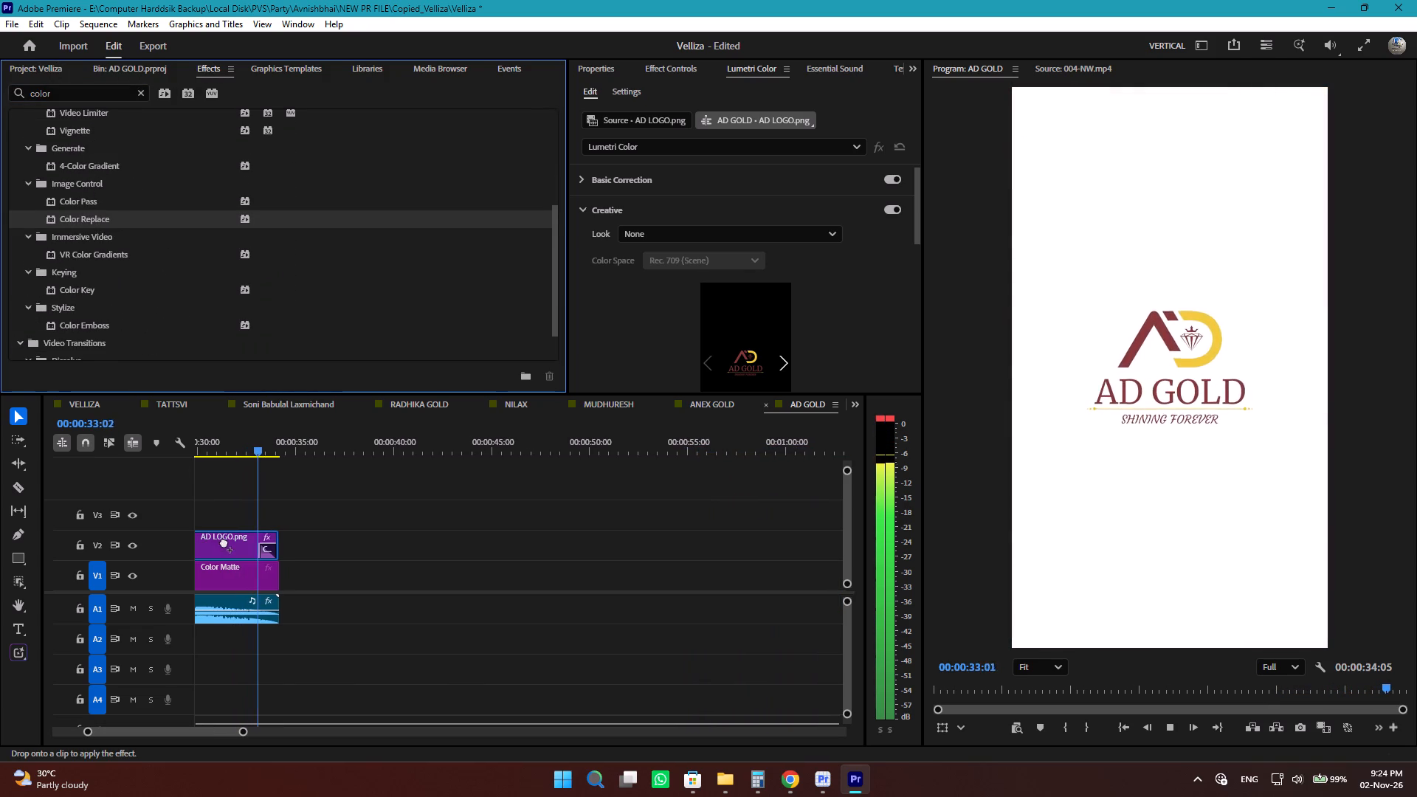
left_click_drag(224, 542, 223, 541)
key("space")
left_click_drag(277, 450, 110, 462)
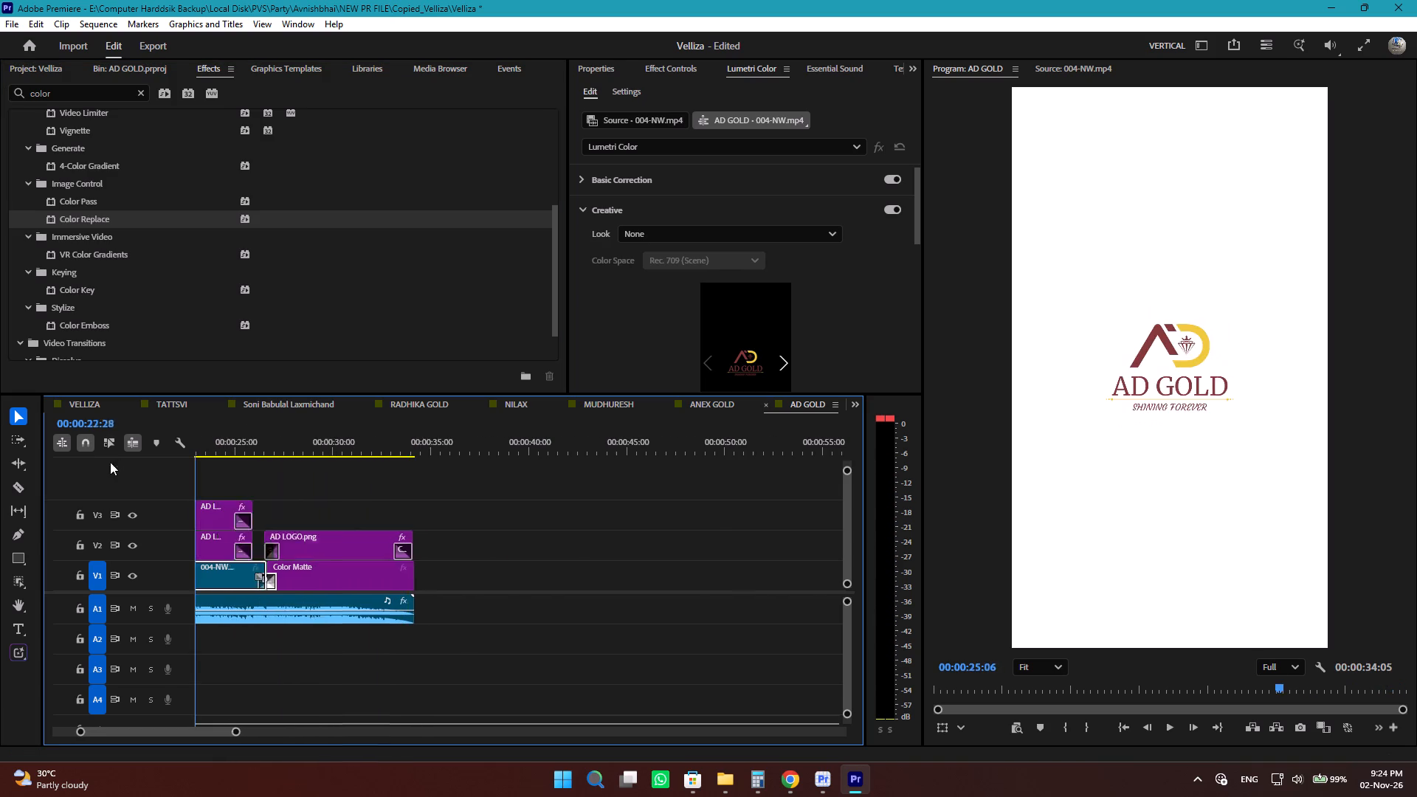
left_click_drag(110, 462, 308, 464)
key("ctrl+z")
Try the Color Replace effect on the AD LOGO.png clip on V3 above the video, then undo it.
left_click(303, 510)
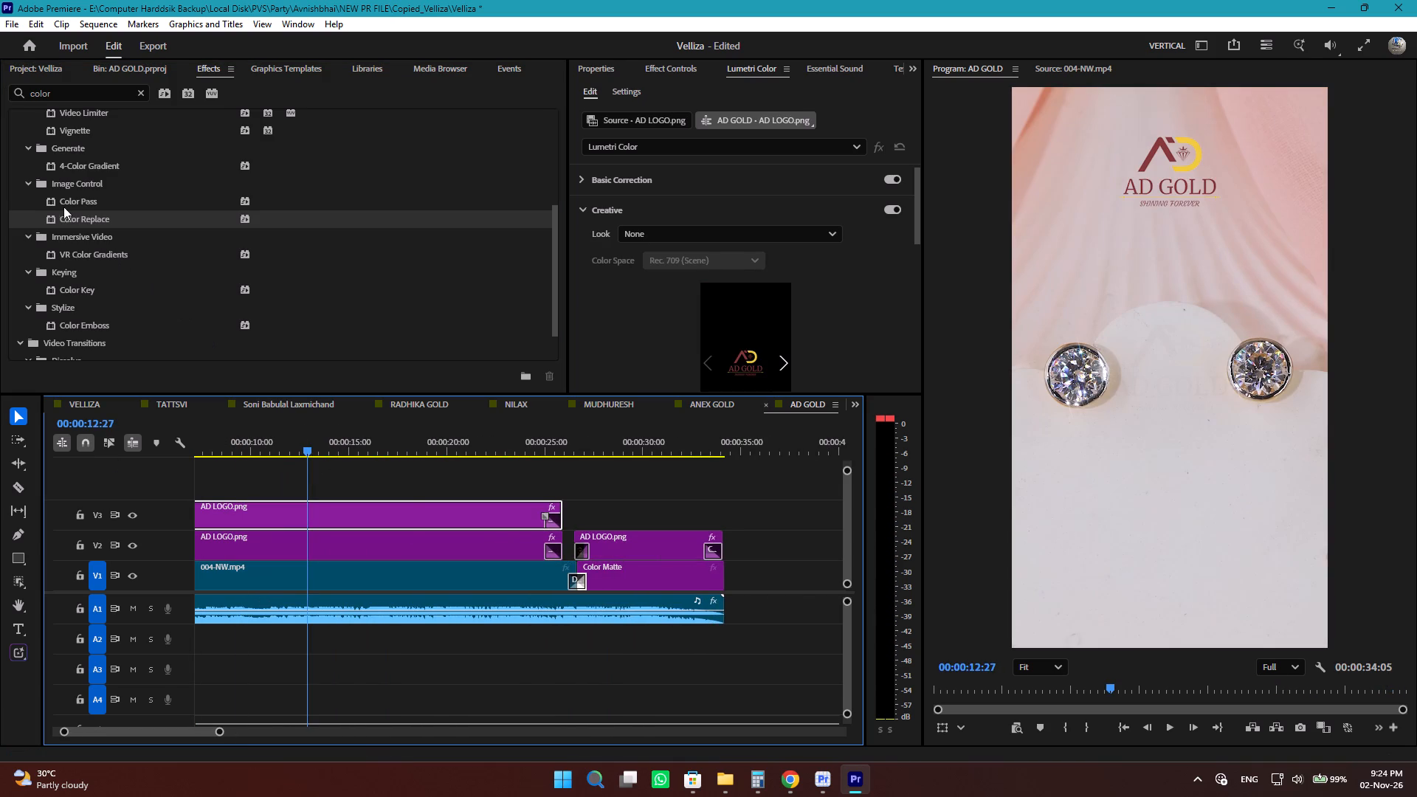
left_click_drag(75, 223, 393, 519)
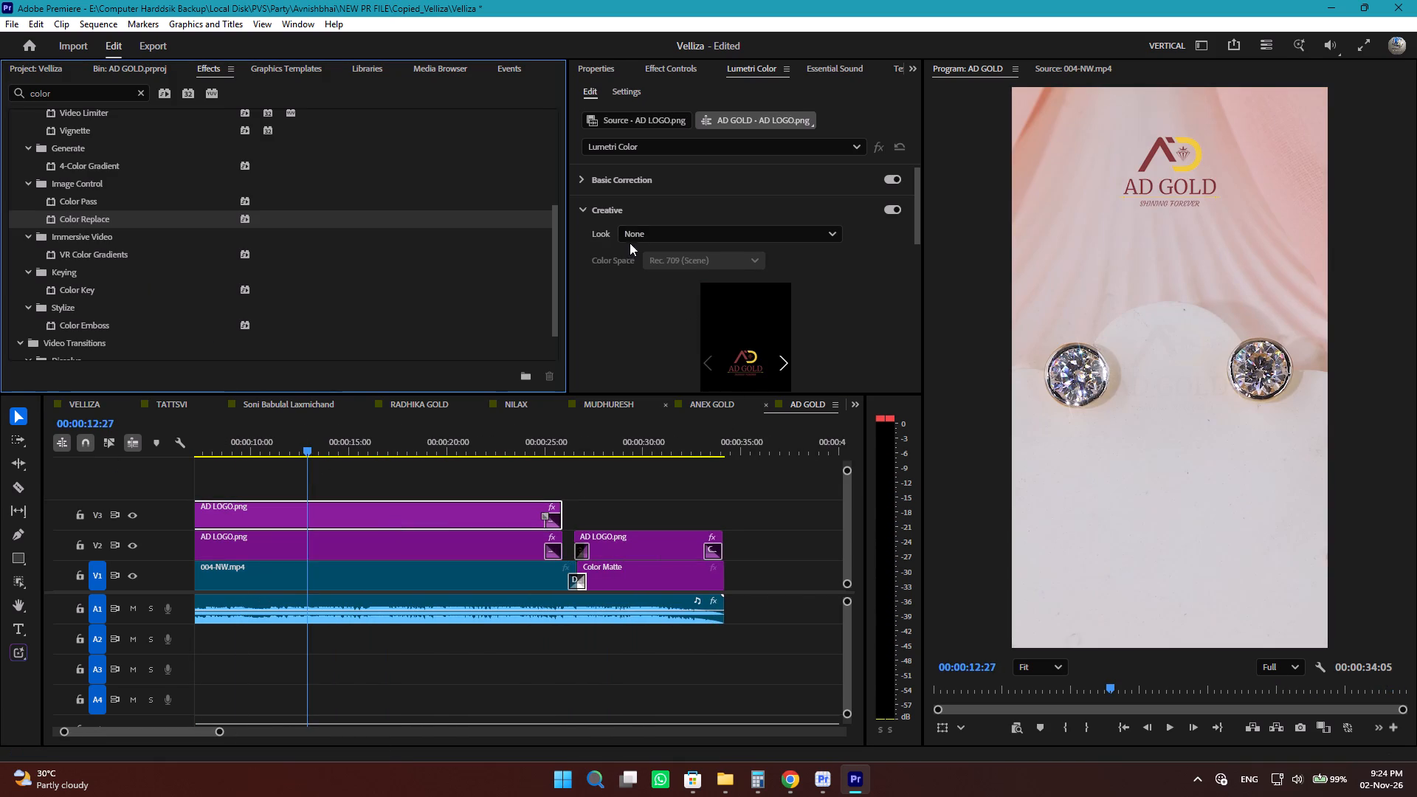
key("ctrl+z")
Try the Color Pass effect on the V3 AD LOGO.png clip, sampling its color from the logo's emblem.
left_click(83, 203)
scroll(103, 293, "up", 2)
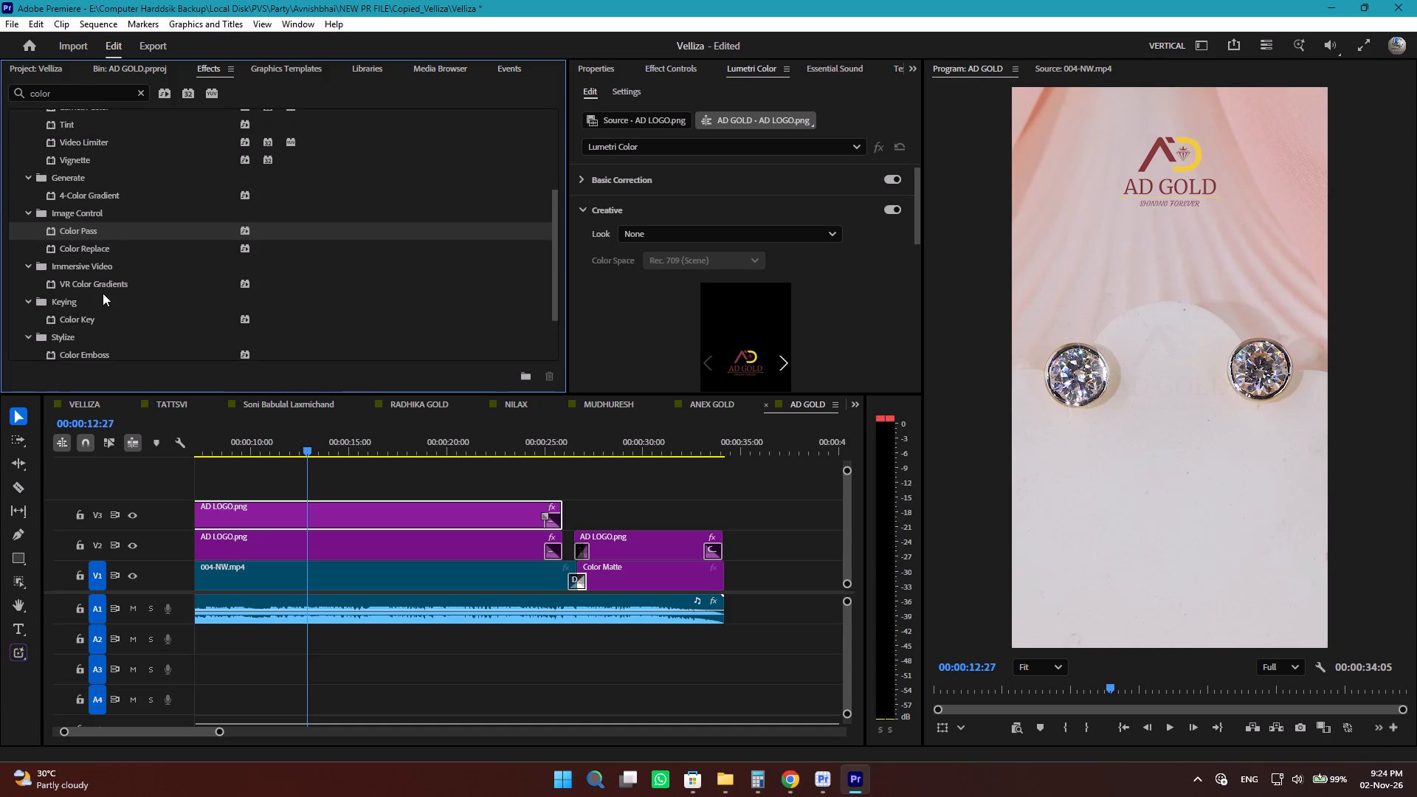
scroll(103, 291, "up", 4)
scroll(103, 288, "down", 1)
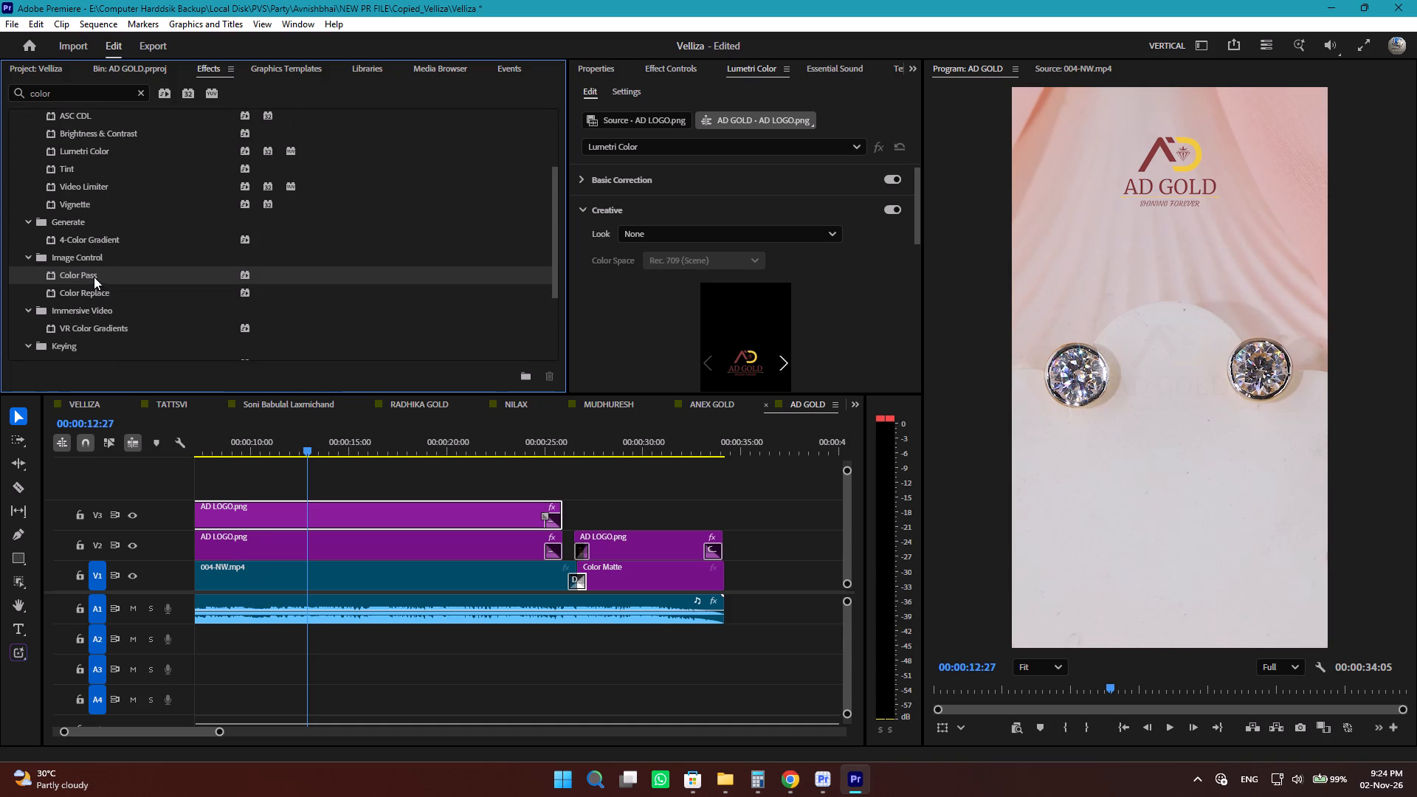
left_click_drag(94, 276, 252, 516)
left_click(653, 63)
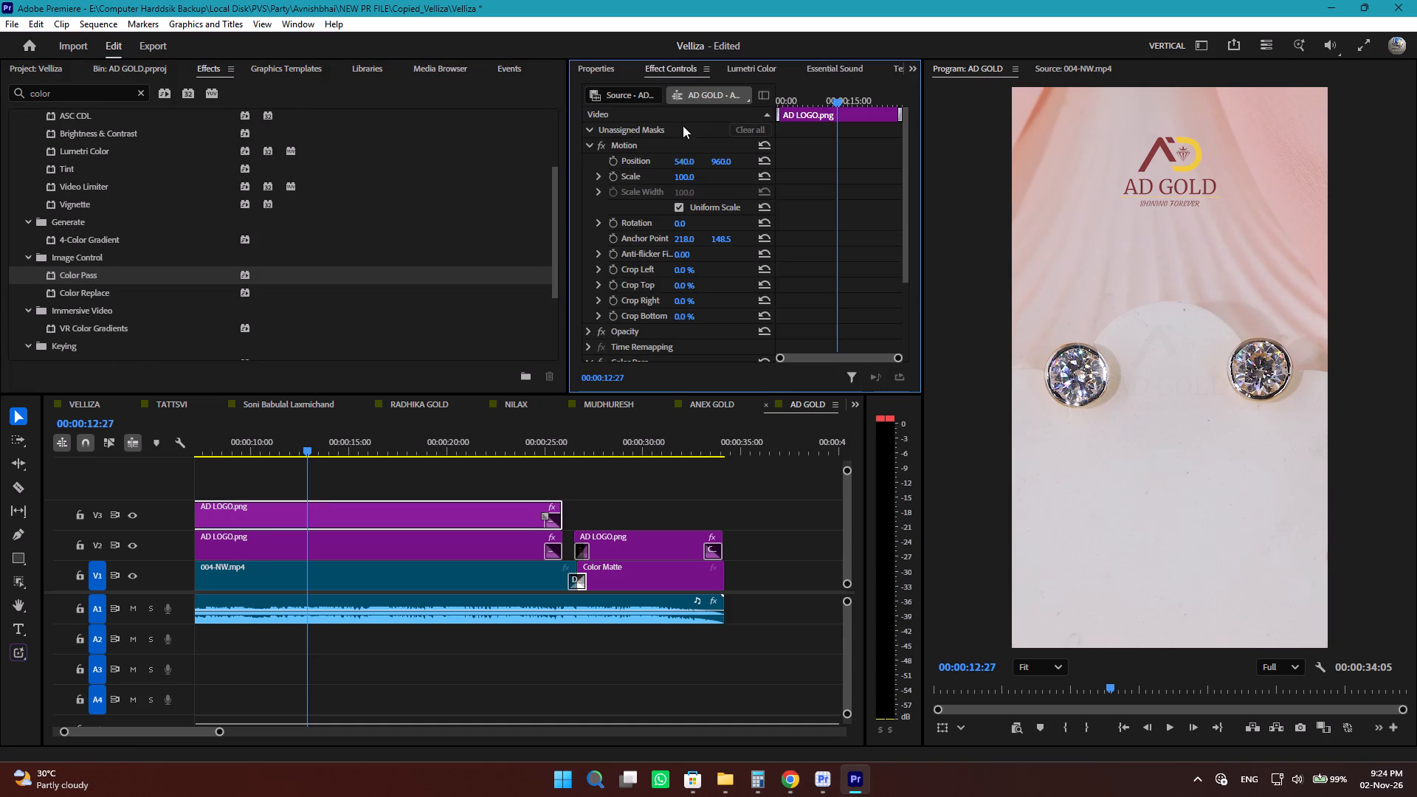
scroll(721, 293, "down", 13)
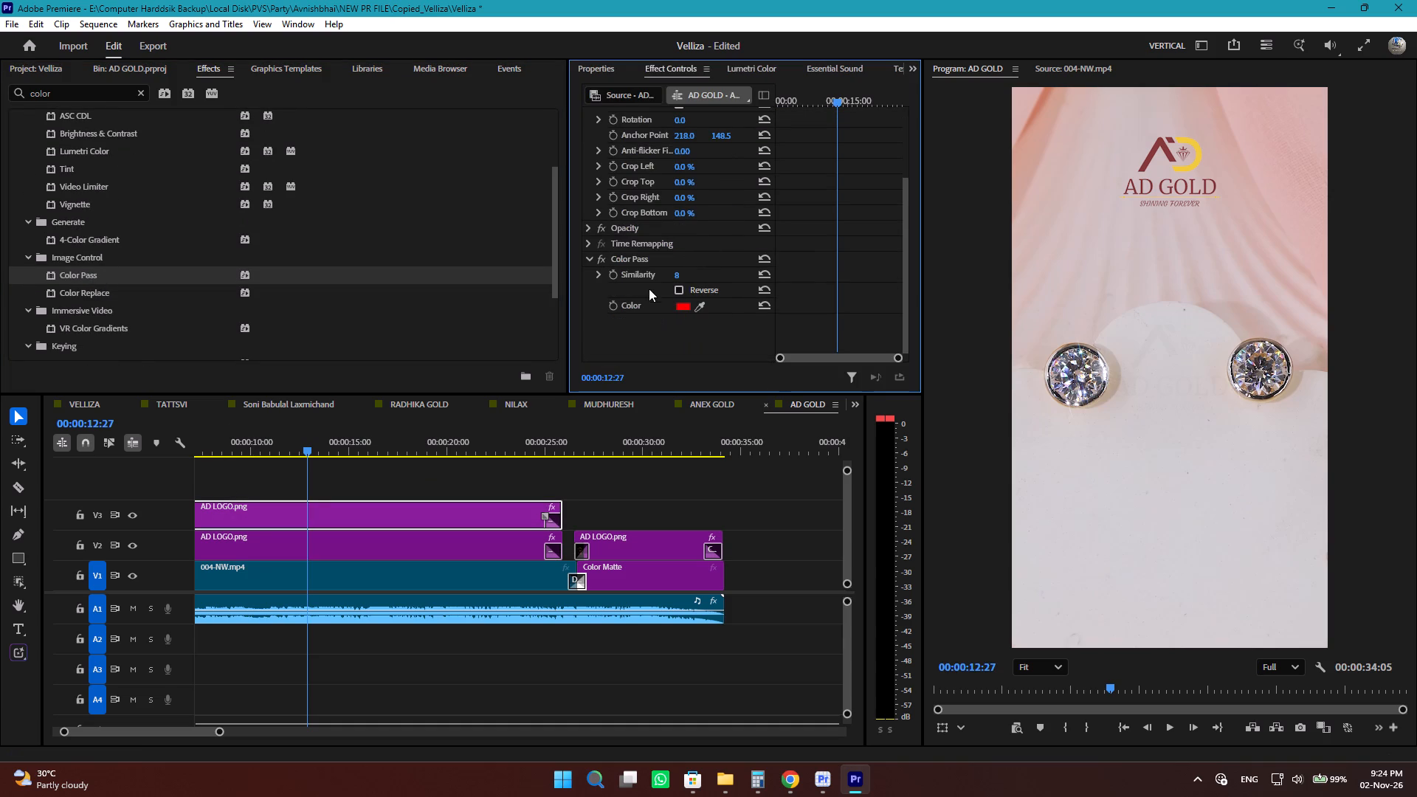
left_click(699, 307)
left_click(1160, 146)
Swap the Color Pass effect on the V3 AD LOGO.png clip for Color Replace.
left_click_drag(95, 291, 347, 516)
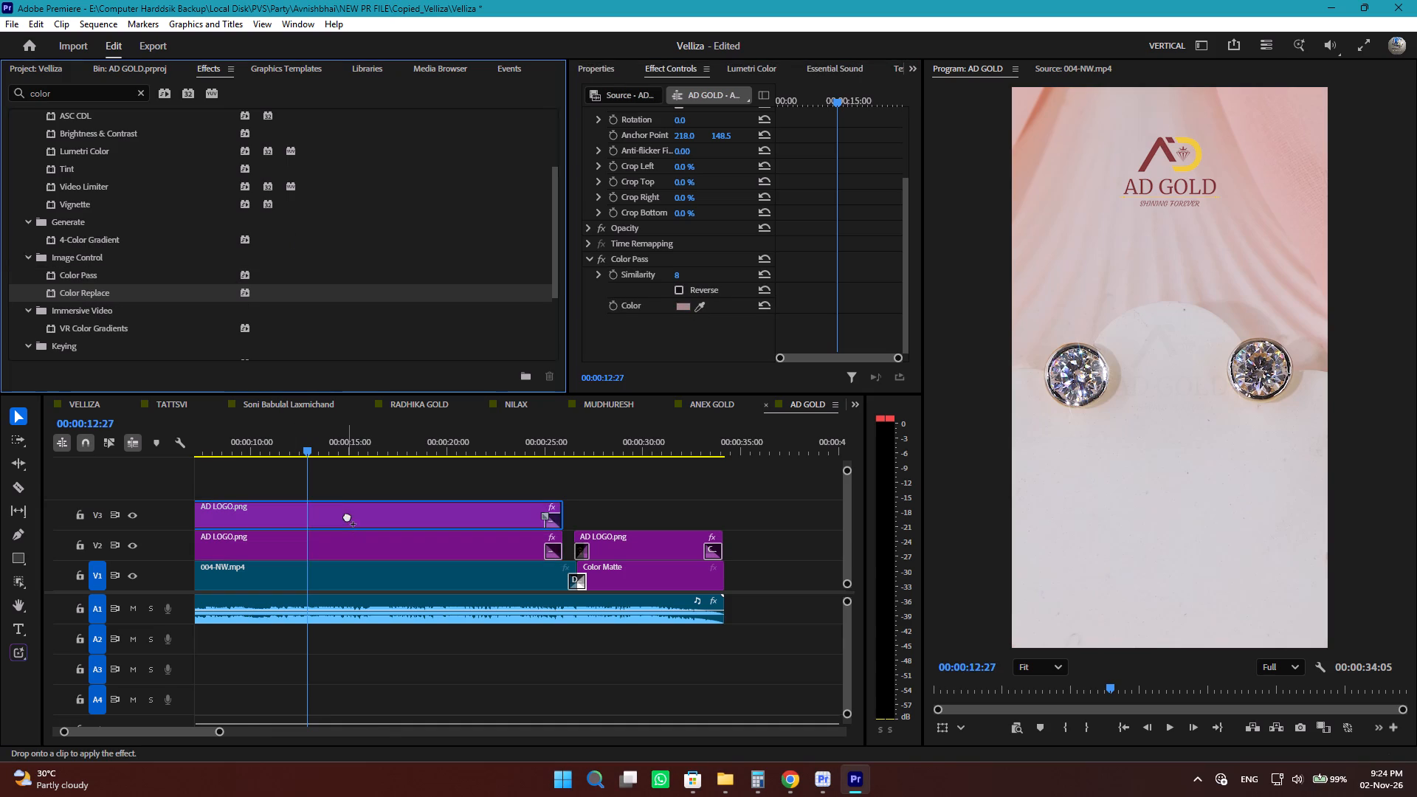
left_click_drag(347, 516, 347, 513)
left_click(658, 257)
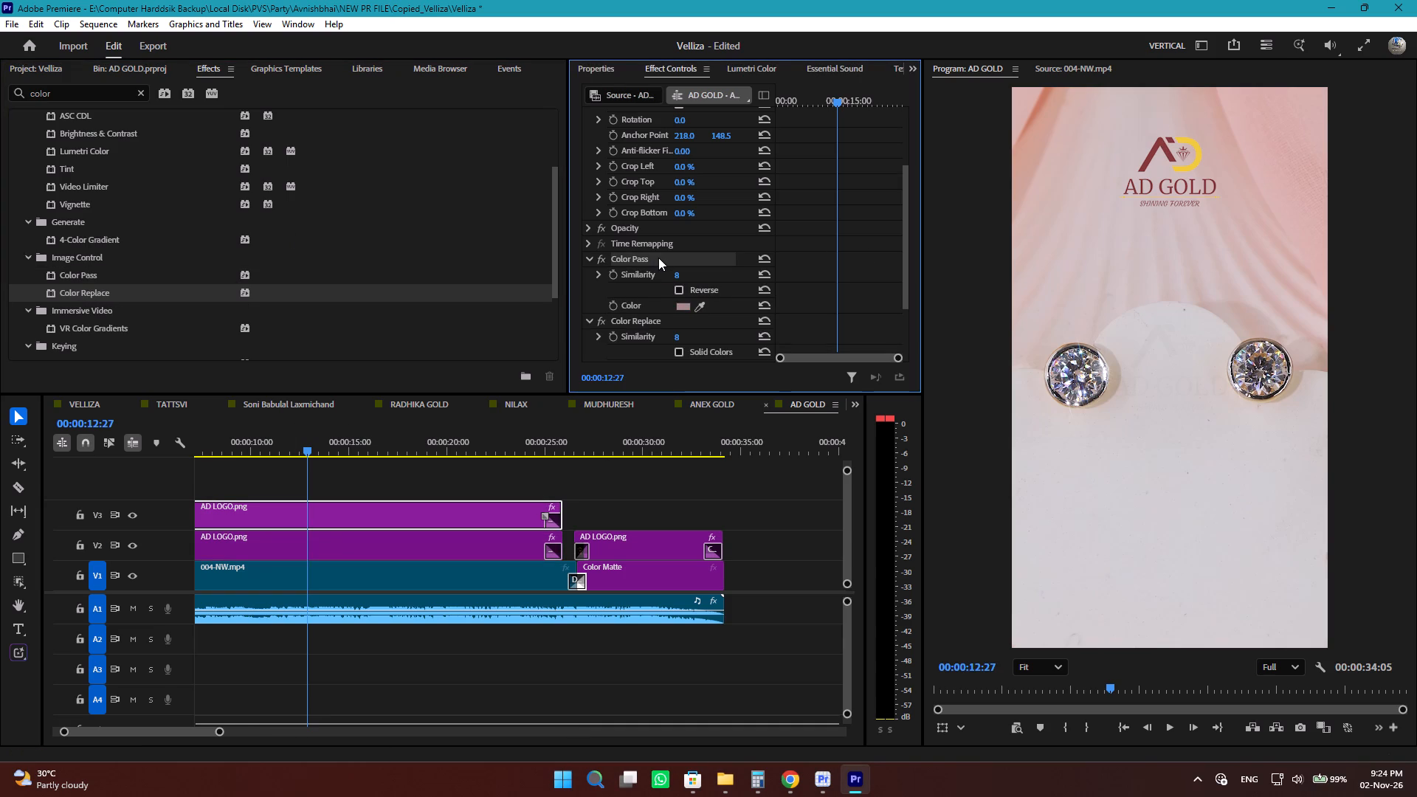
key("Delete")
Enable Solid Colors in Color Replace, sample the logo's maroon as the target color and set the replace color to white.
left_click(678, 291)
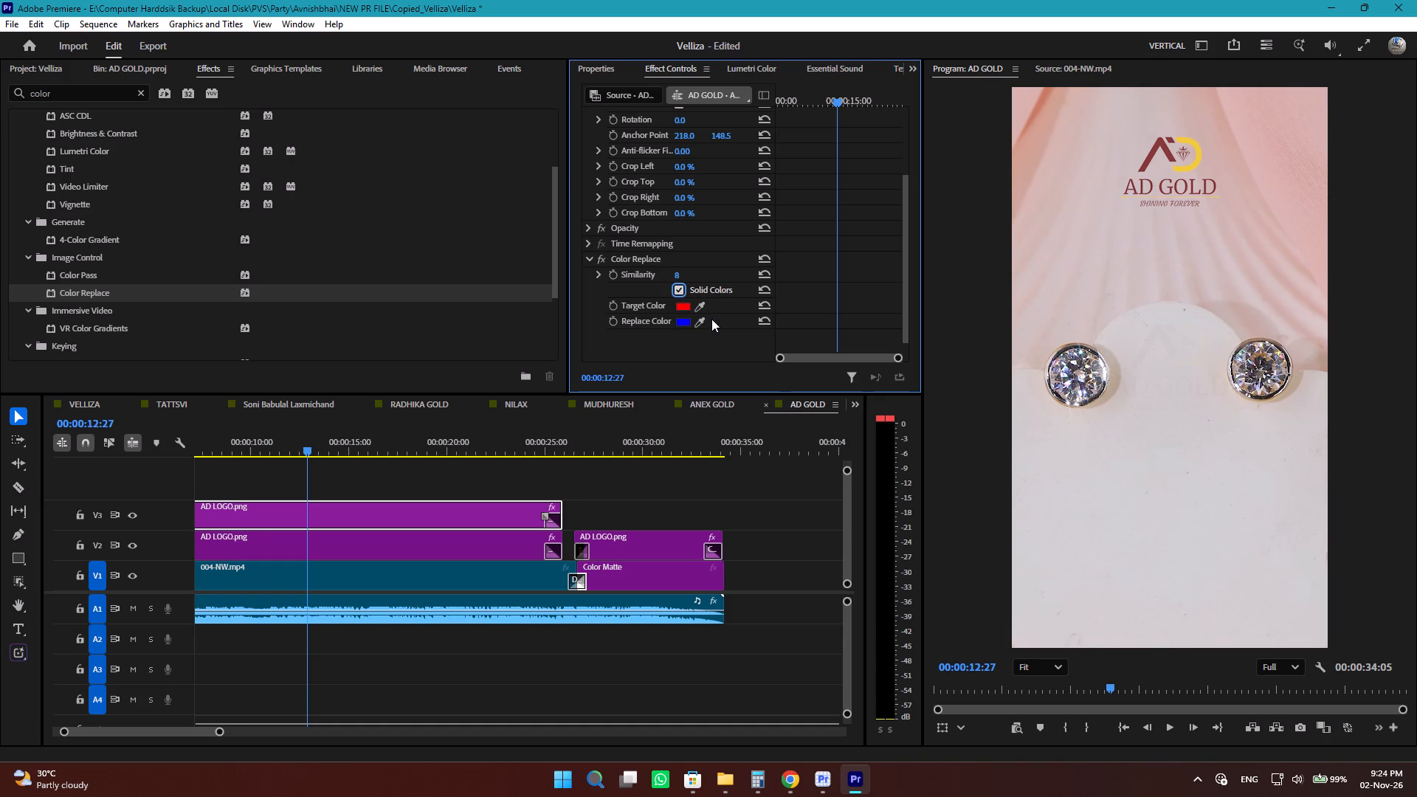
left_click(700, 308)
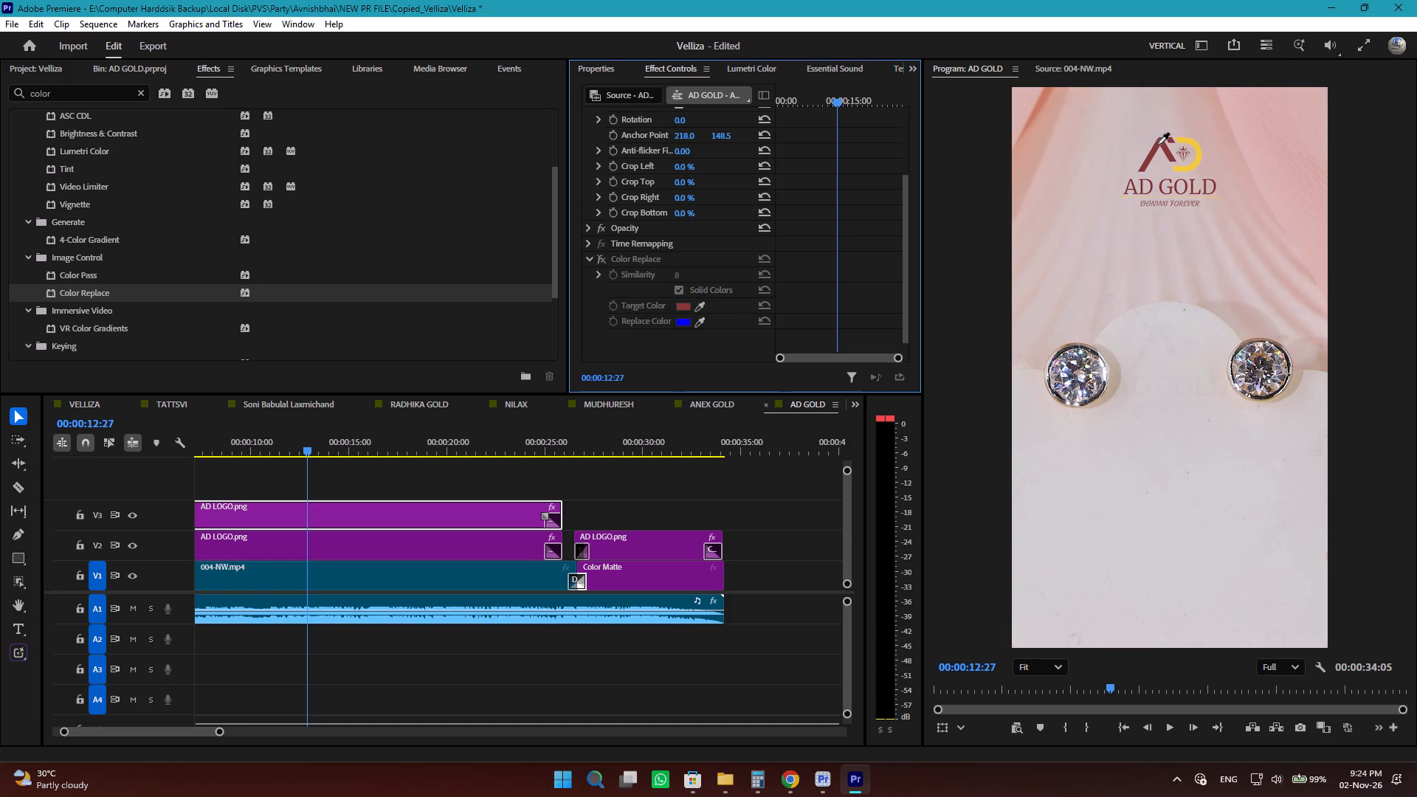
left_click(1158, 144)
left_click(682, 321)
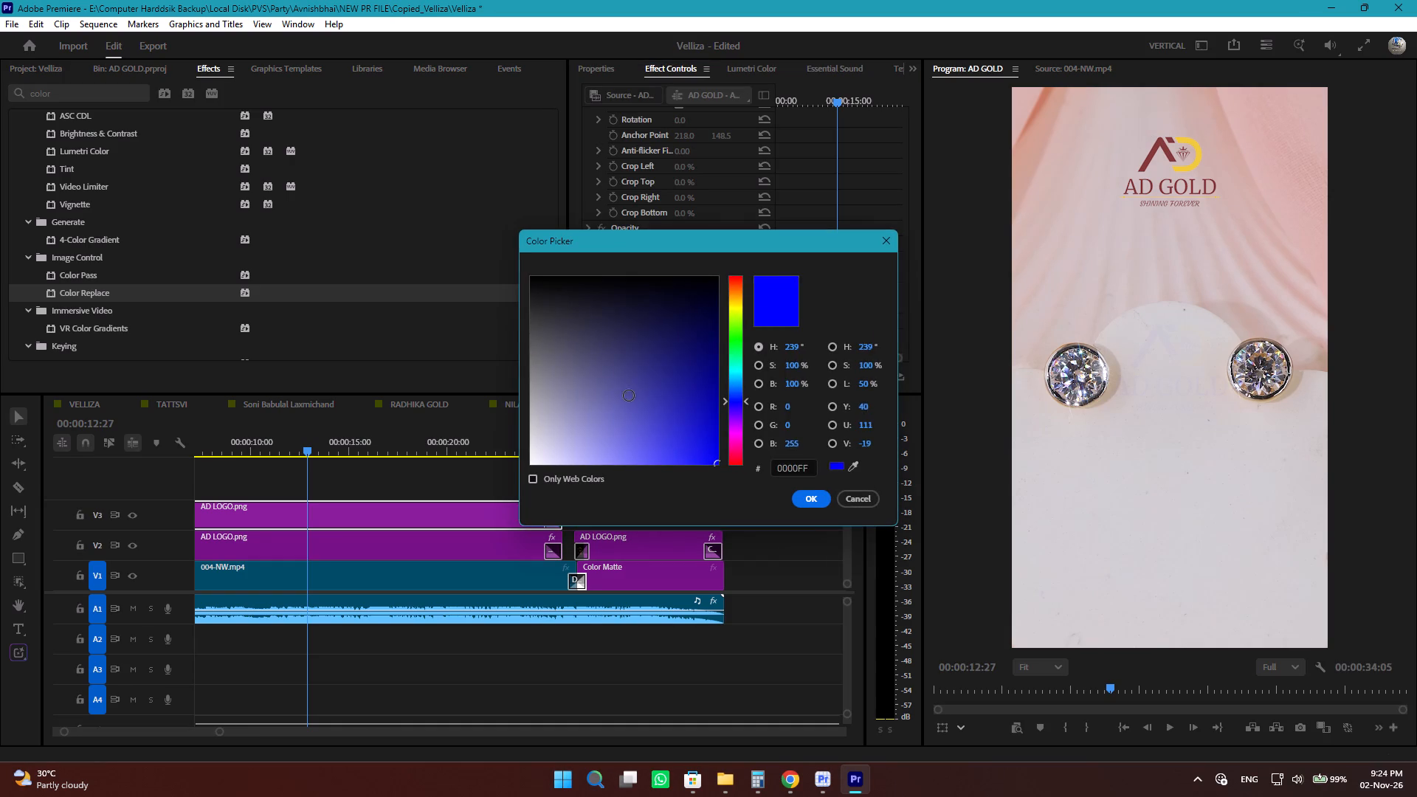
left_click_drag(629, 396, 477, 515)
left_click(809, 493)
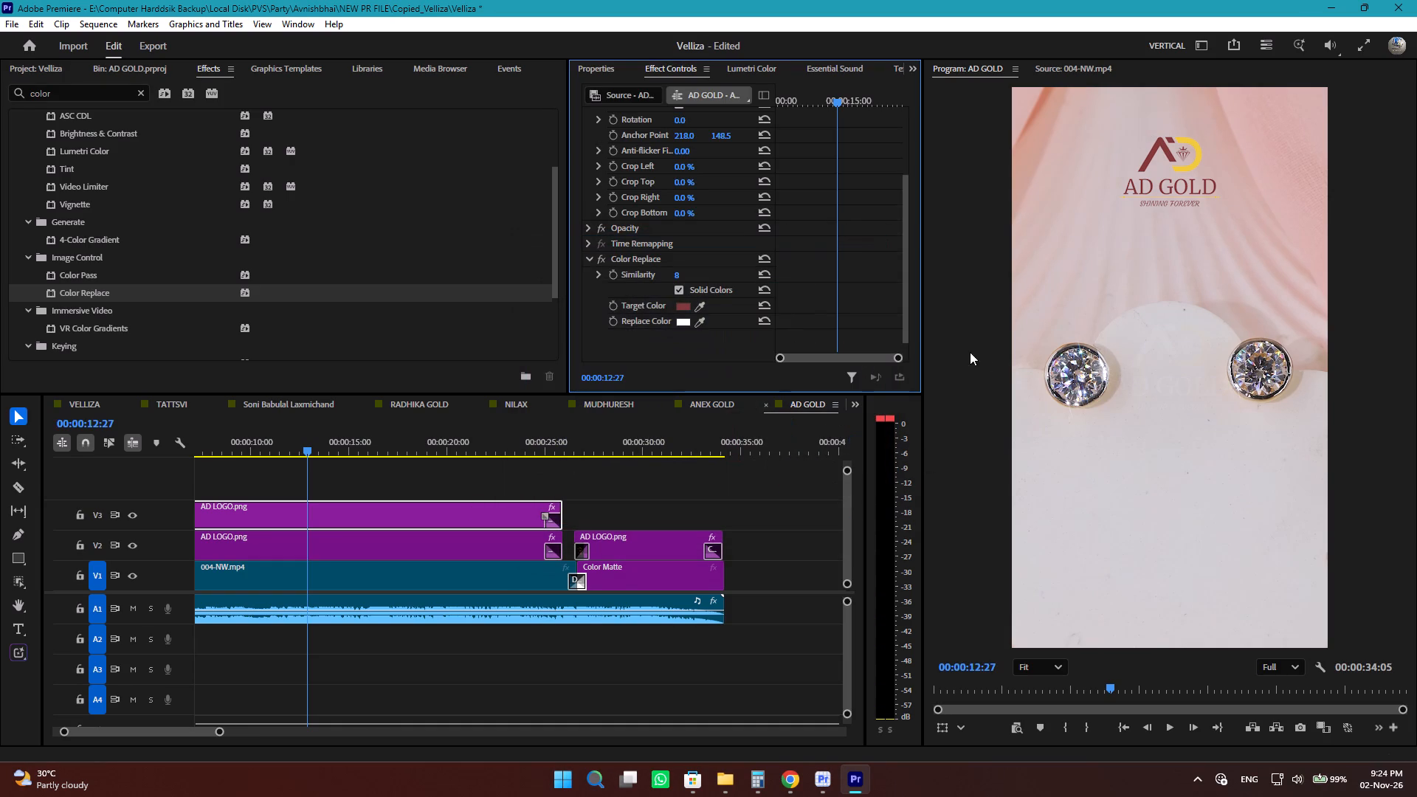
Duplicate the Color Replace effect on the same clip and sample the logo's yellow as the copy's target color.
left_click(636, 258)
key("ctrl+c")
key("ctrl+v")
scroll(675, 337, "up", 1)
scroll(675, 337, "down", 3)
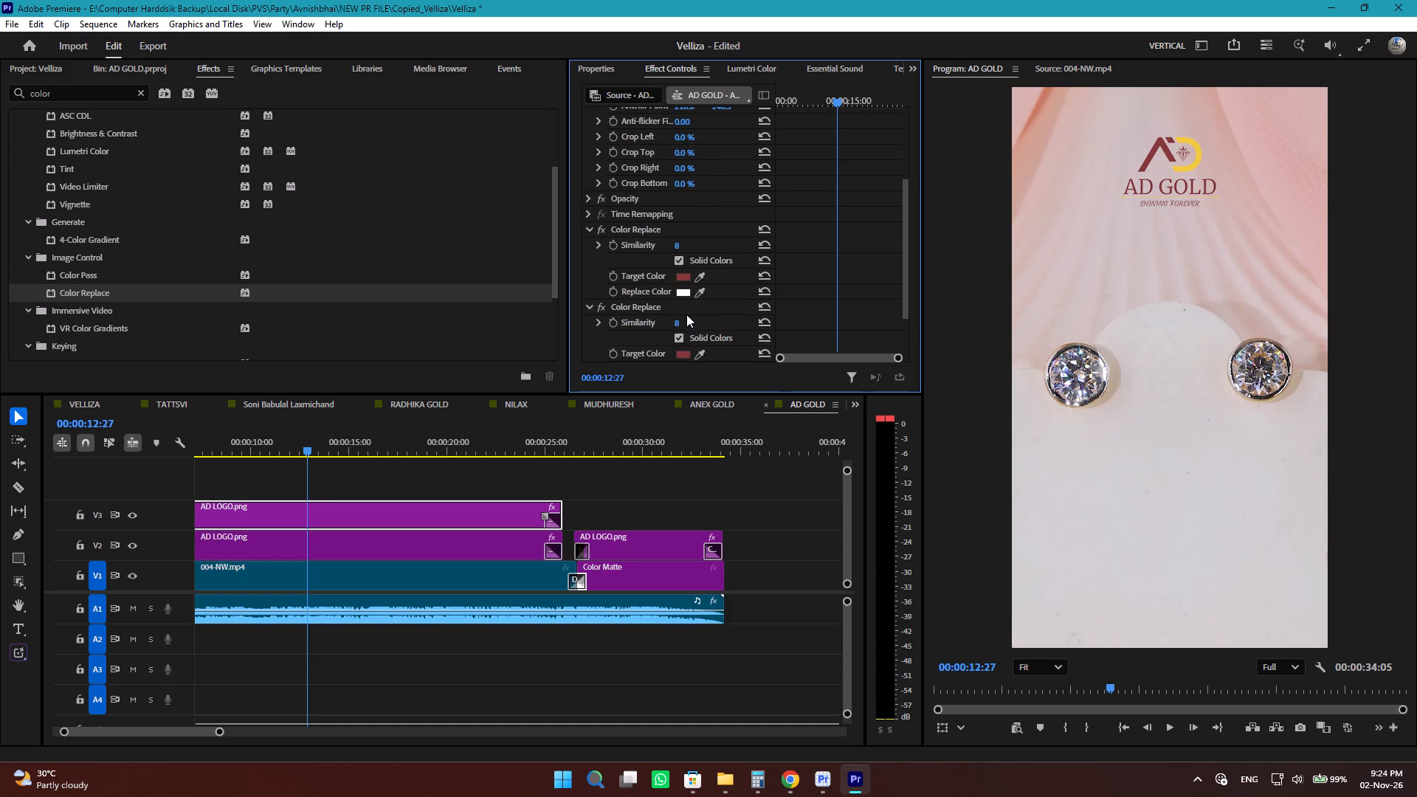
scroll(686, 314, "down", 4)
left_click(701, 299)
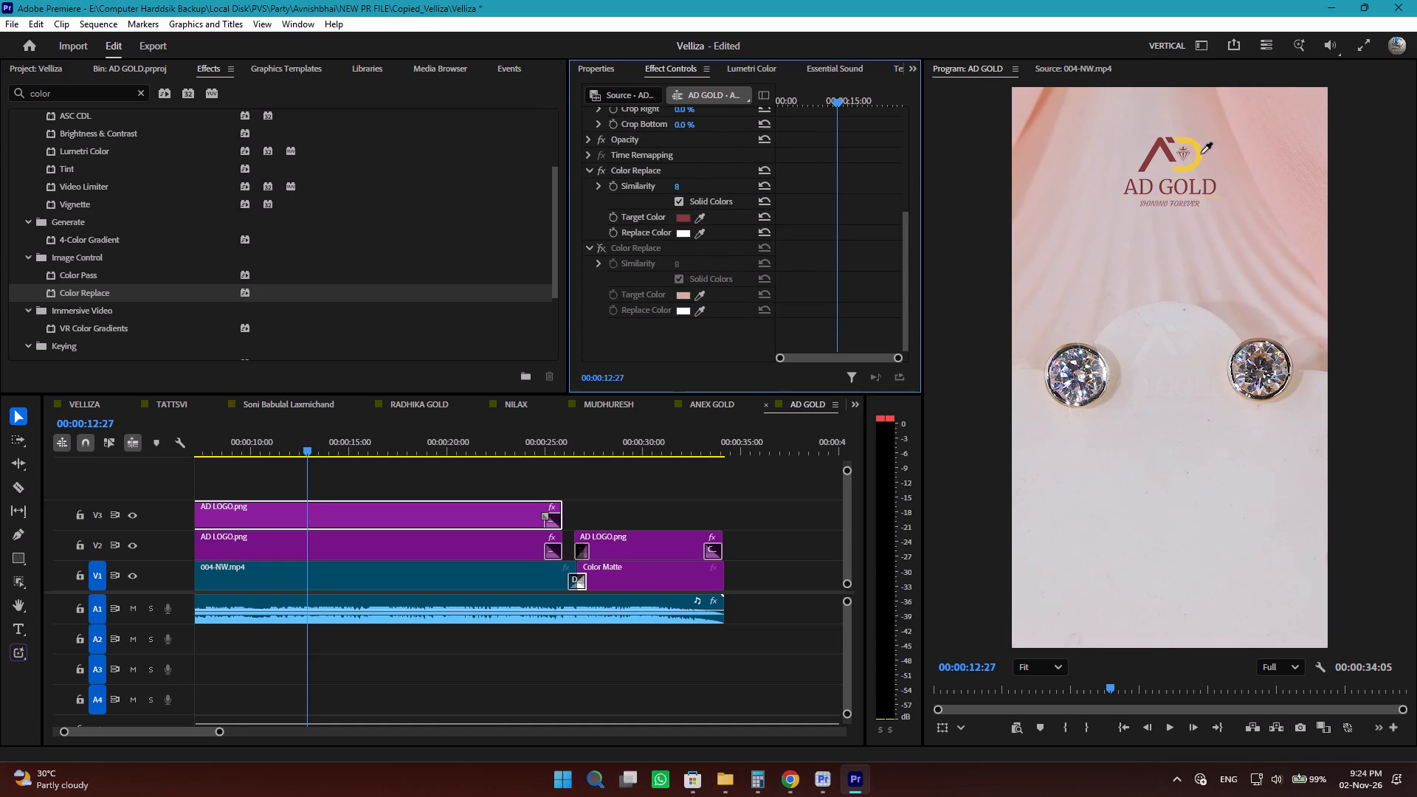
left_click(1199, 153)
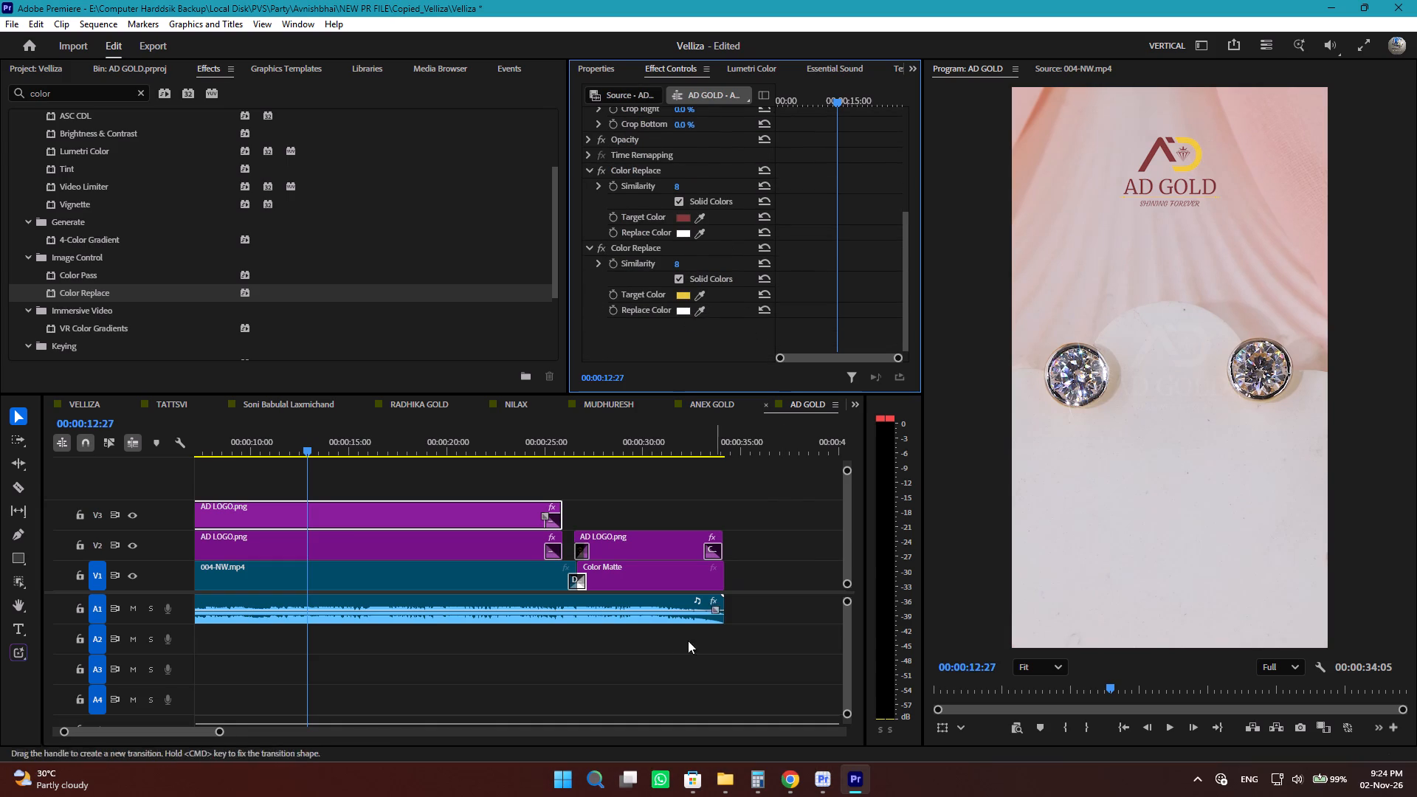
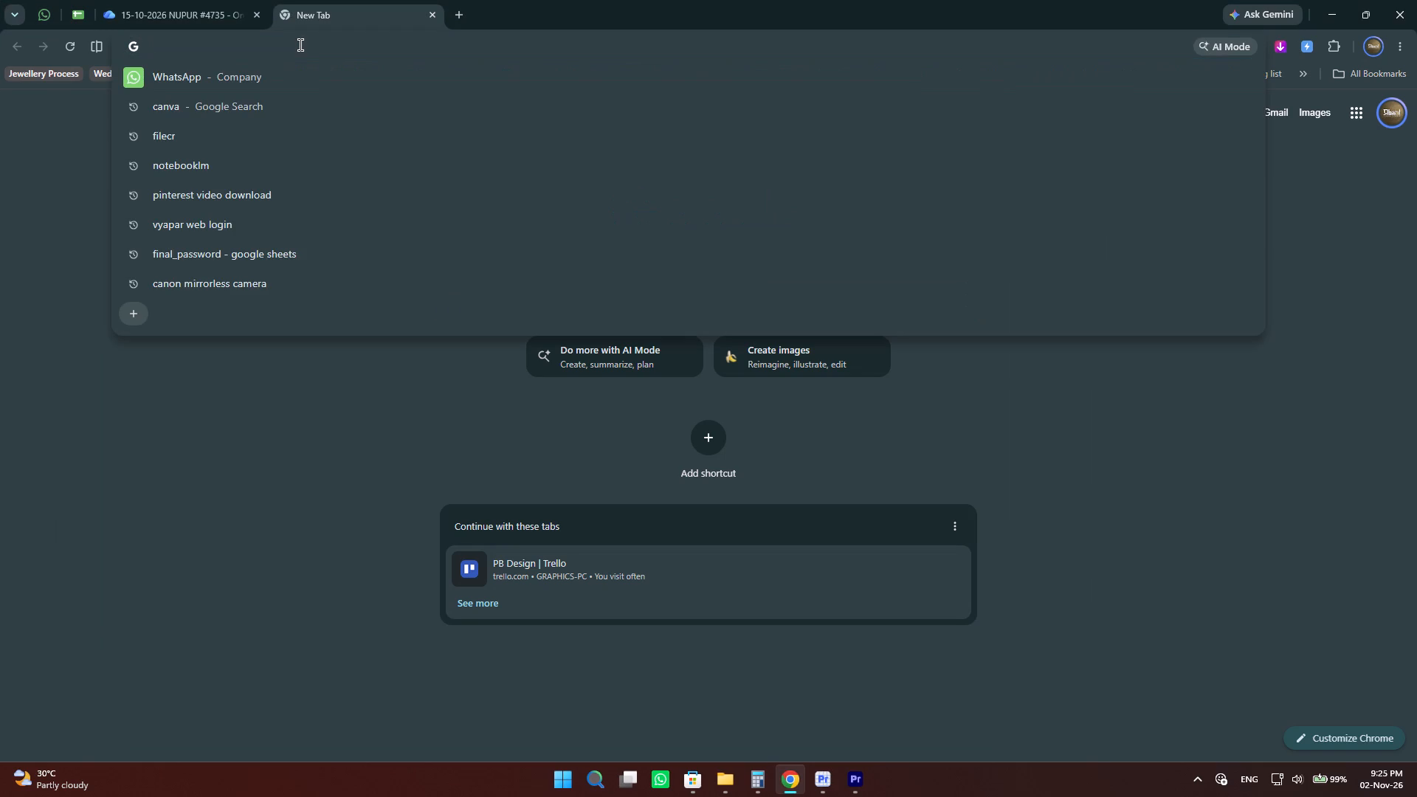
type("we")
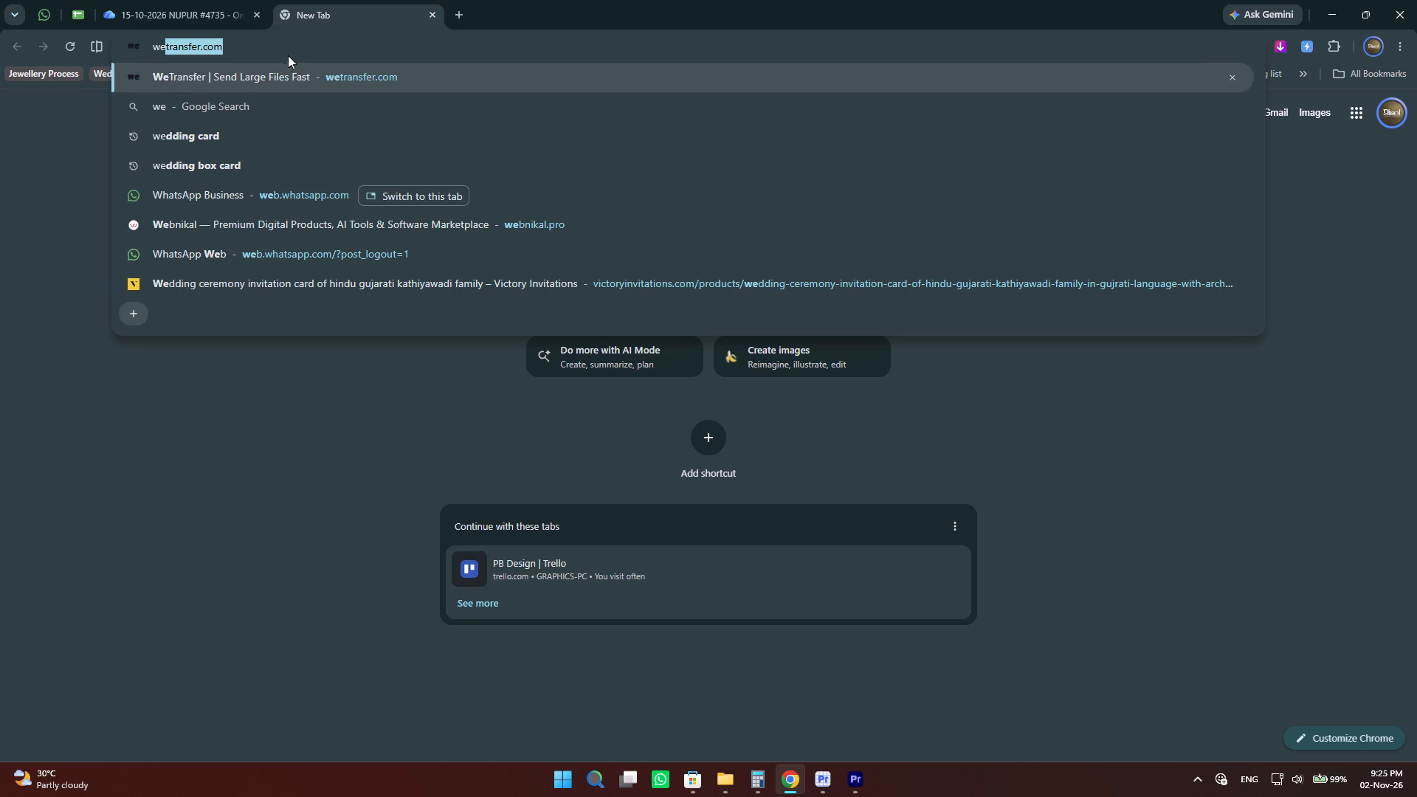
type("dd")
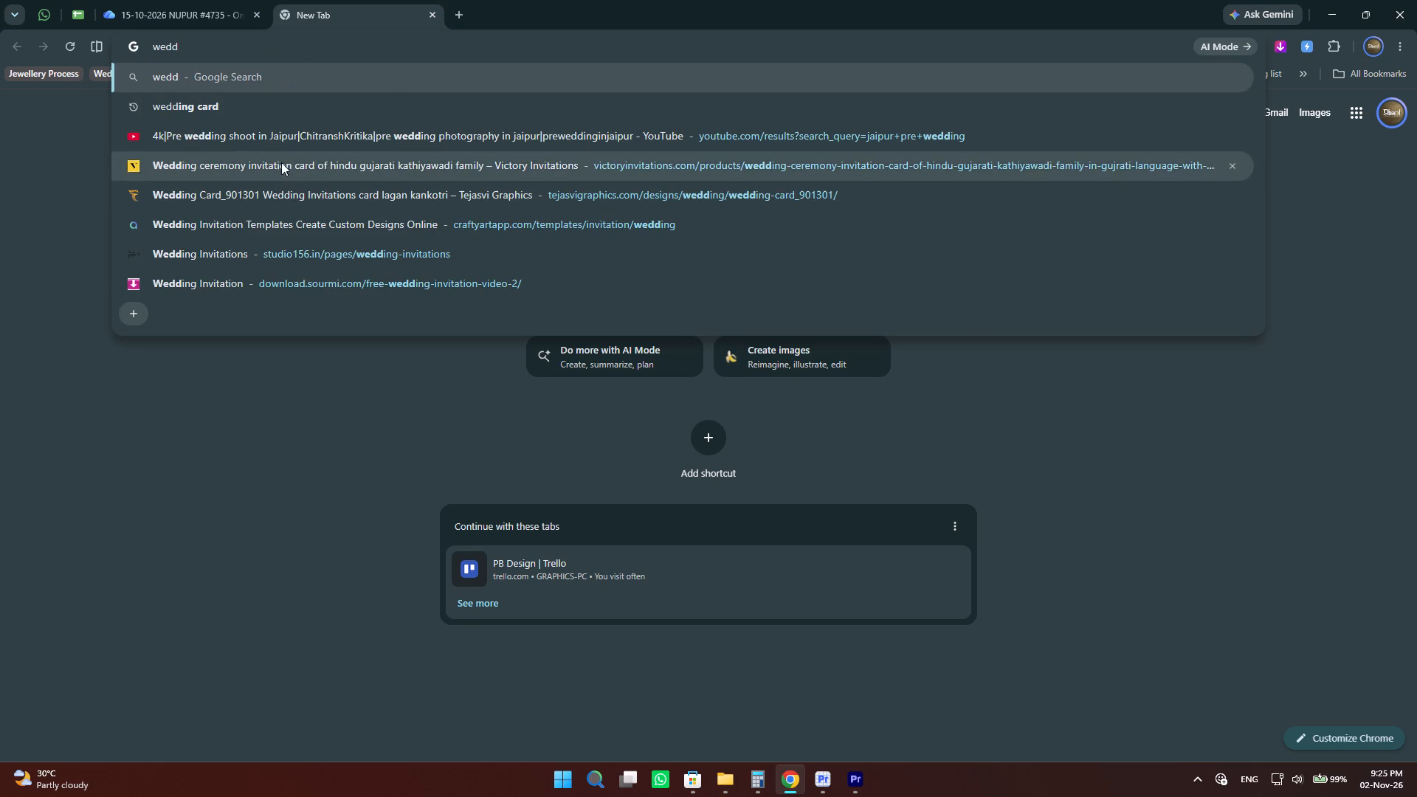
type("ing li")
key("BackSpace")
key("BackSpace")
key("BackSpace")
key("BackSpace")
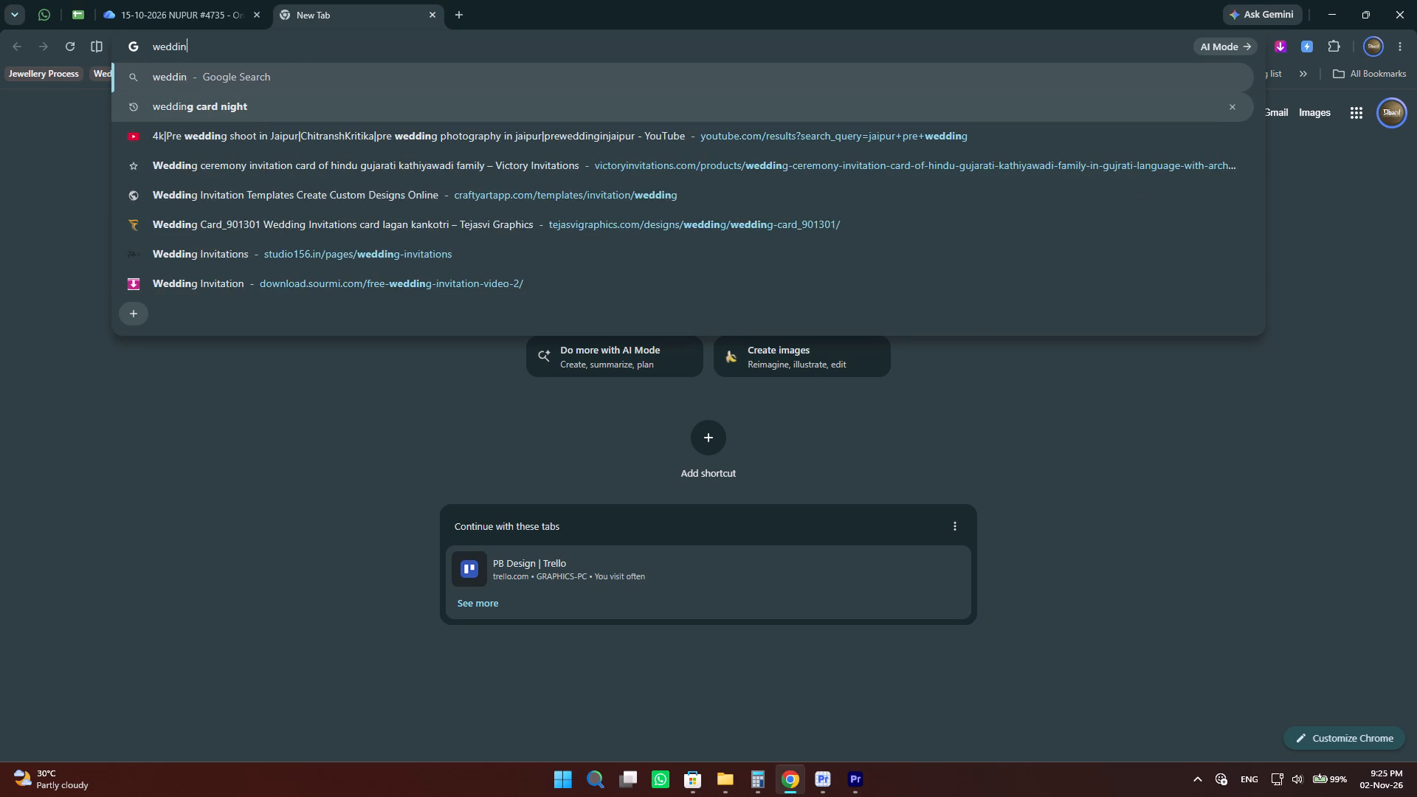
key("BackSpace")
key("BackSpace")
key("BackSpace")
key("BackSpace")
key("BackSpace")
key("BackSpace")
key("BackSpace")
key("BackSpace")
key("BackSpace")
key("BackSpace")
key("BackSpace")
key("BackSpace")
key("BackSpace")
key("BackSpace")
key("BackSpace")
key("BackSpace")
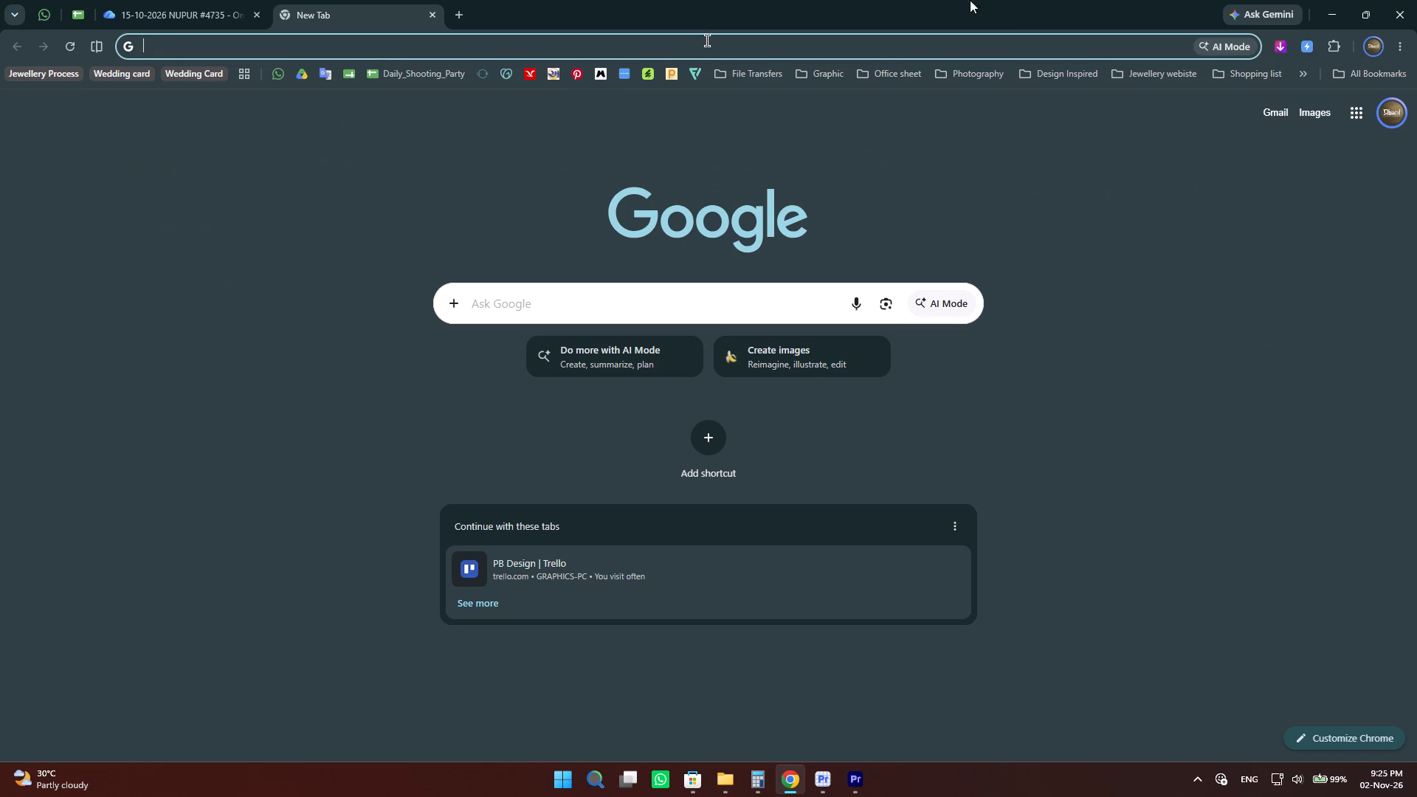
Open the Google account menu from the new tab page in Chrome.
left_click(1354, 109)
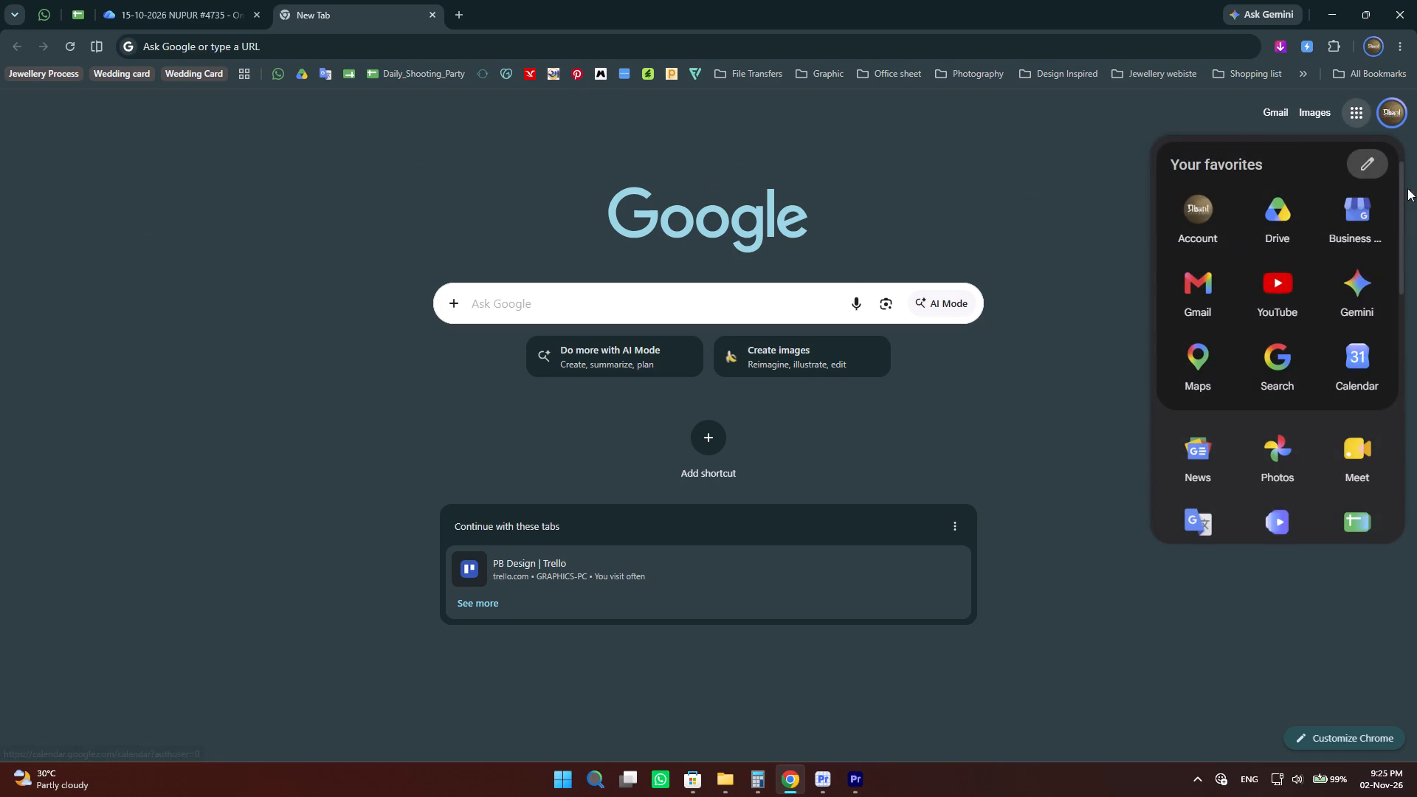
left_click(1397, 120)
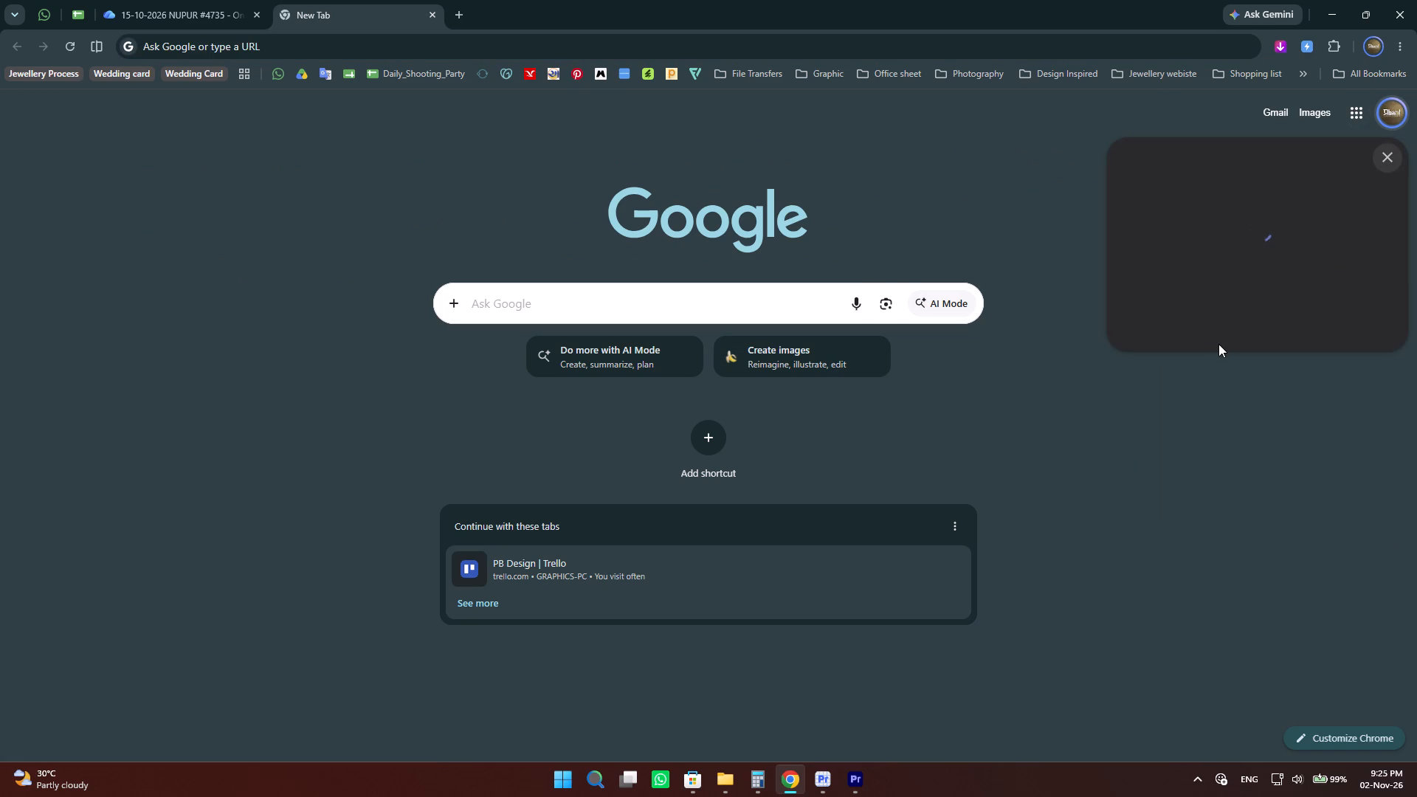
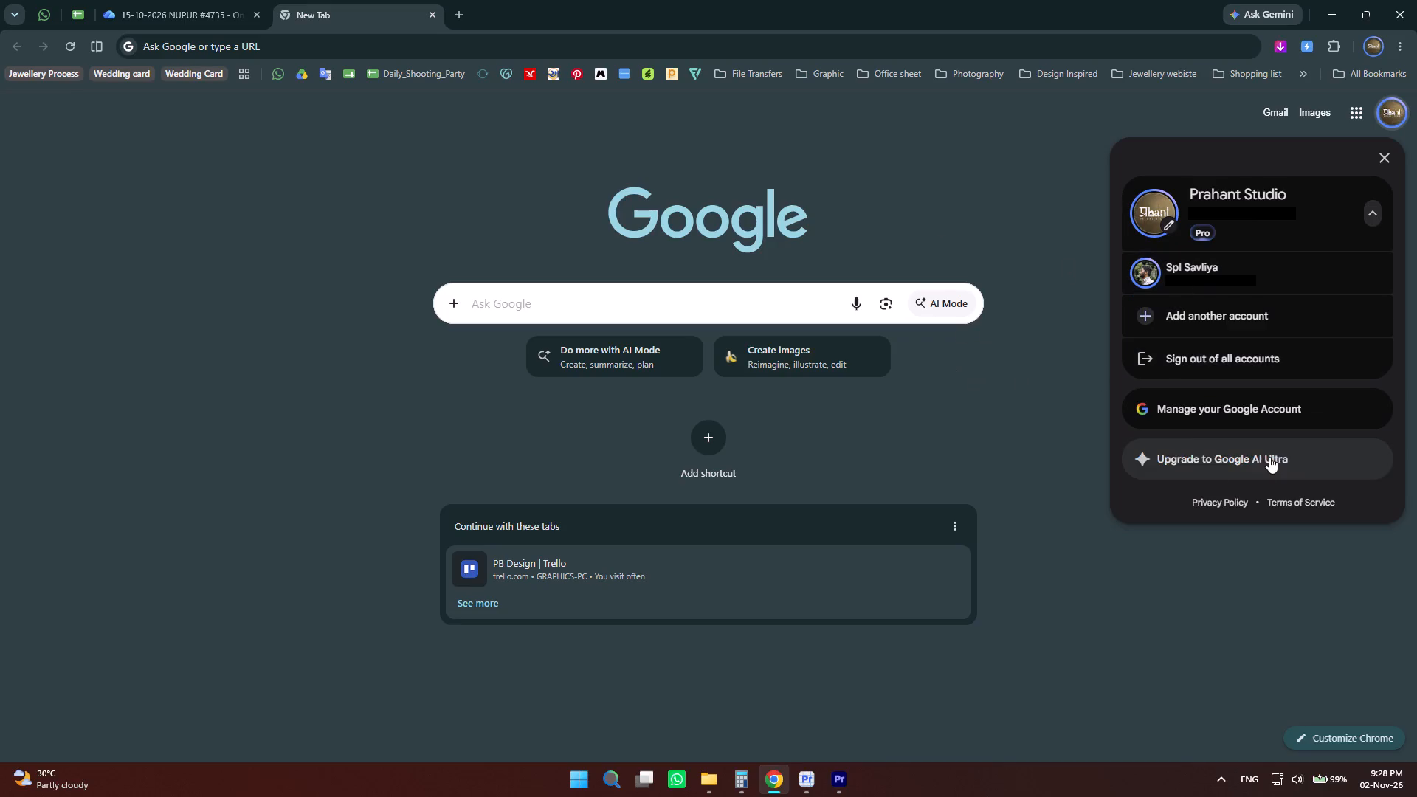
Dismiss the Google account menu and switch to Adobe Premiere.
left_click(1125, 593)
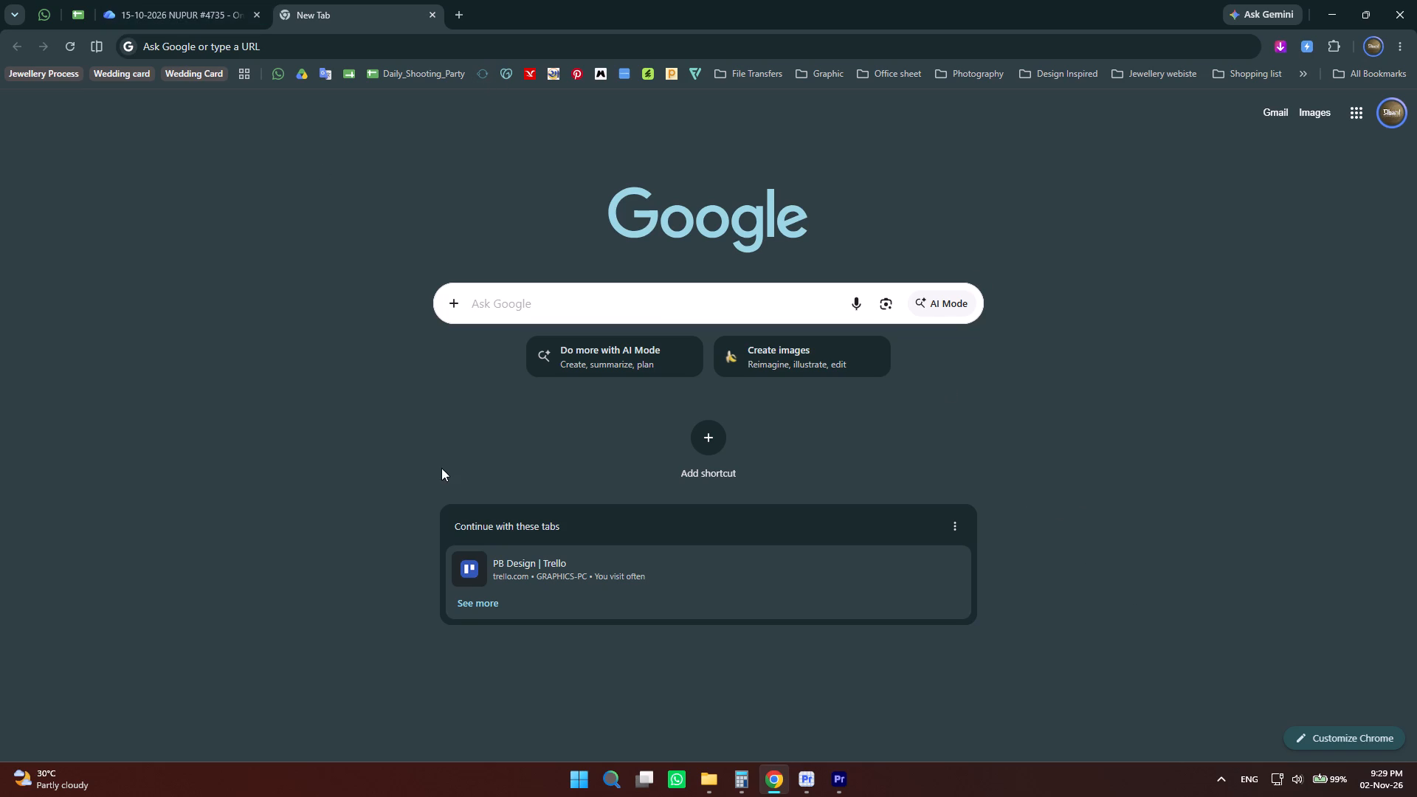
left_click(849, 784)
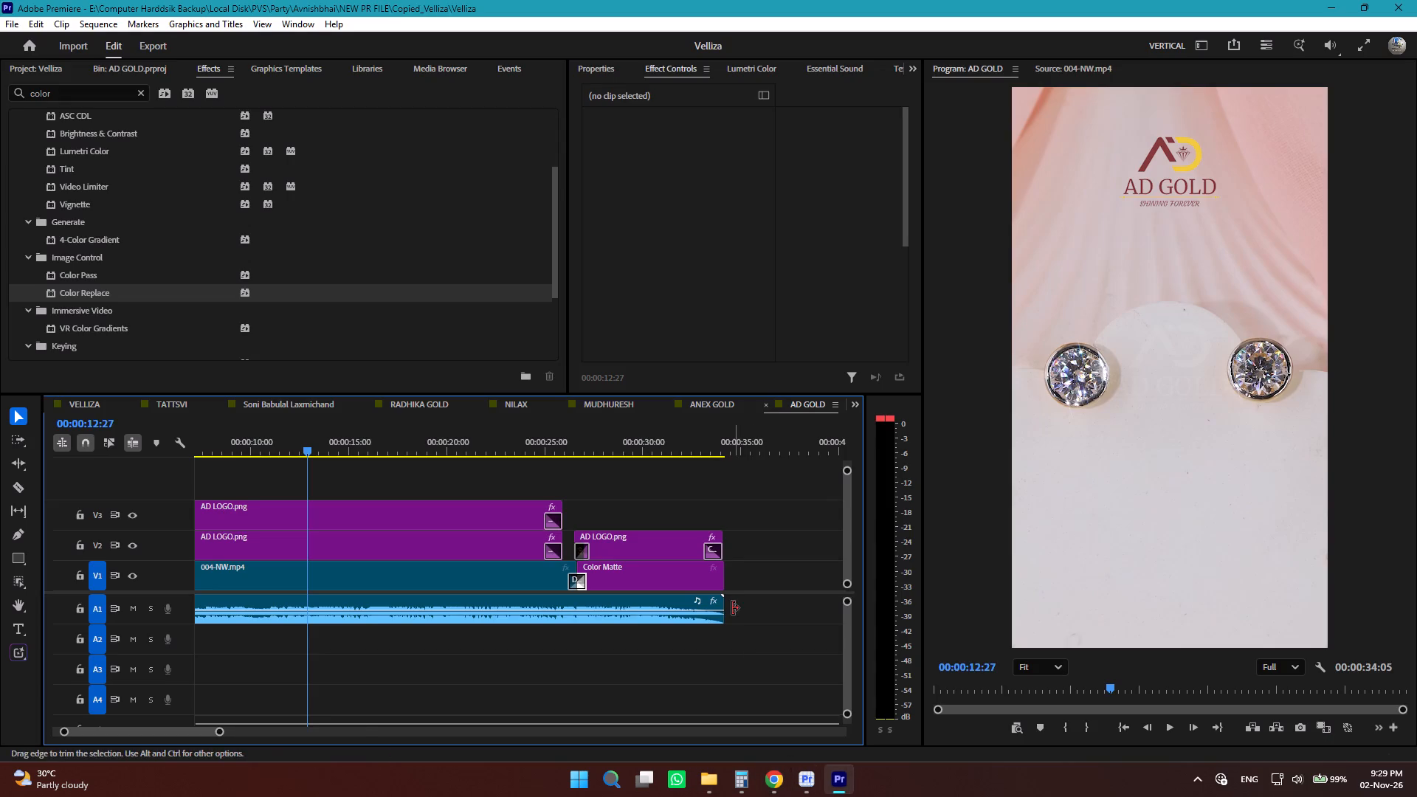
Copy the yellow-to-white Color Replace effect from AD GOLD's V3 logo and paste it onto the V3 Anex G-1.png clip in ANEX GOLD.
left_click(372, 508)
scroll(676, 297, "down", 5)
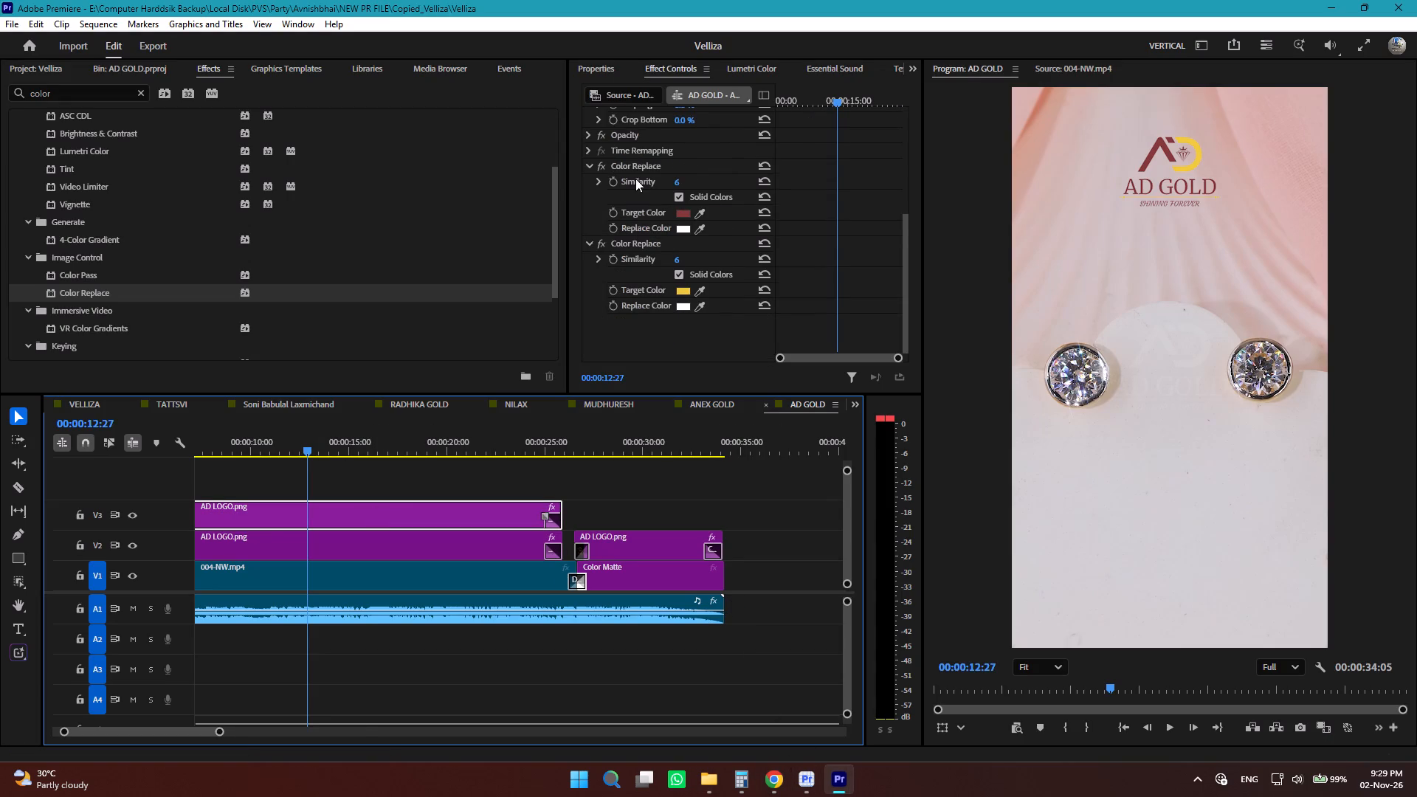
left_click(629, 166)
left_click(638, 241, "shift")
key("ctrl+c")
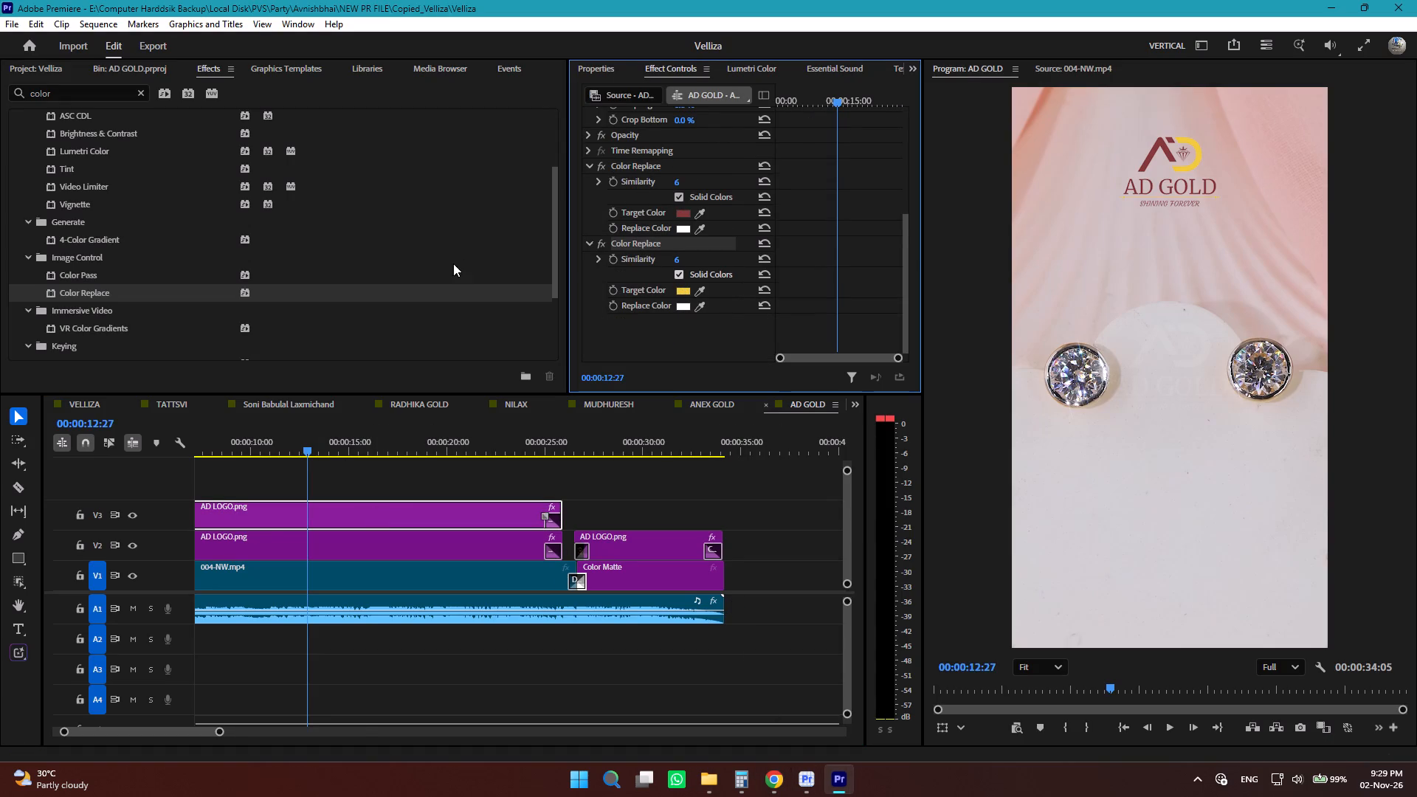
left_click(708, 397)
left_click_drag(338, 452, 237, 418)
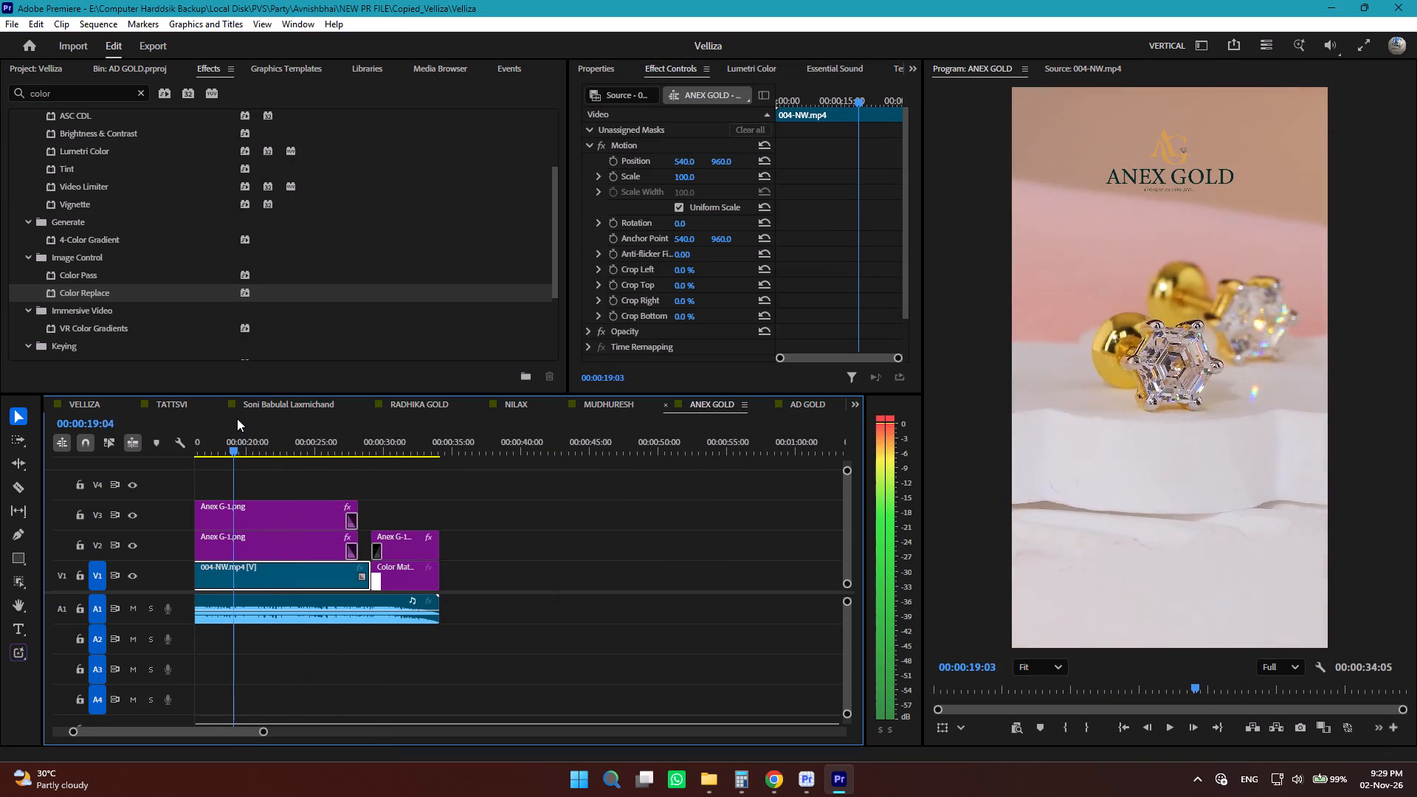
left_click_drag(237, 418, 232, 427)
left_click(244, 512)
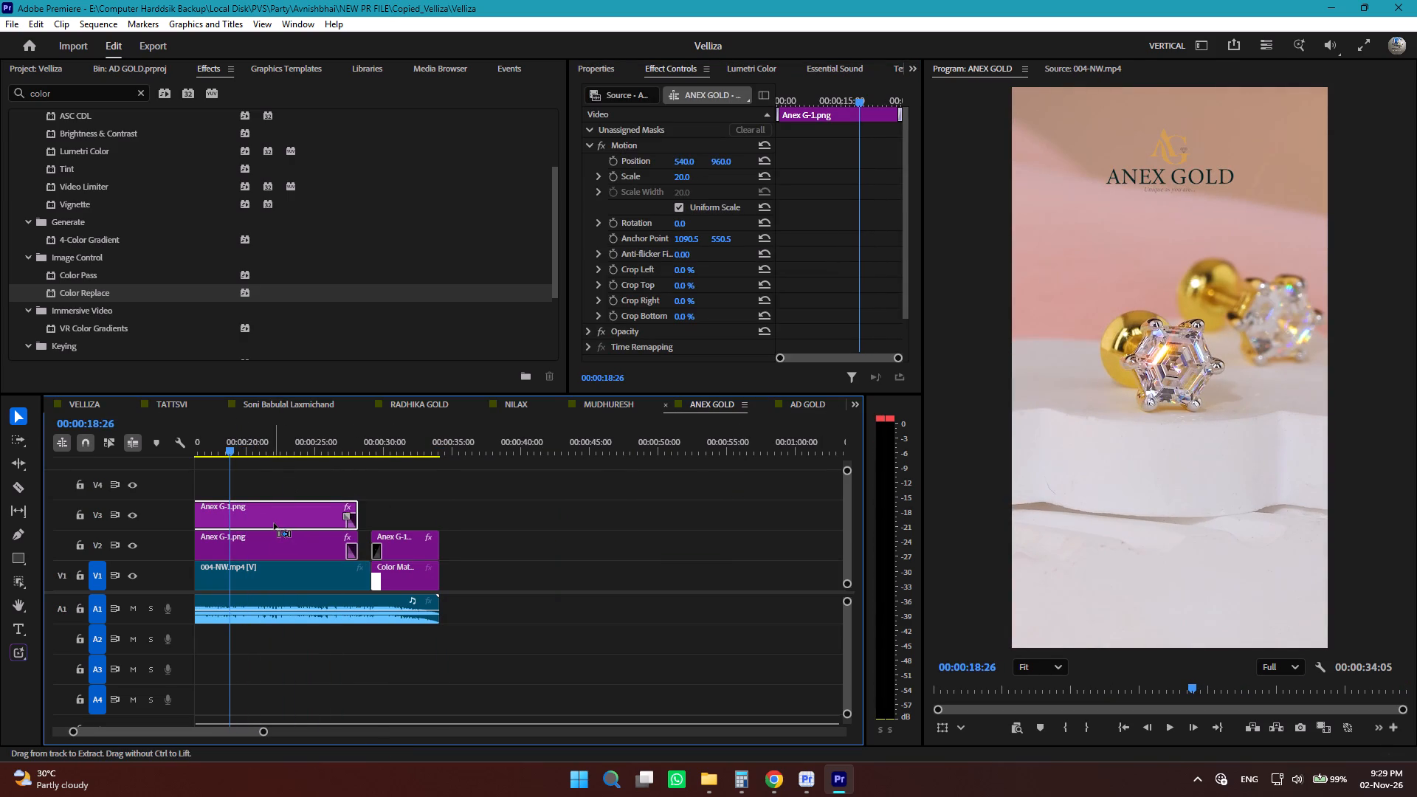
key("ctrl+v")
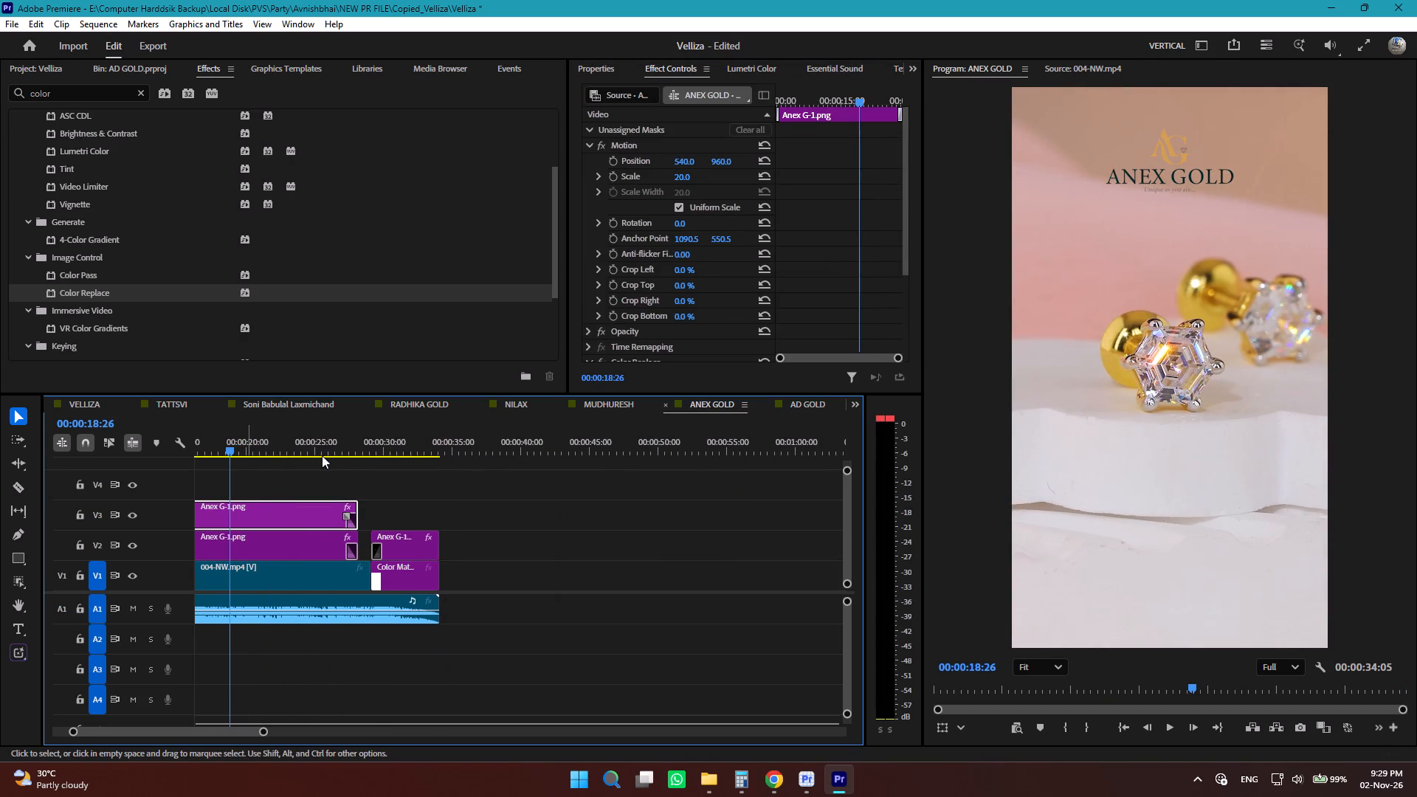
scroll(677, 218, "down", 6)
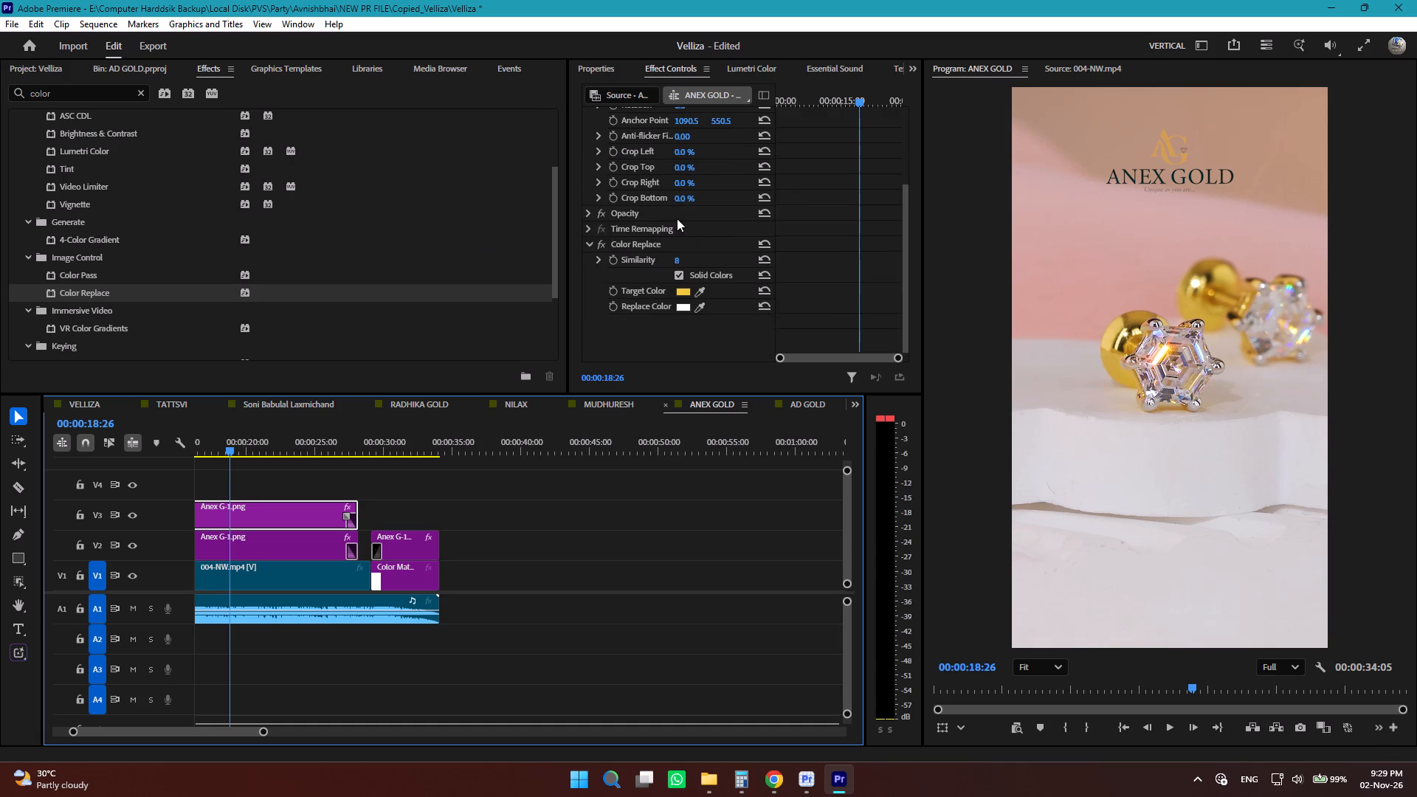
Paste a second Color Replace effect onto the V3 Anex G-1.png clip.
left_click(586, 492)
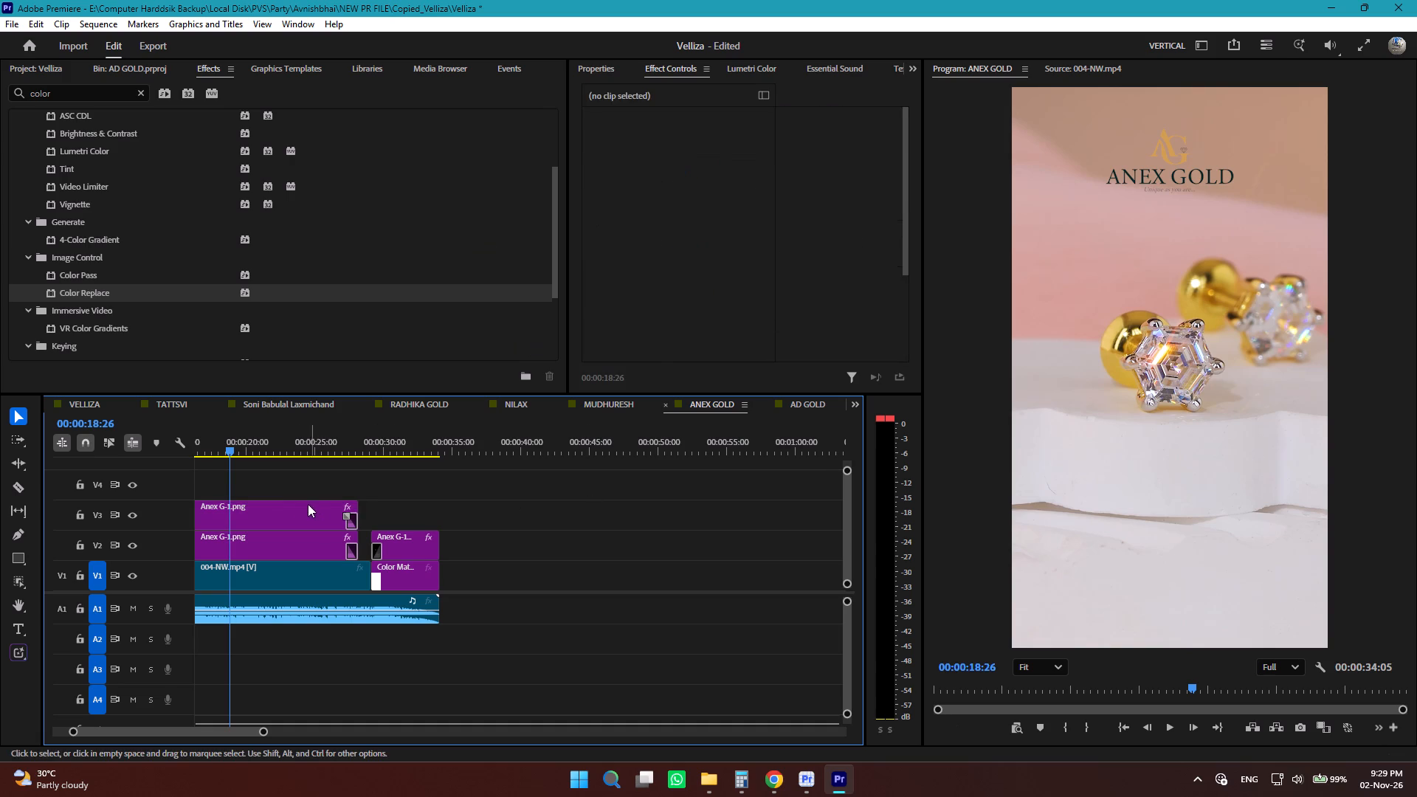
left_click(298, 503)
scroll(697, 207, "down", 7)
left_click(644, 243)
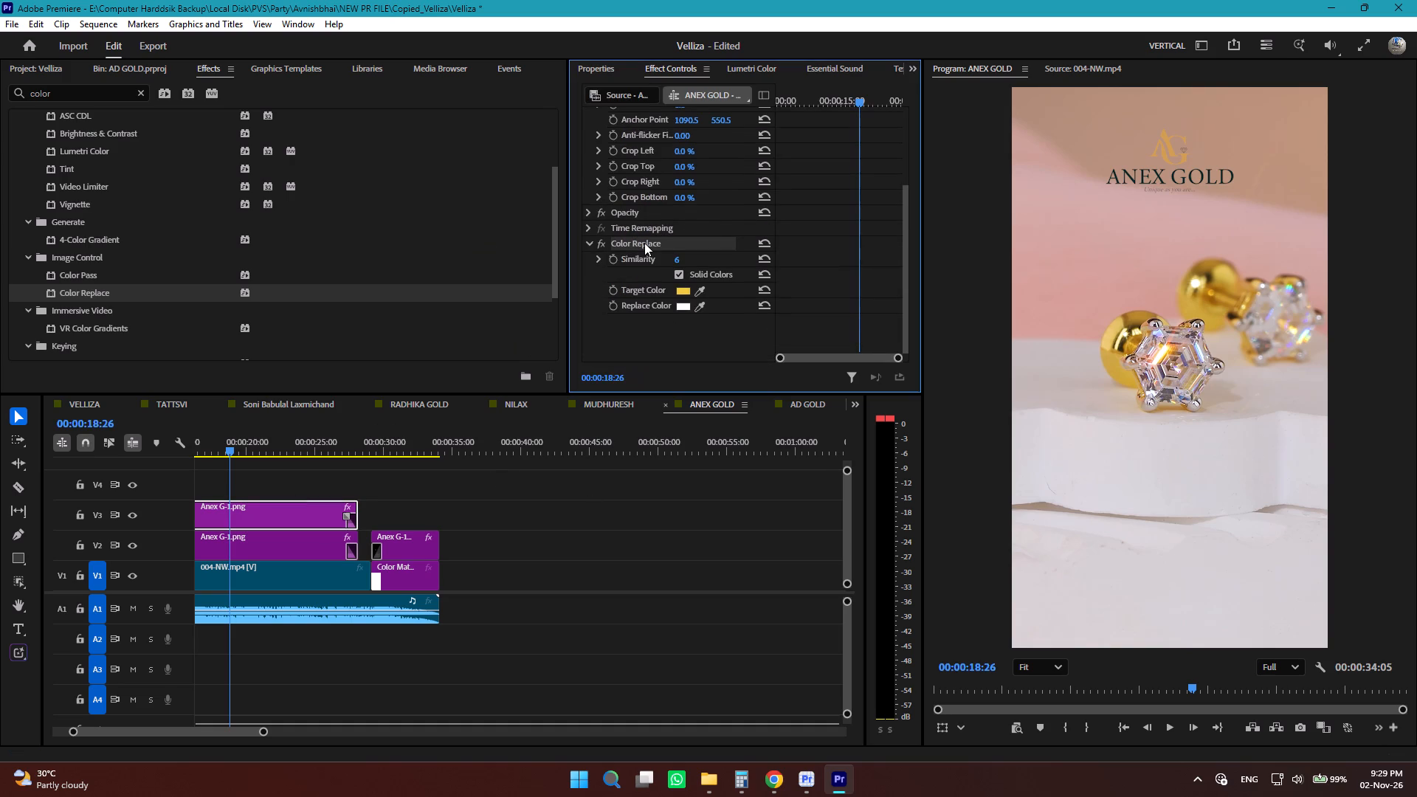
key("ctrl+v")
scroll(661, 320, "down", 3)
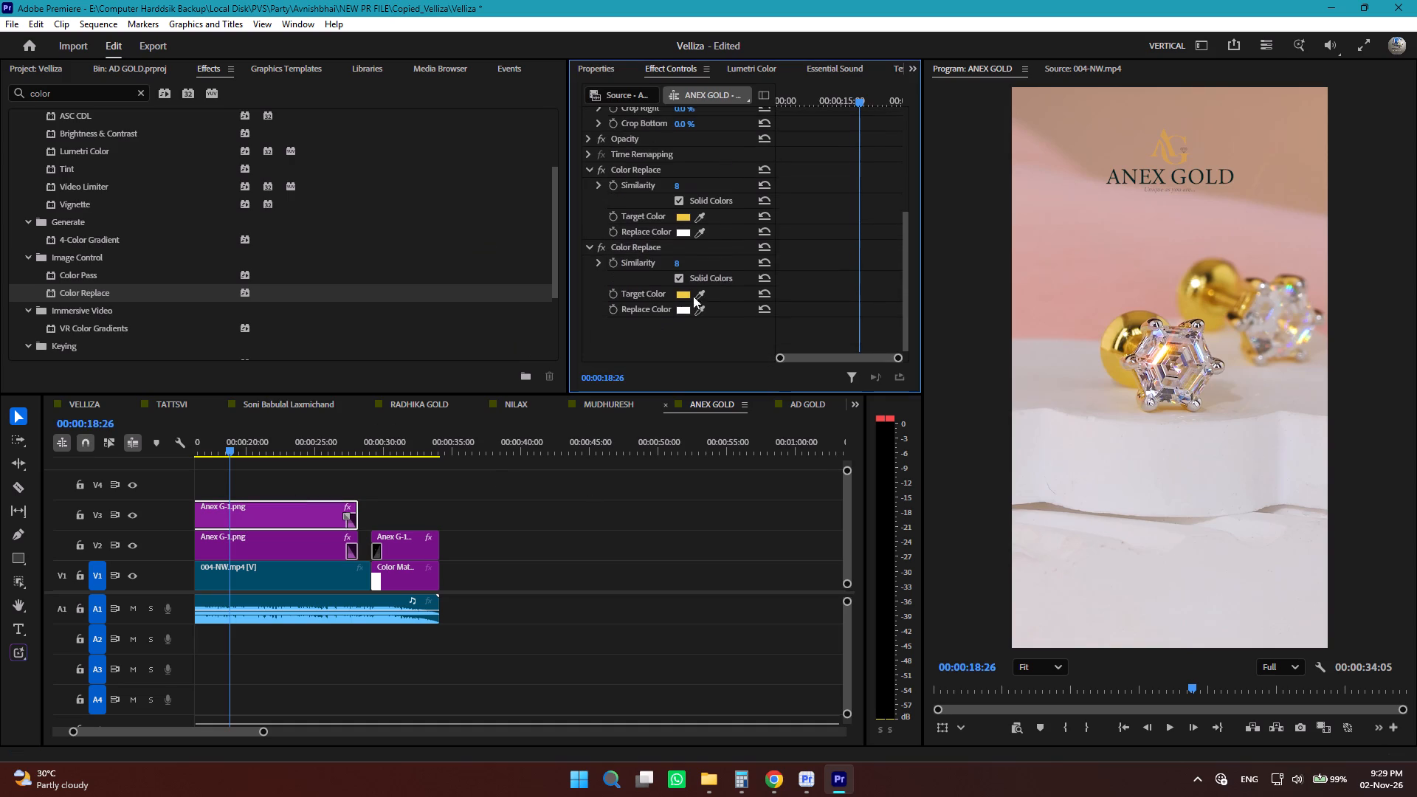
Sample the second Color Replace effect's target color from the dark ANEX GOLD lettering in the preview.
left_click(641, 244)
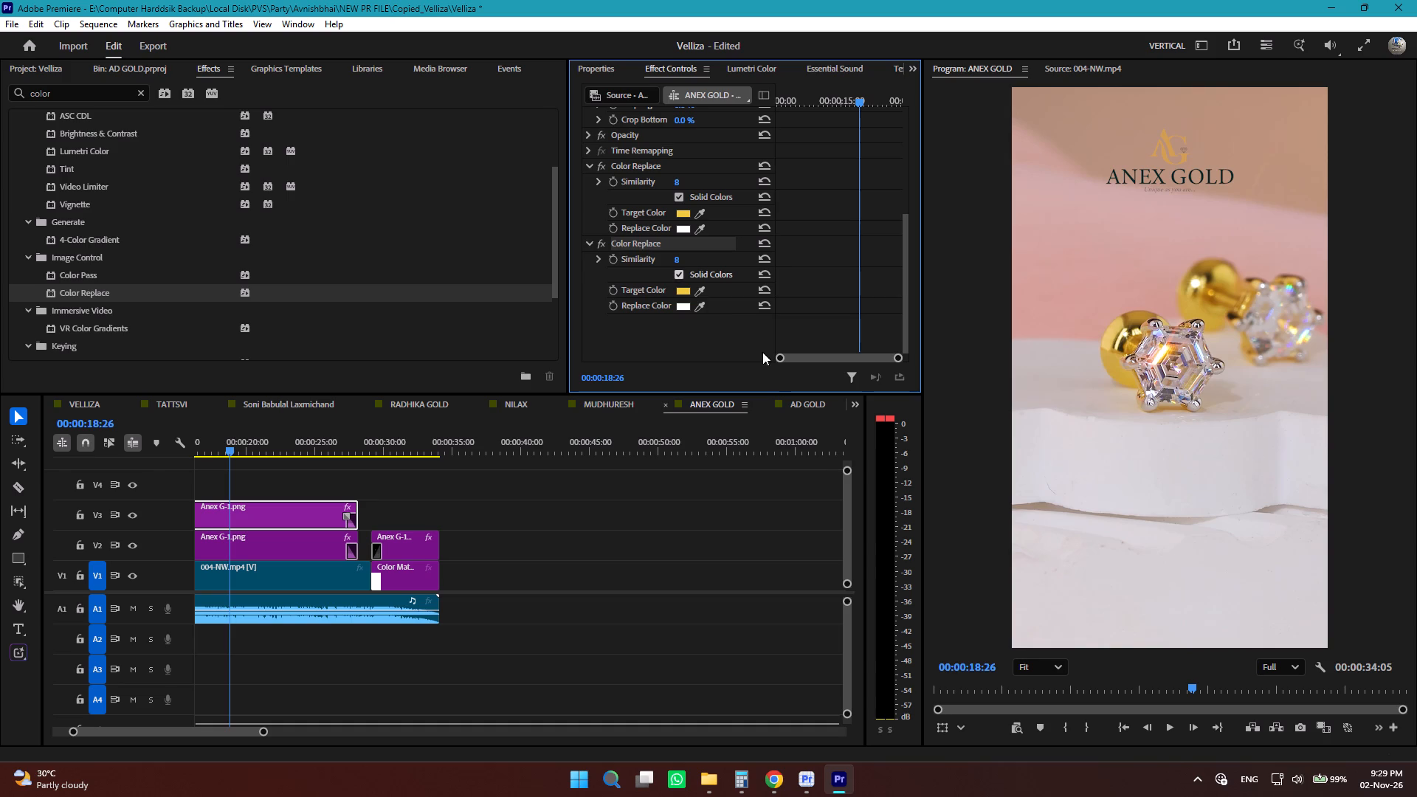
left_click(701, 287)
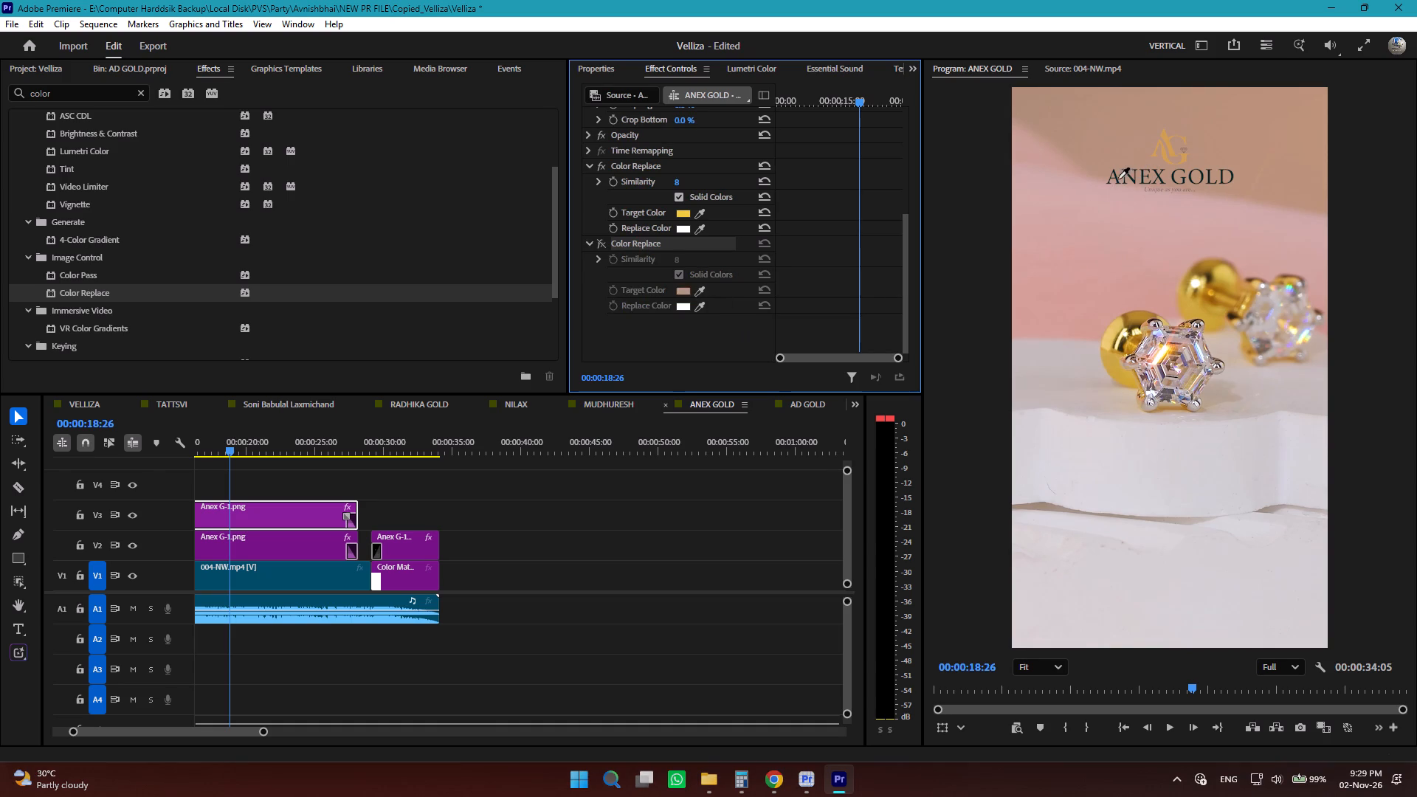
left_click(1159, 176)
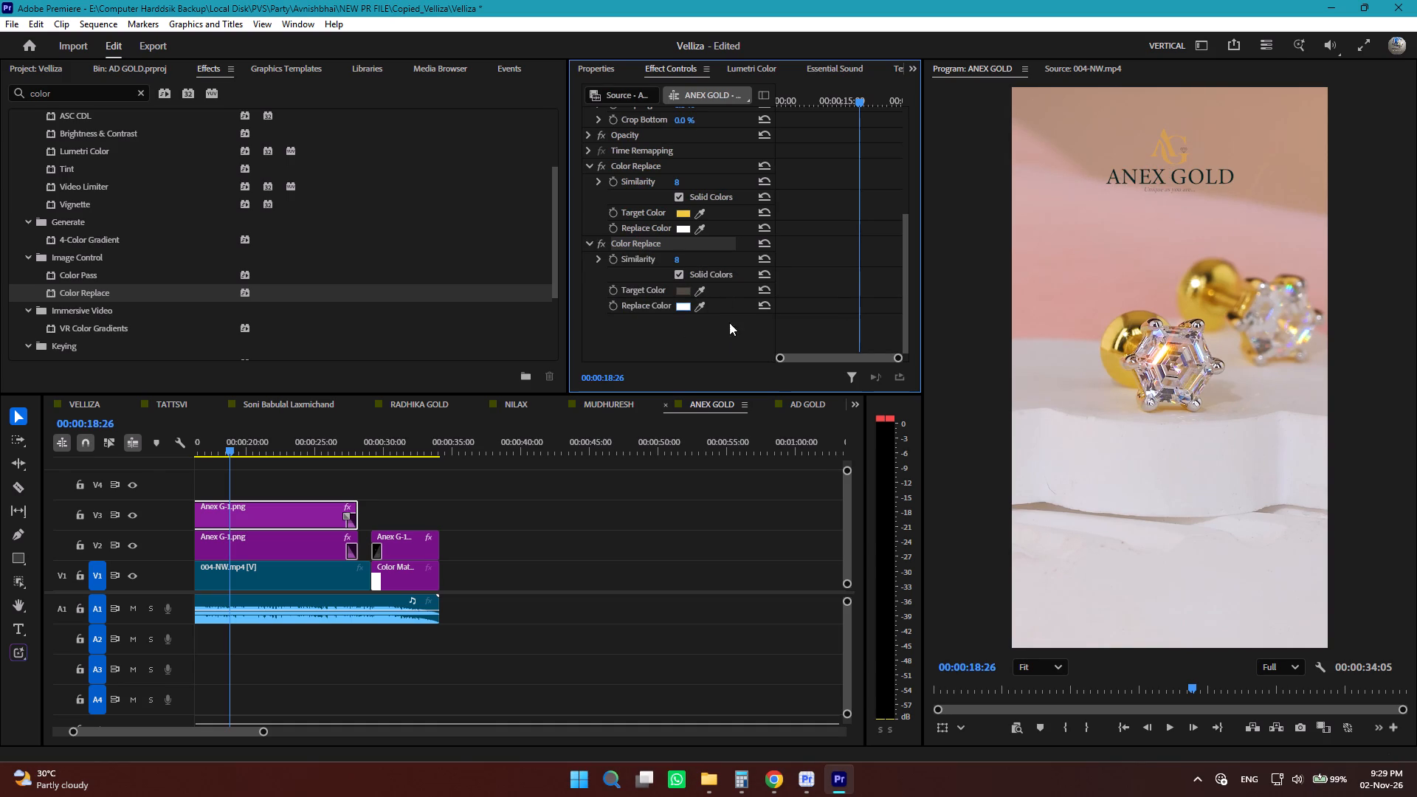
left_click_drag(224, 456, 195, 449)
left_click_drag(227, 450, 196, 447)
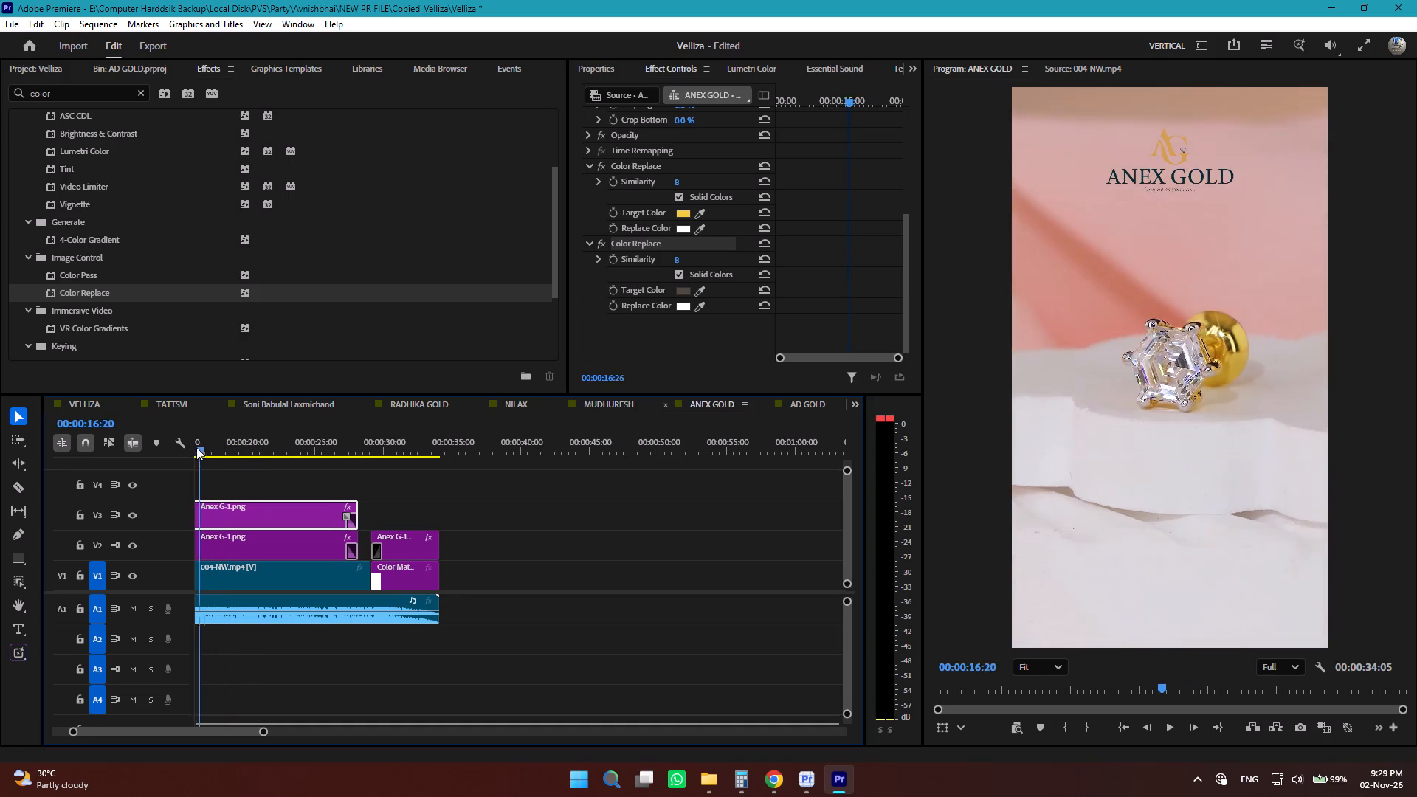
left_click_drag(196, 447, 216, 469)
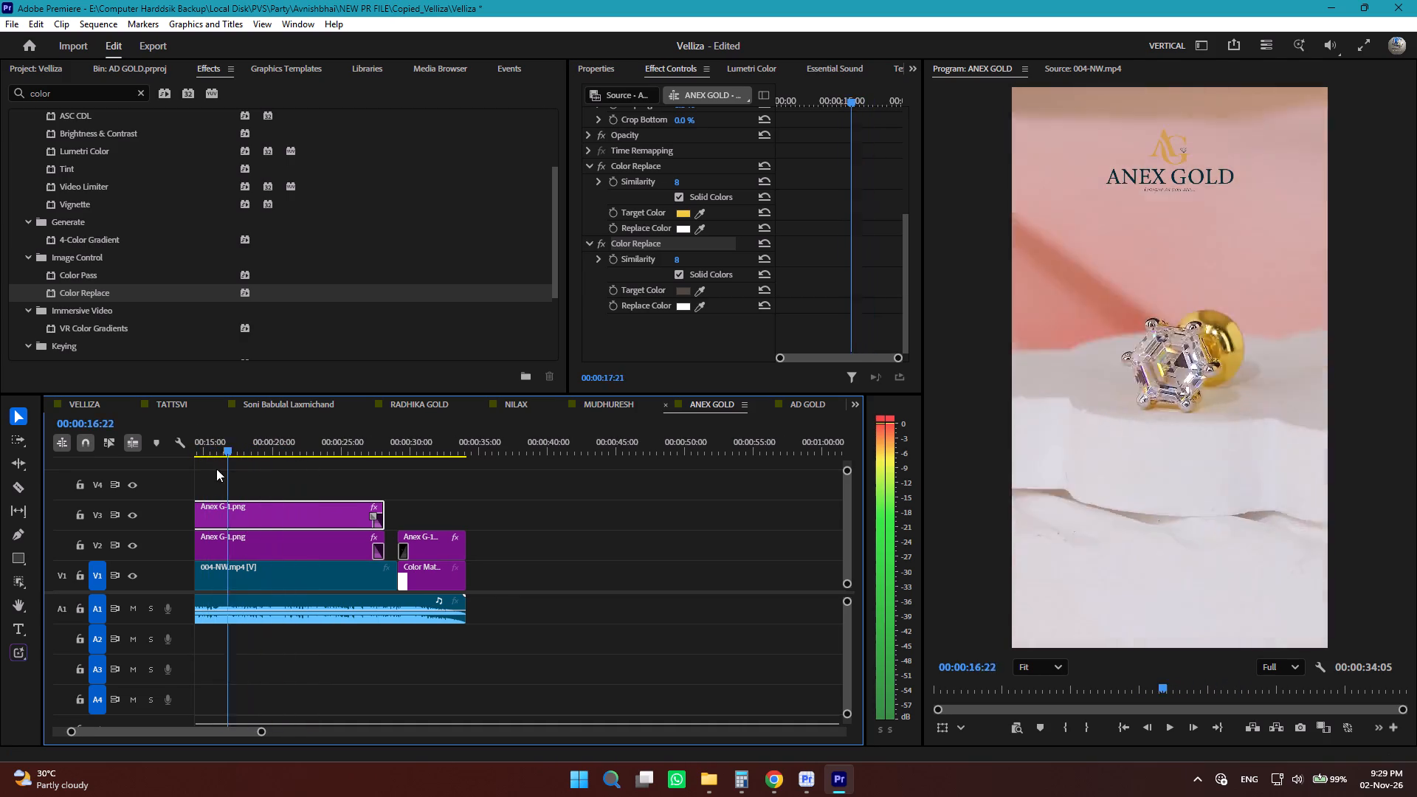
left_click_drag(216, 469, 297, 514)
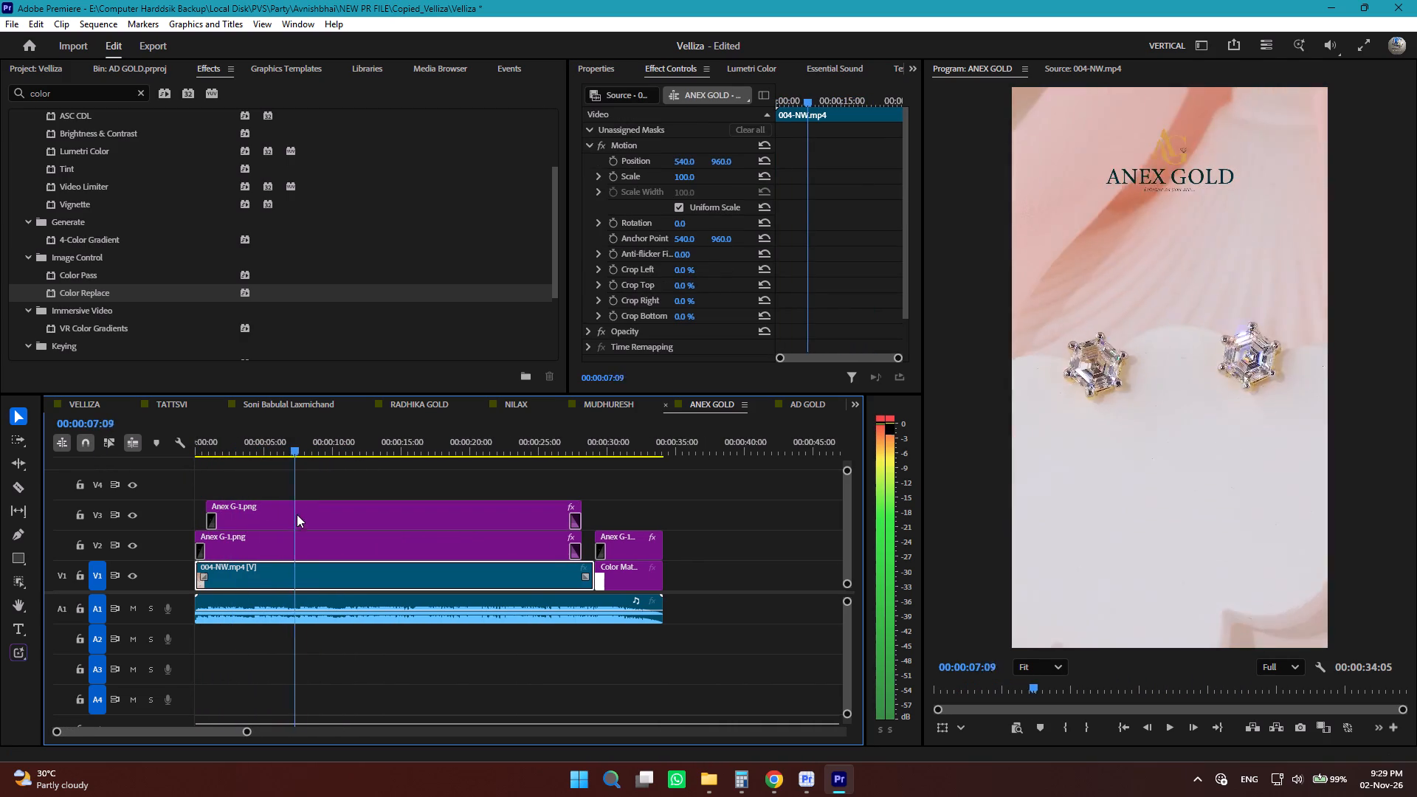
left_click_drag(297, 514, 317, 517)
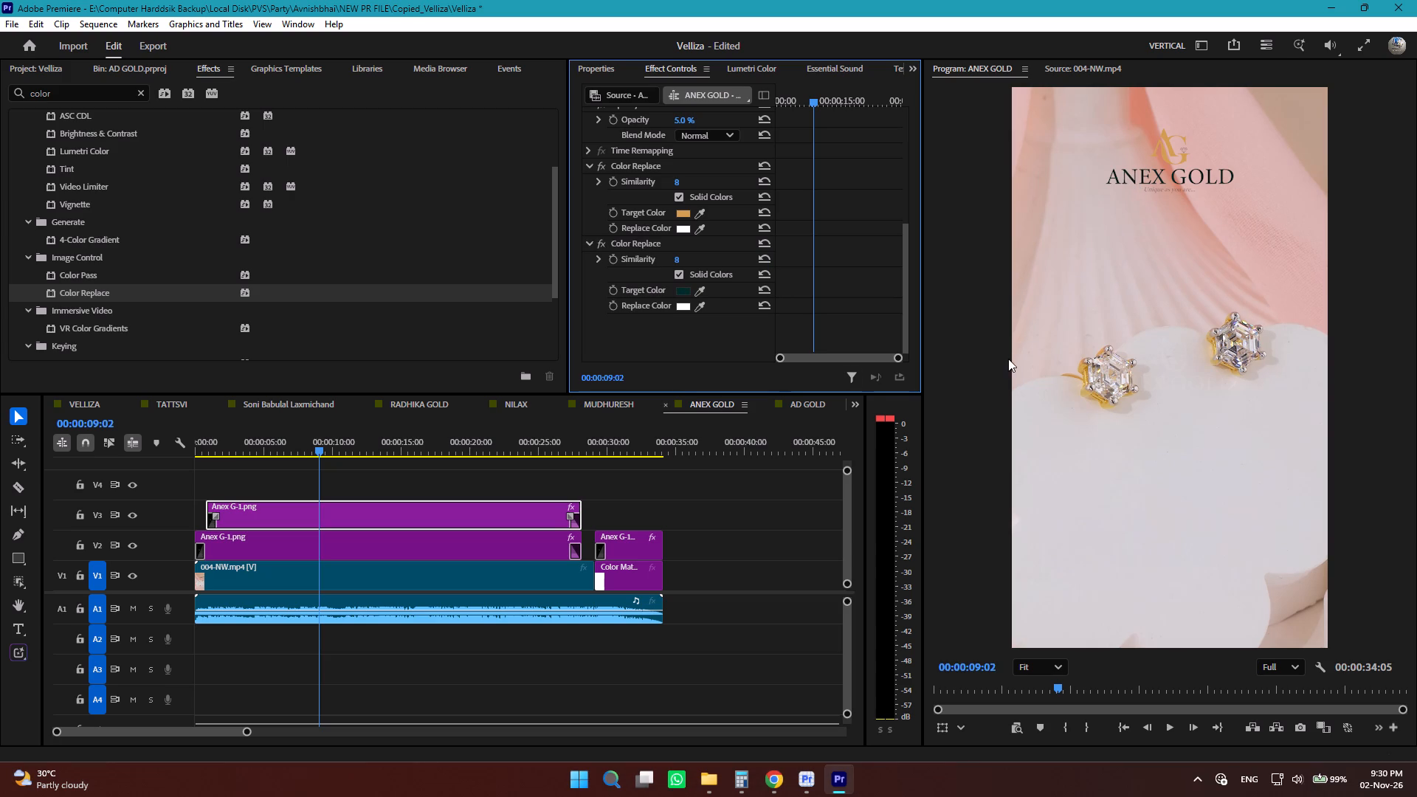
Copy the second Color Replace effect, with the dark target color, from the V3 Anex G-1.png clip.
left_click(647, 170)
left_click(633, 241, "shift")
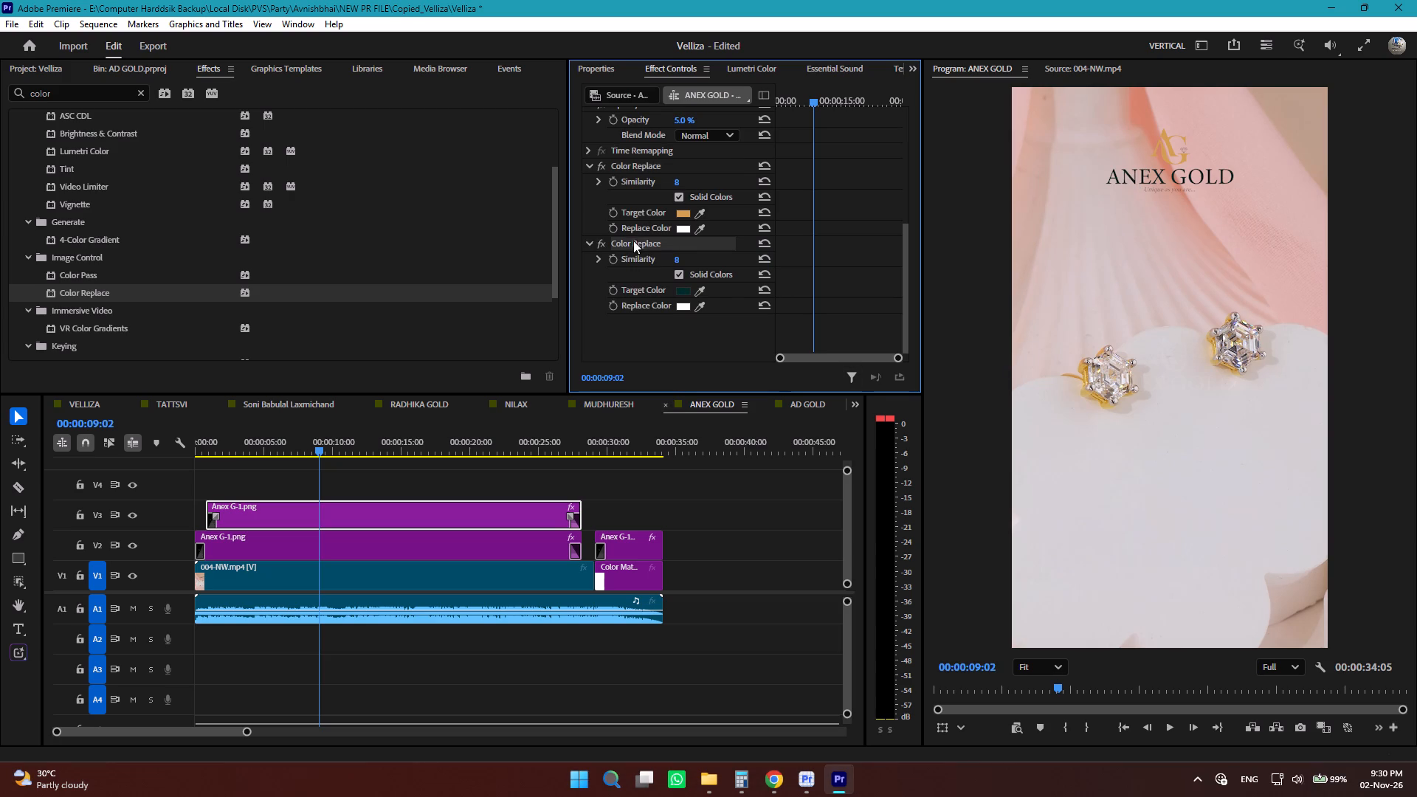
key("ctrl+c")
scroll(639, 196, "up", 9)
left_click(631, 147)
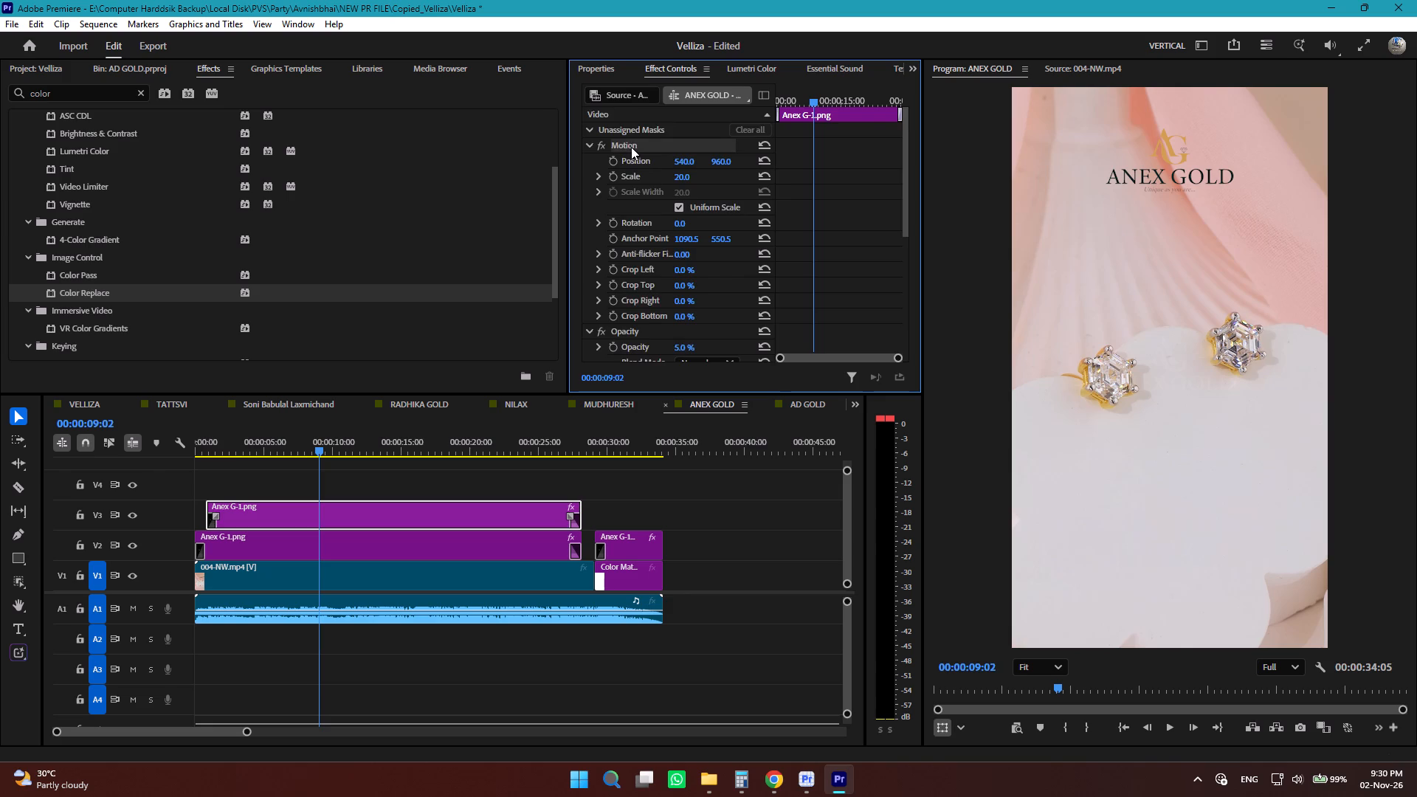
scroll(631, 147, "down", 6)
left_click(632, 165, "shift")
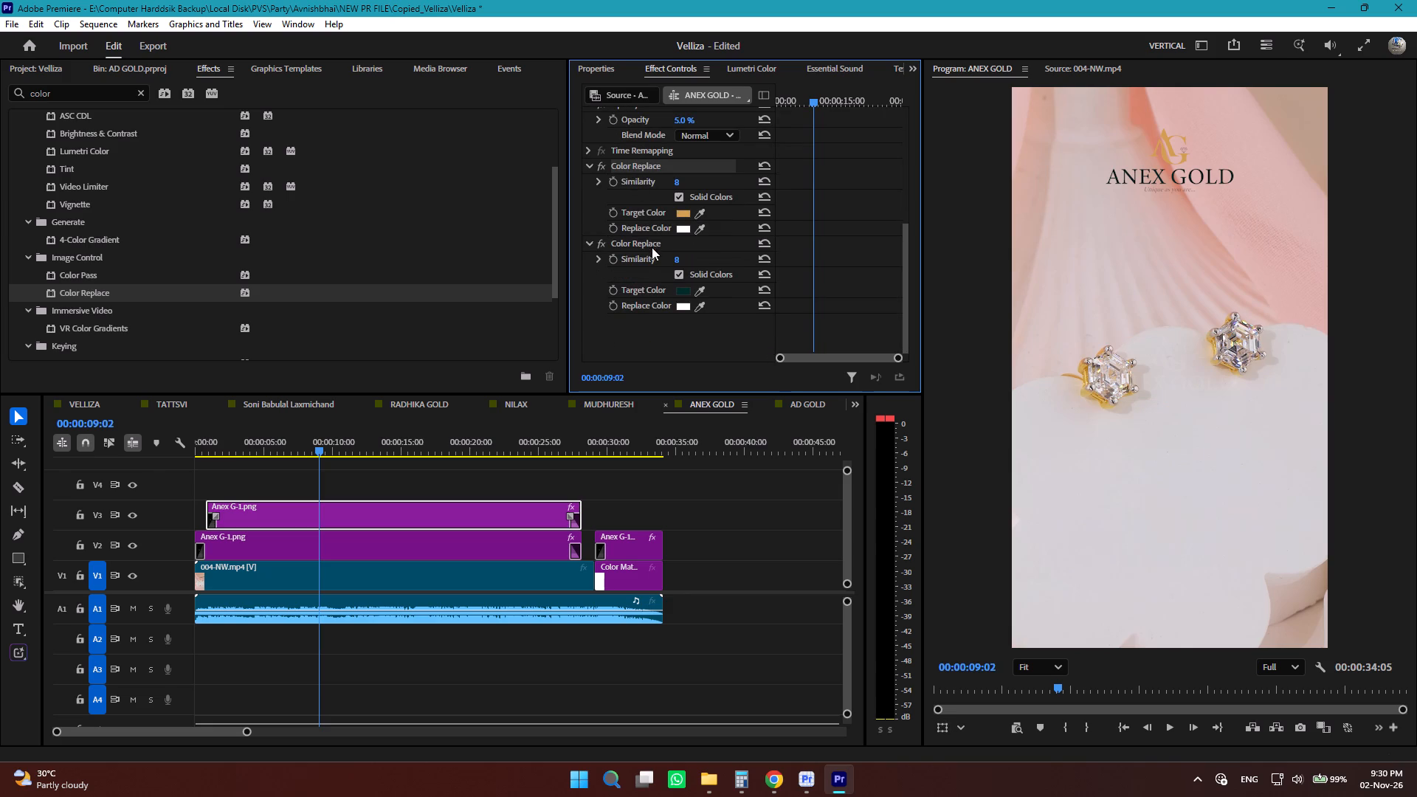
left_click(649, 242, "shift")
key("ctrl+c")
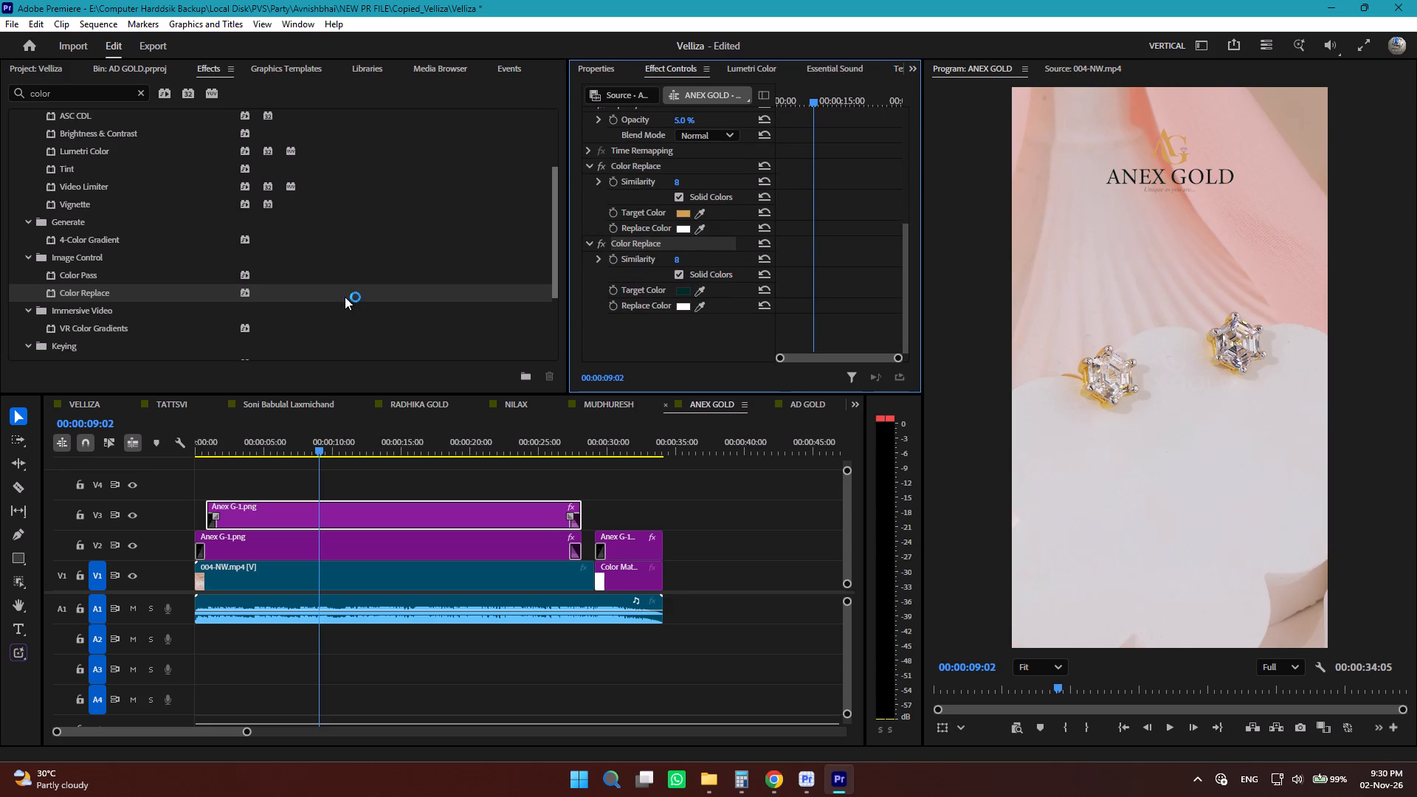
Open the MUDHURESH sequence, move the playhead to 00:00:20:27, and paste the Color Replace effect twice onto the V3 mudhuresh logo.png clip.
left_click(616, 400)
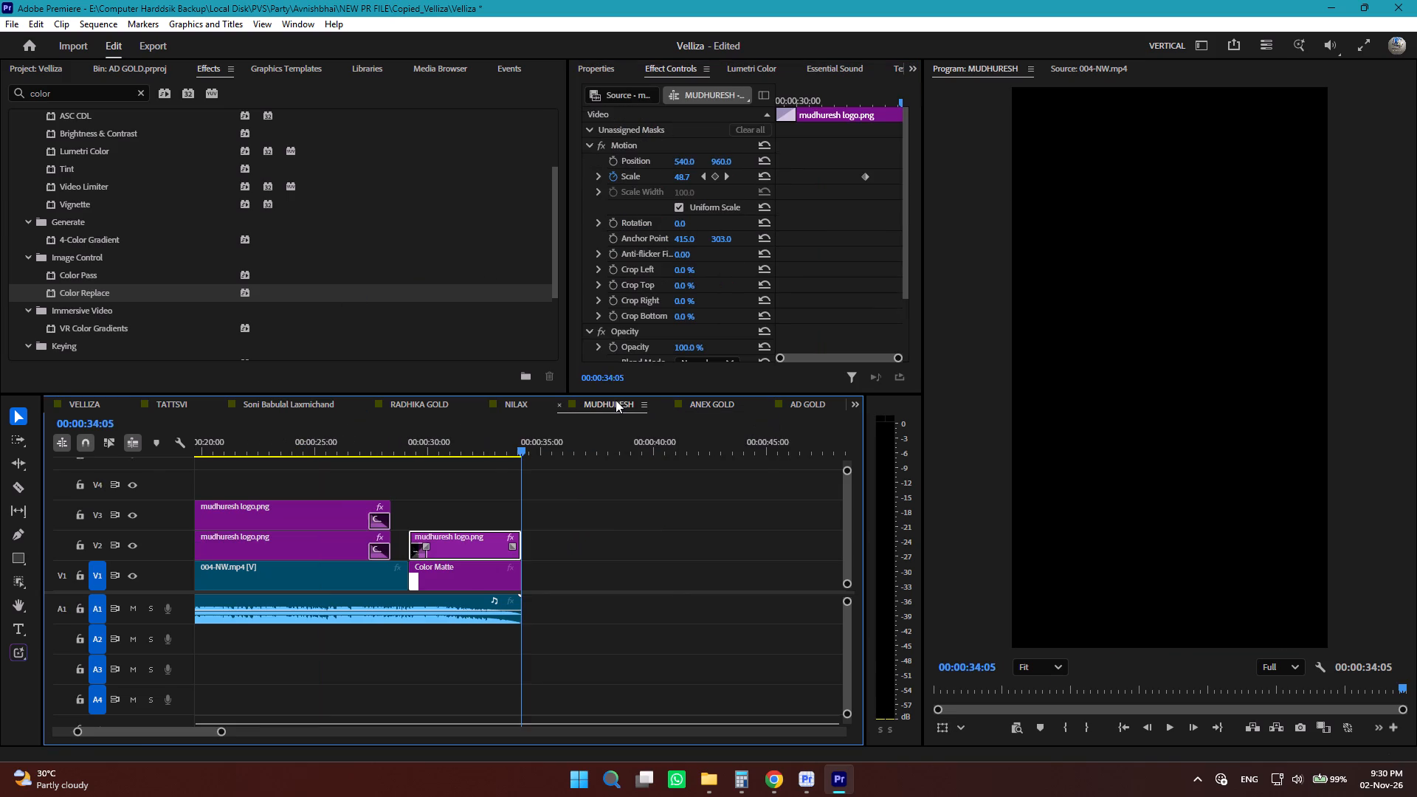
left_click_drag(308, 458, 261, 438)
left_click(297, 460)
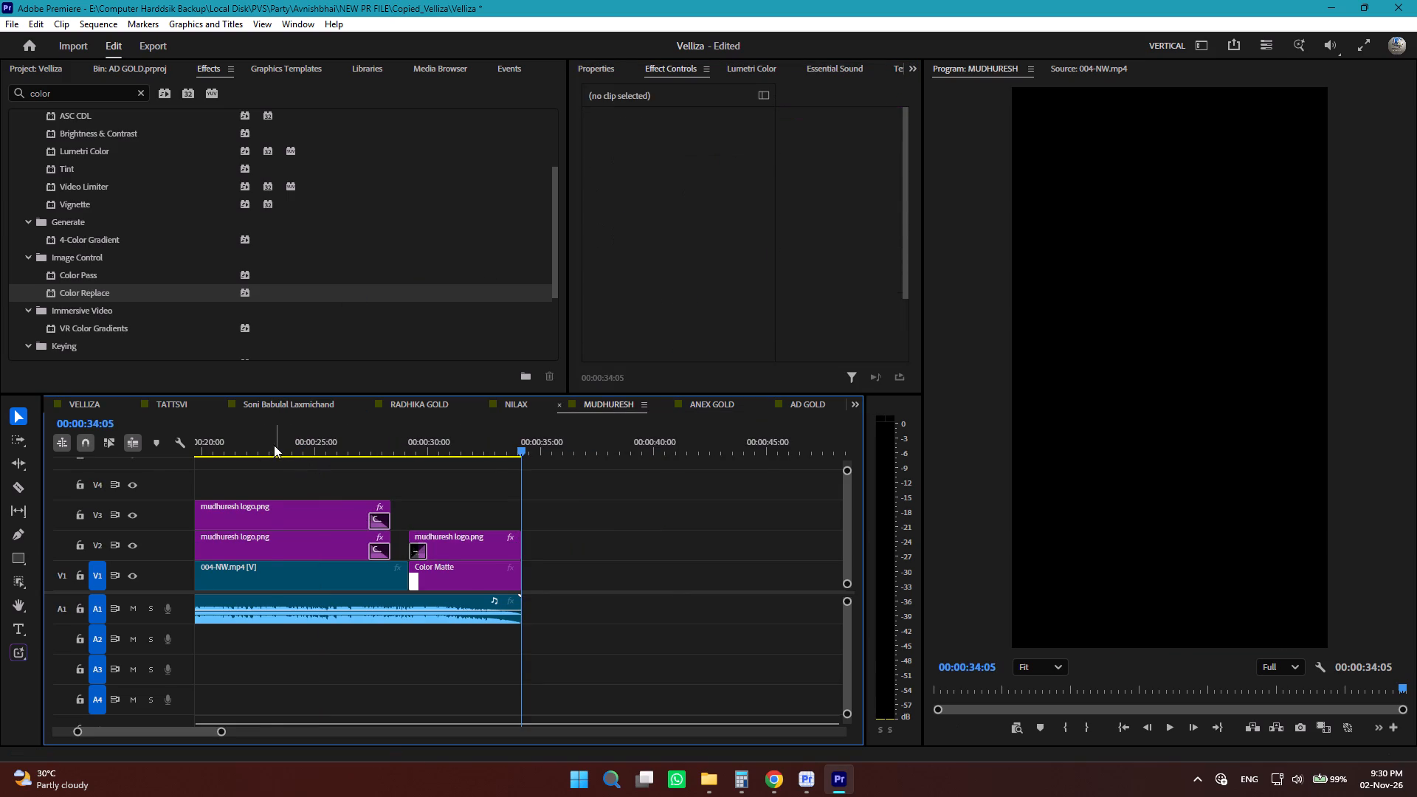
left_click_drag(272, 444, 243, 438)
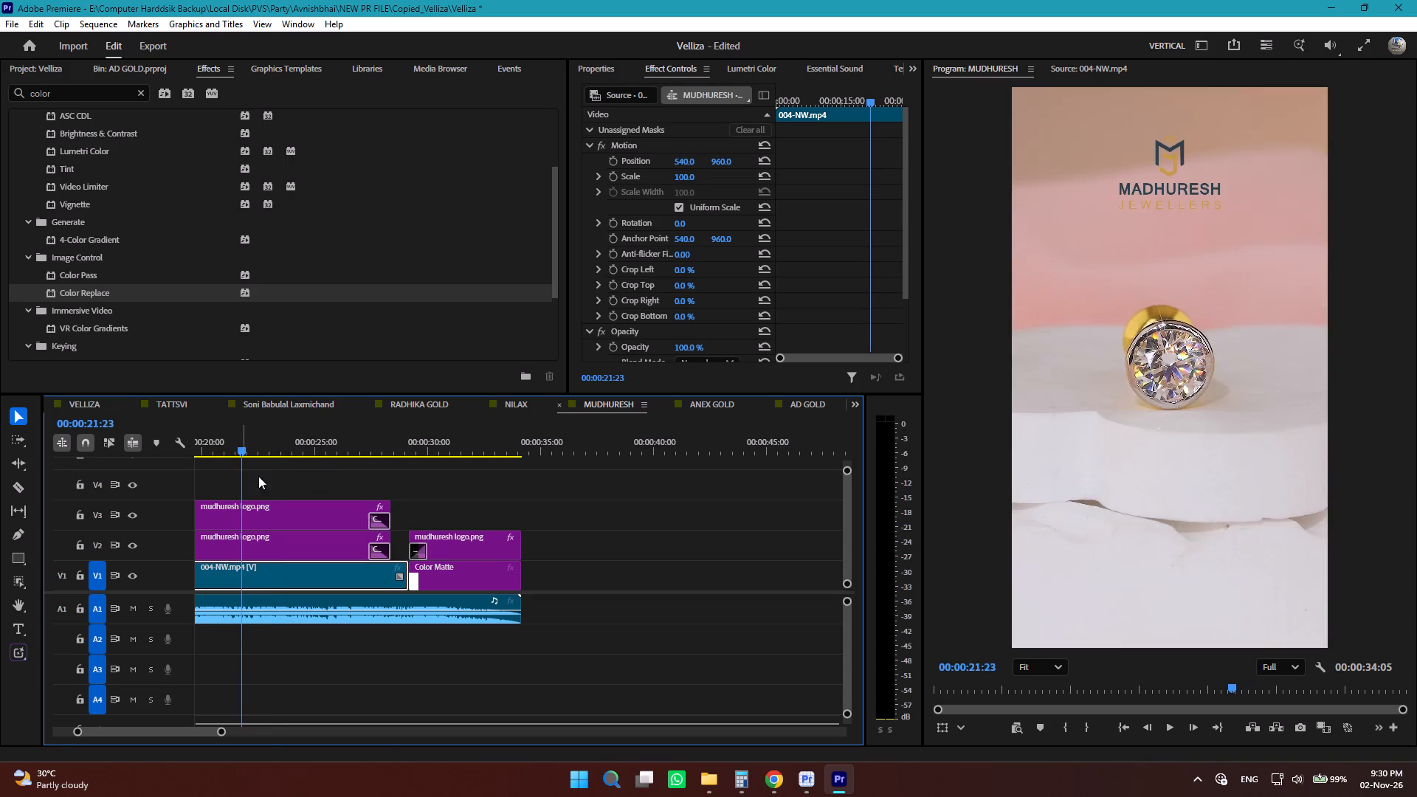
left_click(269, 517)
left_click_drag(243, 445, 229, 445)
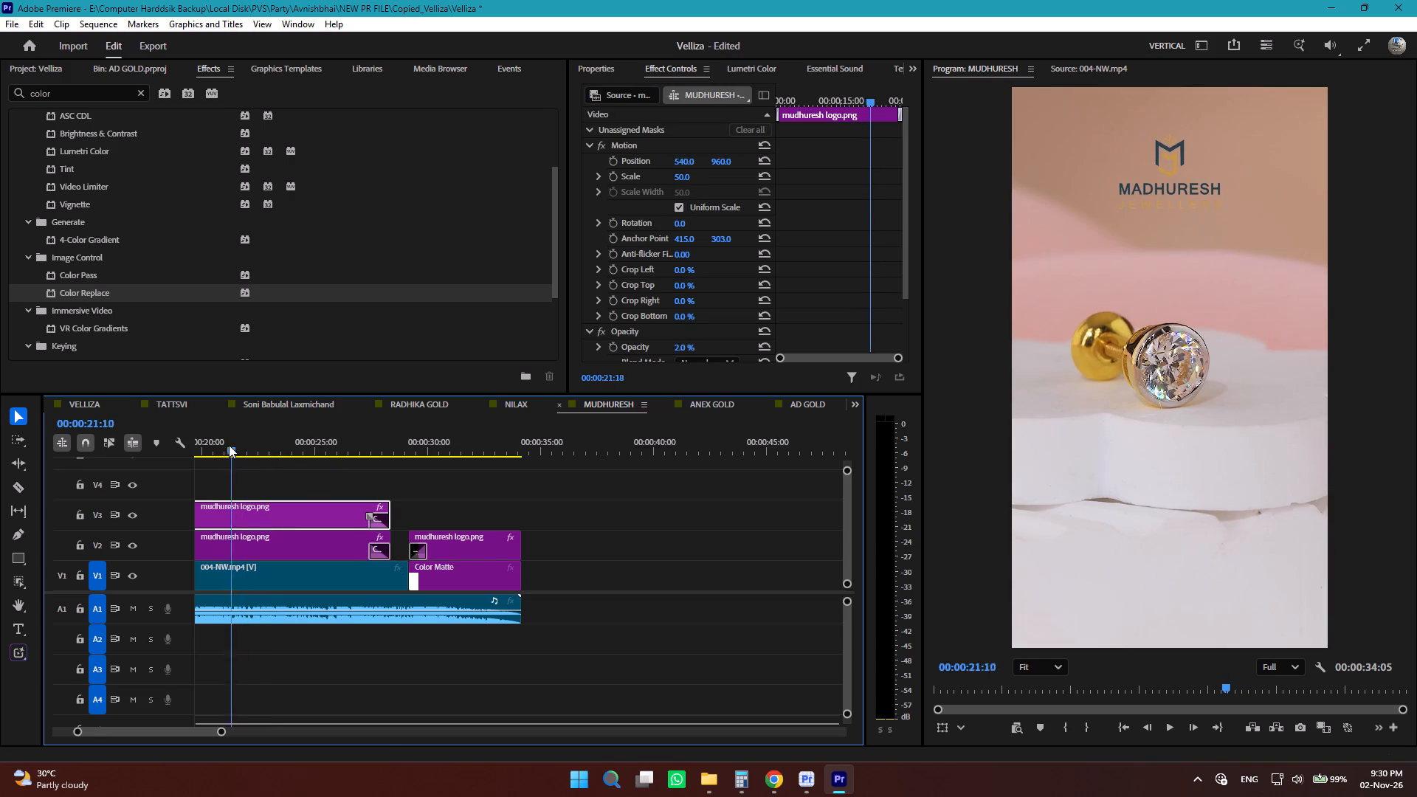
left_click_drag(229, 445, 224, 448)
key("ctrl+v")
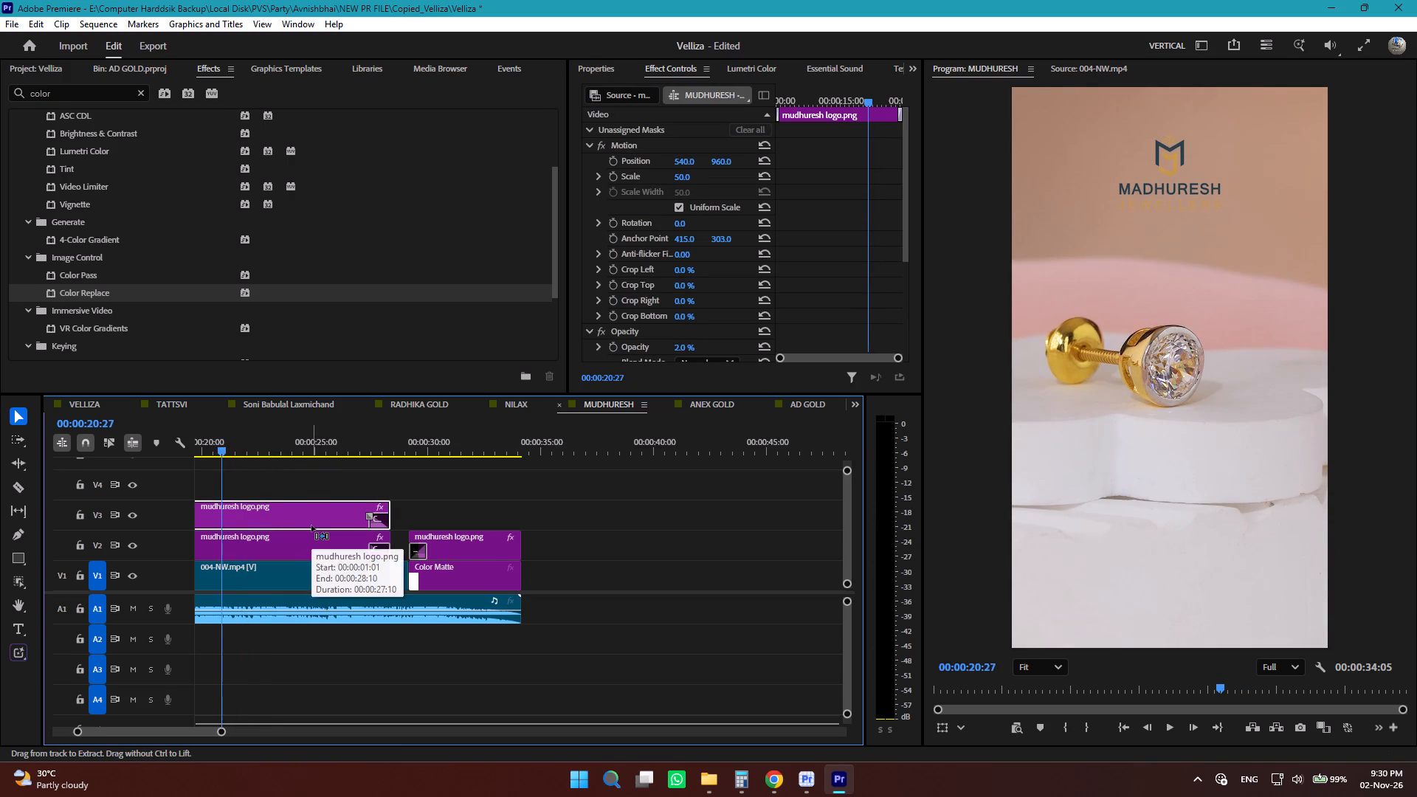
scroll(693, 277, "down", 4)
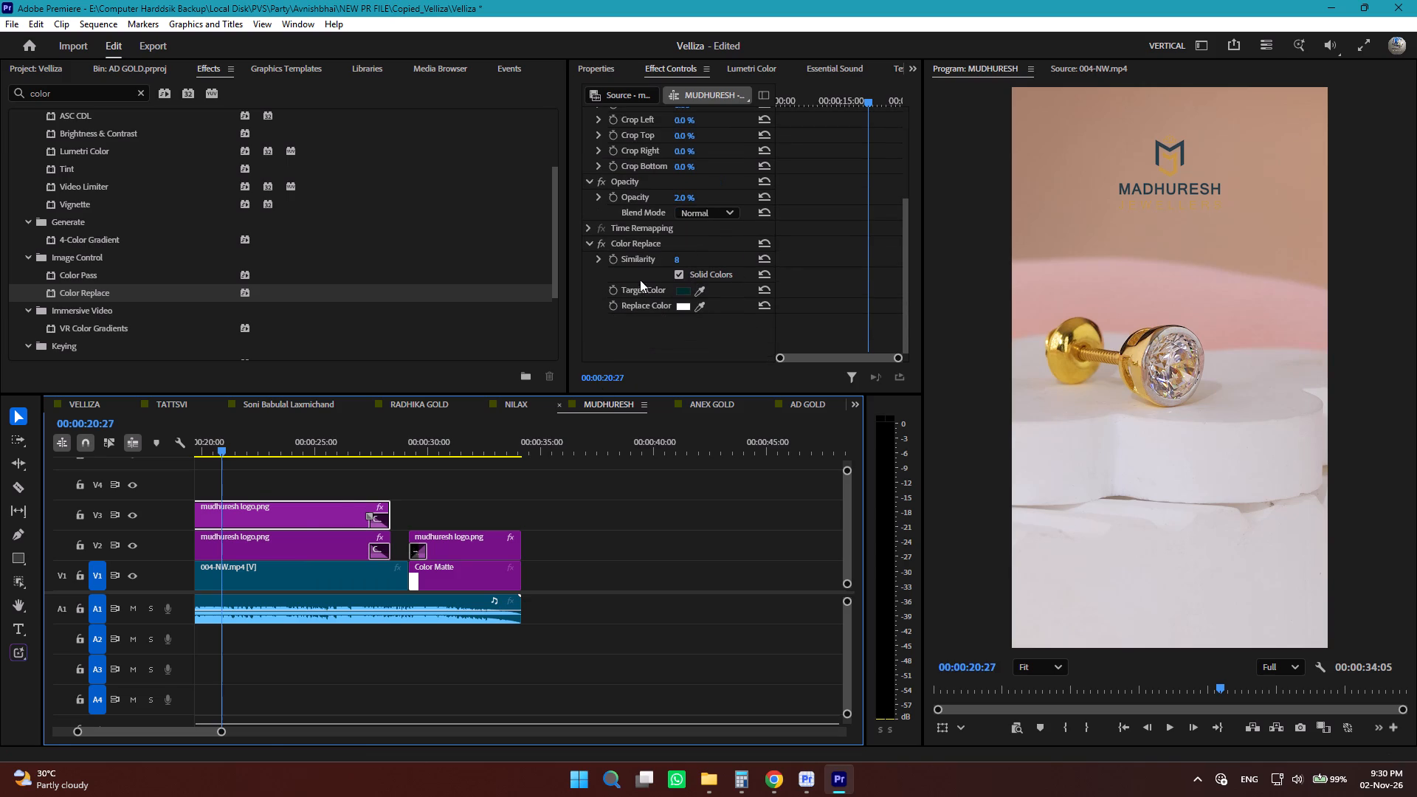
left_click(270, 508)
key("ctrl+v")
scroll(708, 275, "down", 5)
Sample the first Color Replace target from the dark part of the MADHURESH emblem and the second from its gold part.
left_click(699, 211)
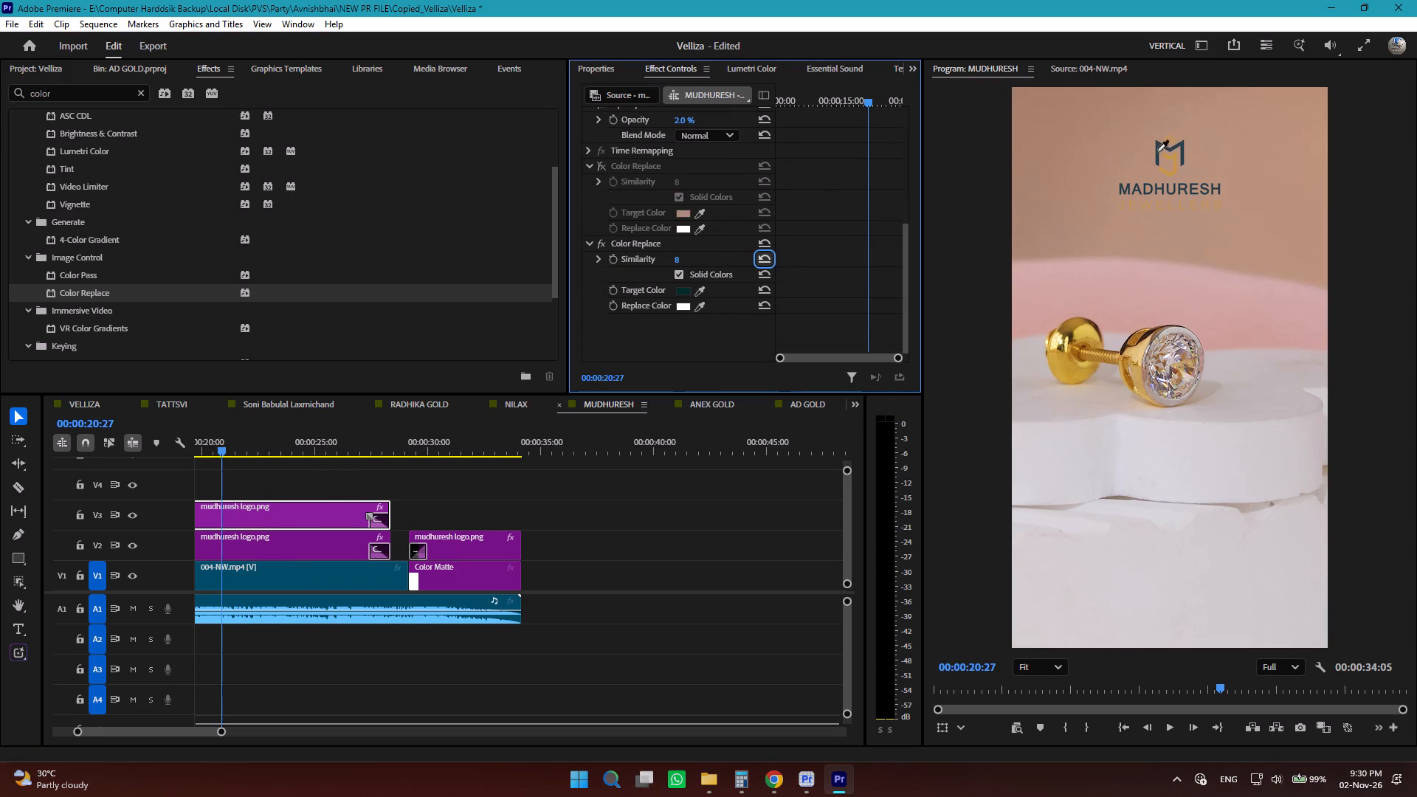
left_click(1182, 143)
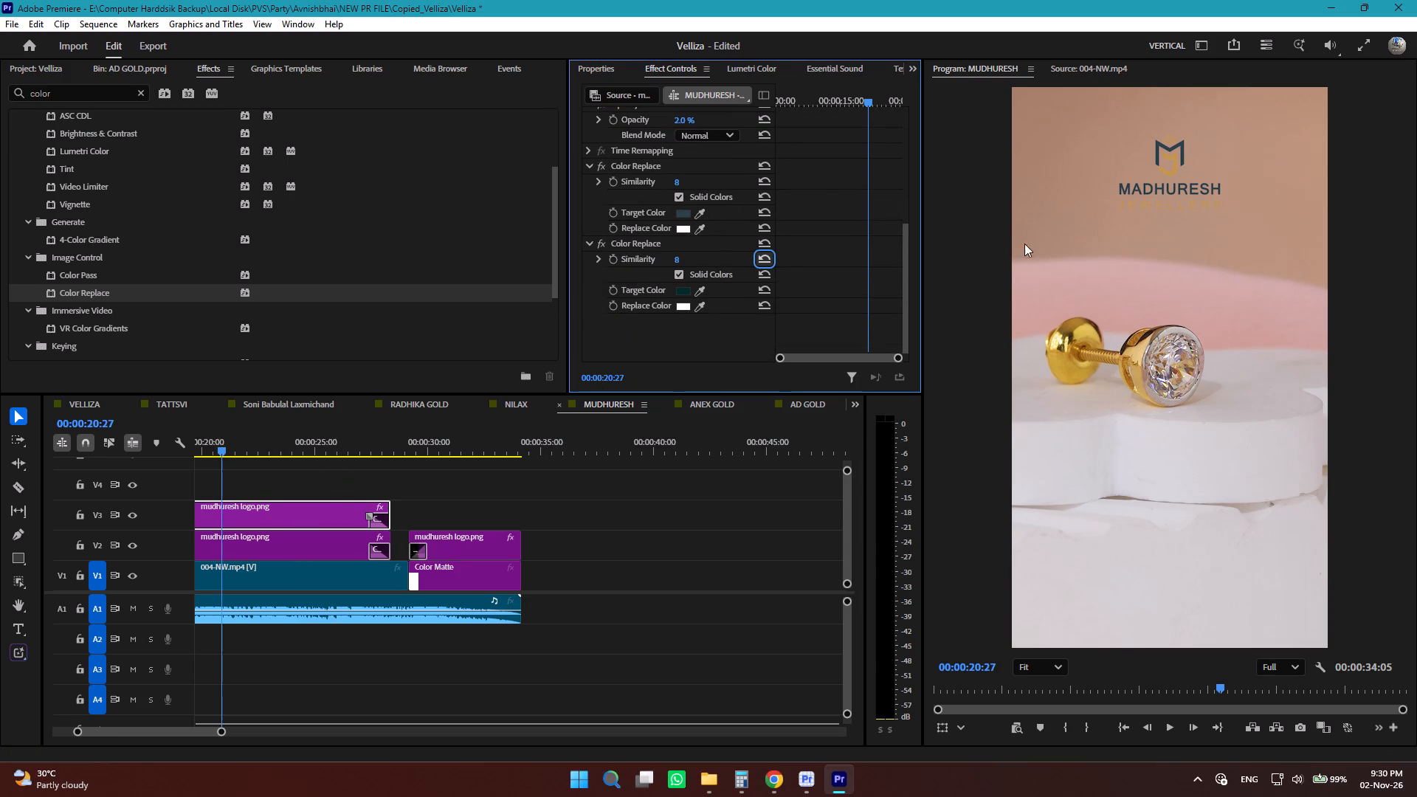
left_click(699, 290)
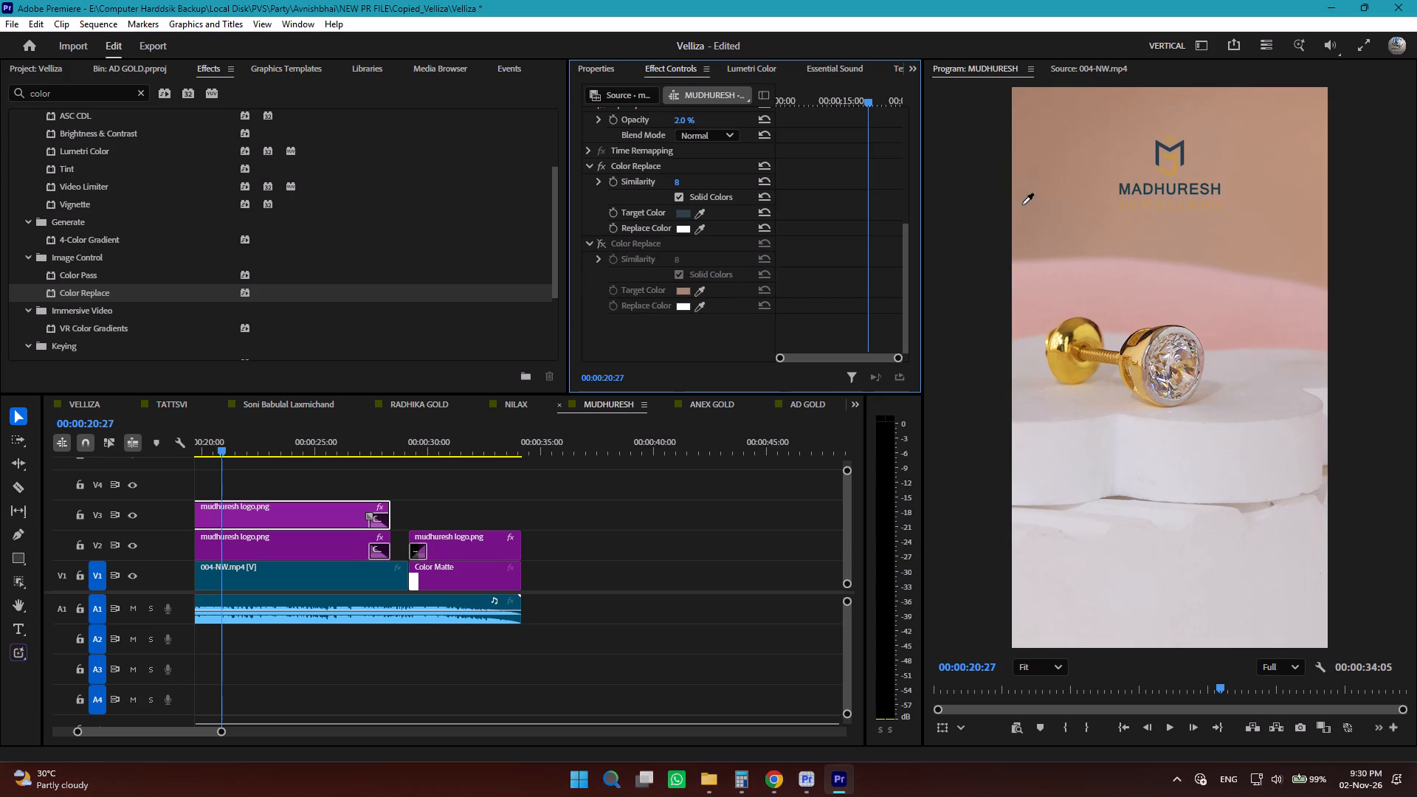
left_click(1174, 168)
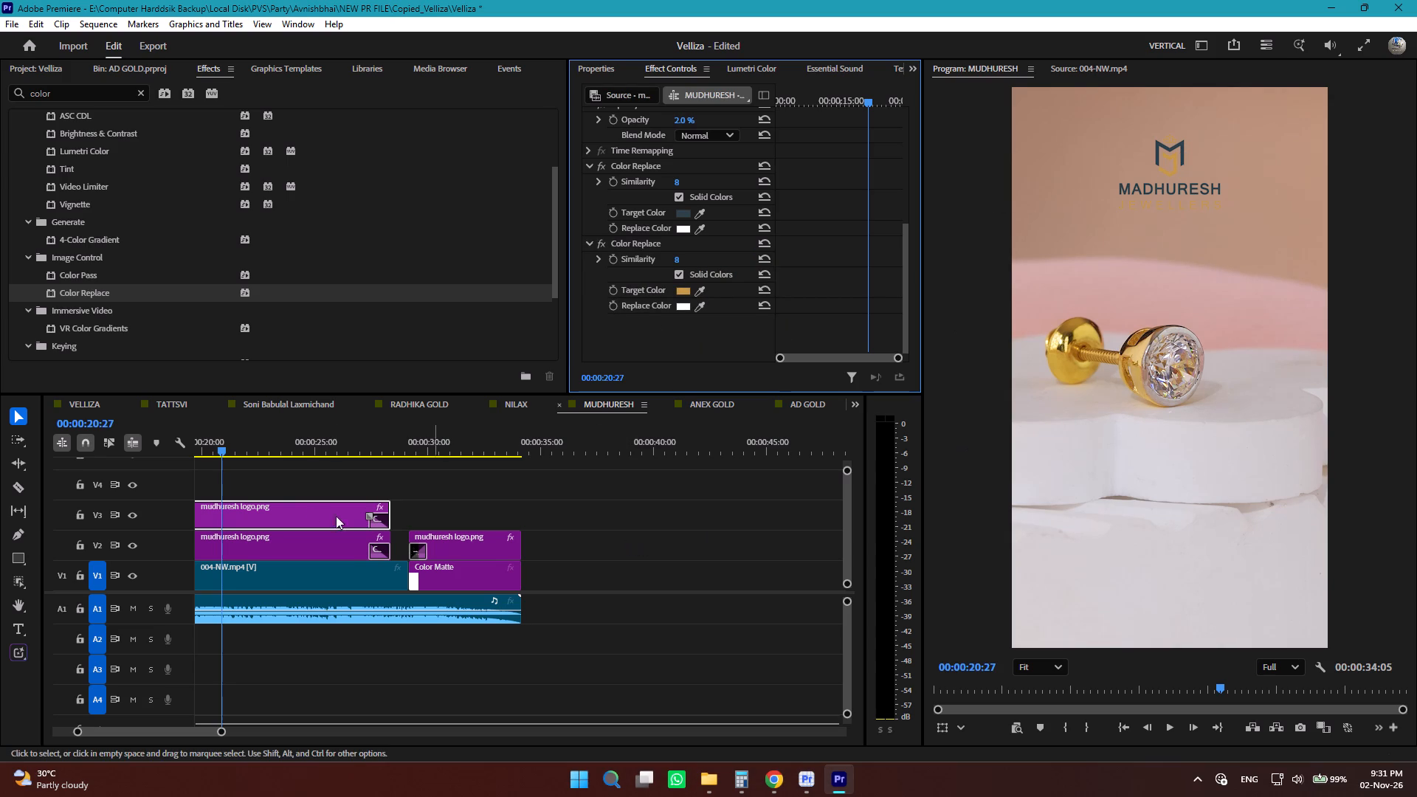
Set the V3 mudhuresh logo.png clip's opacity to 5%.
scroll(692, 219, "up", 8)
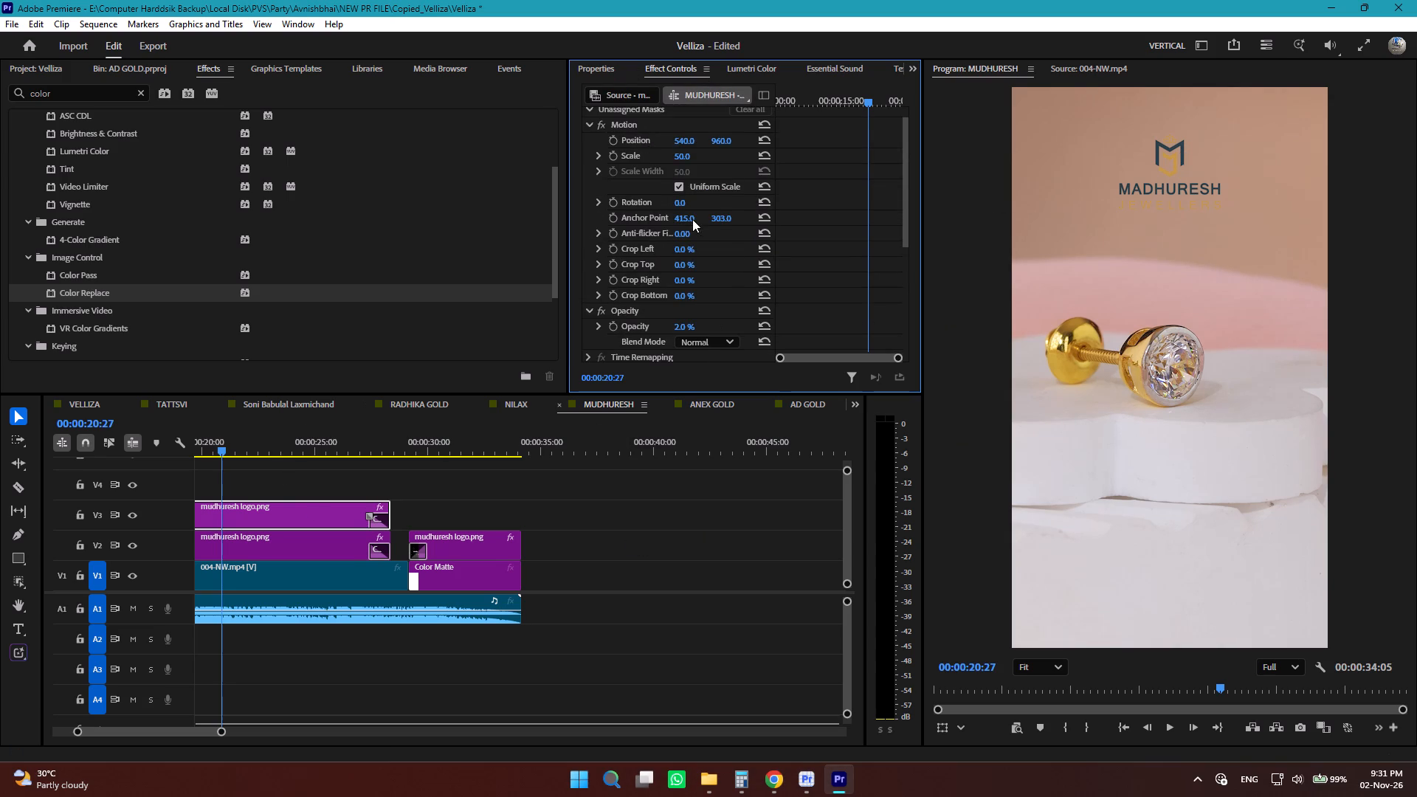
left_click(678, 347)
key("5")
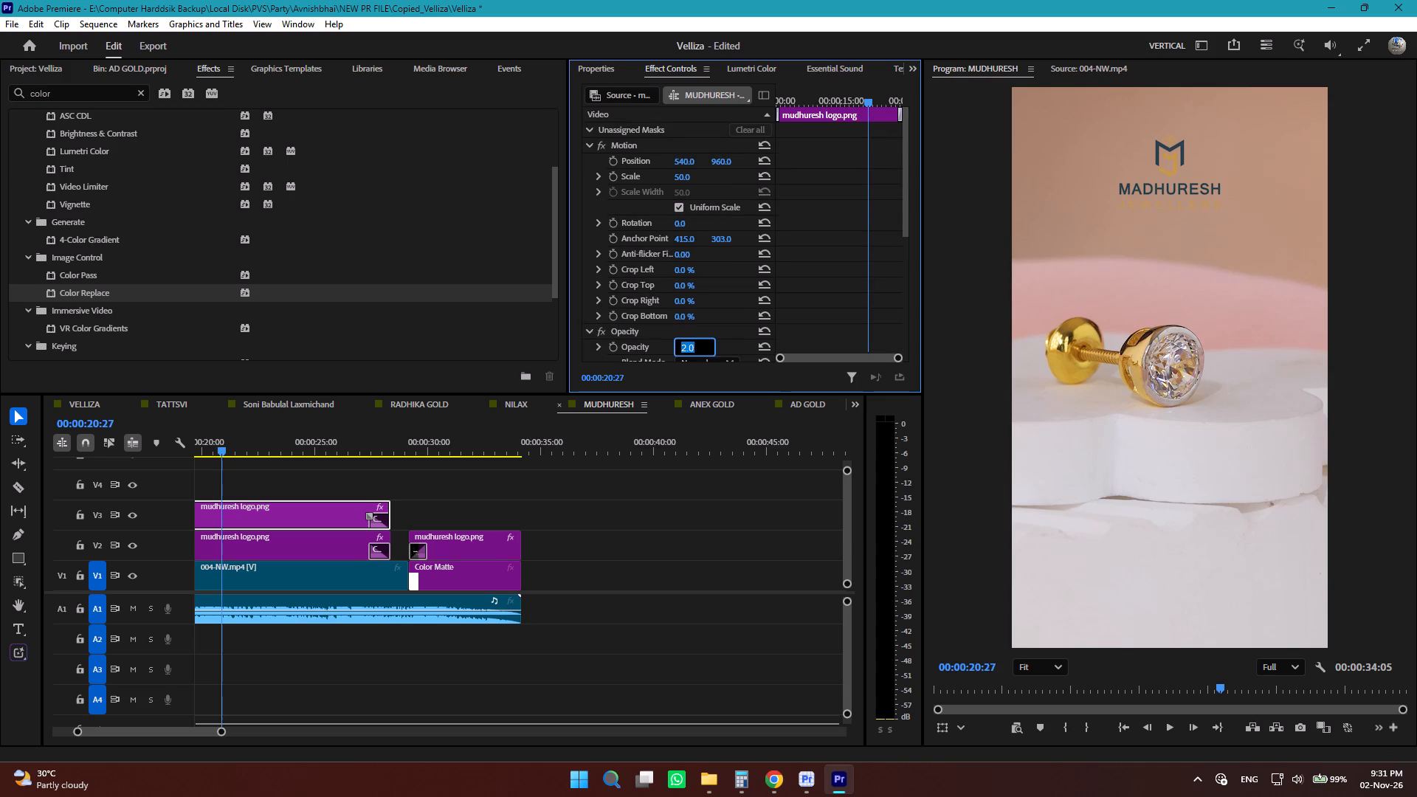
key("Return")
Copy both Color Replace effects from the V3 mudhuresh logo.png clip and paste them onto the V2 logo clip below it.
left_click(244, 537)
left_click(261, 514)
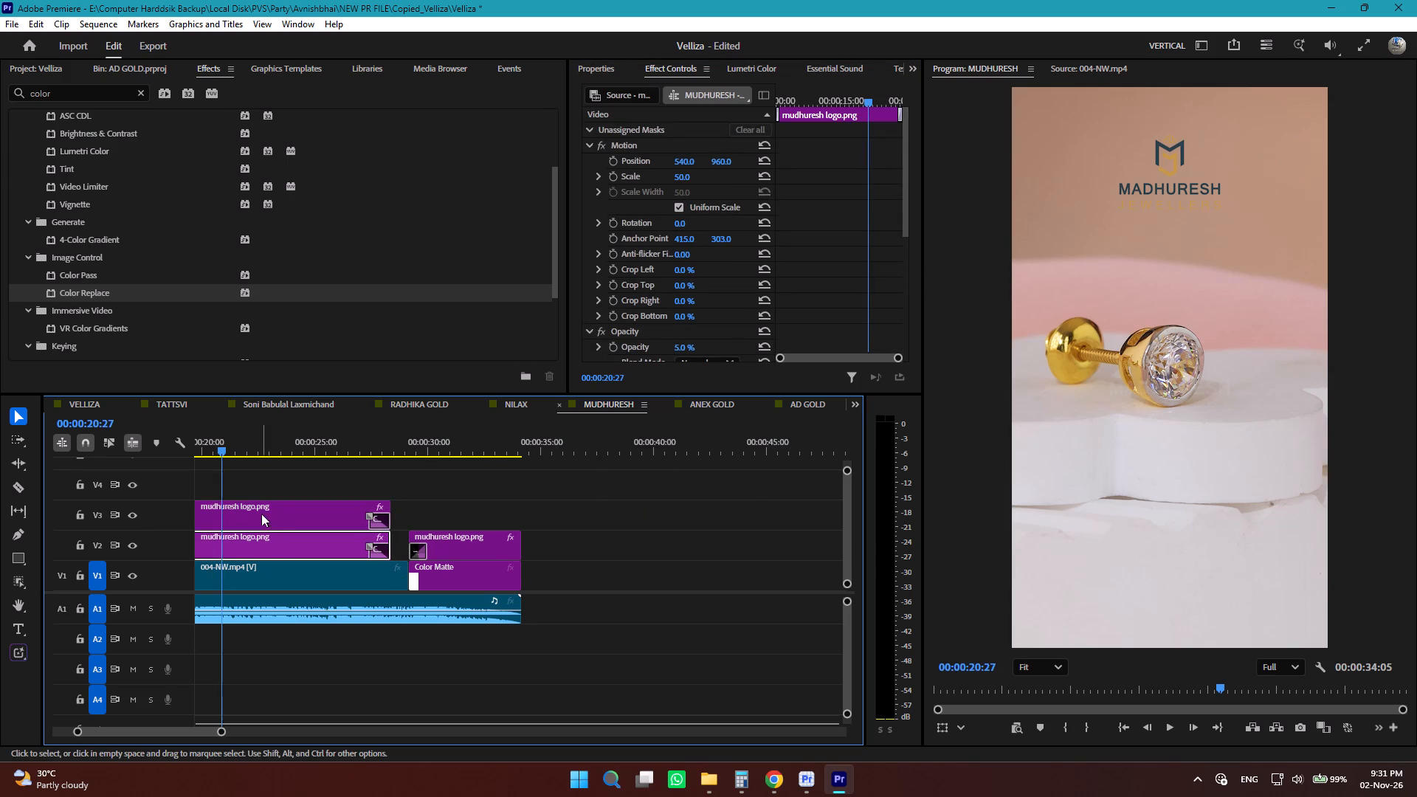
scroll(689, 287, "down", 7)
left_click(625, 170)
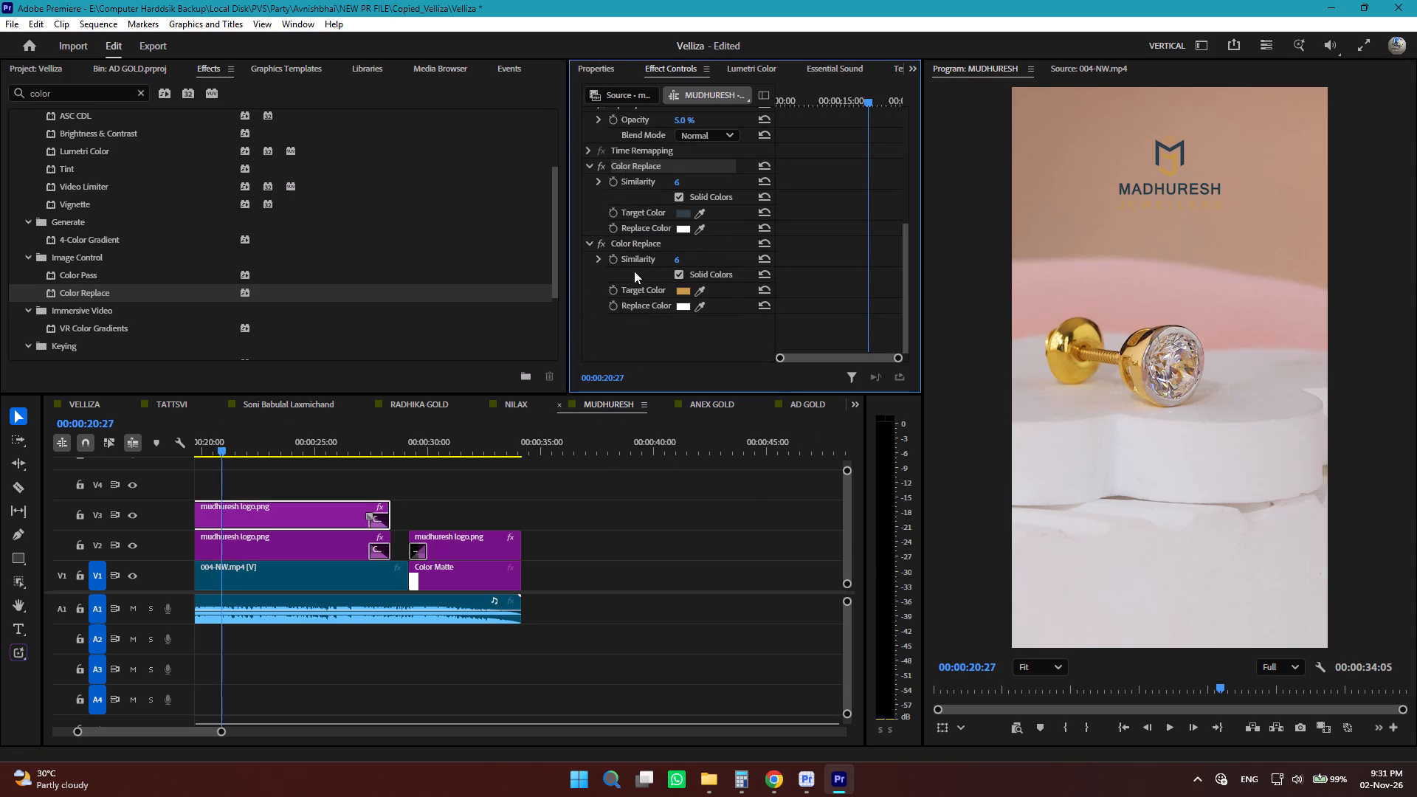
left_click(627, 244, "ctrl")
key("ctrl+c")
key("ctrl+c")
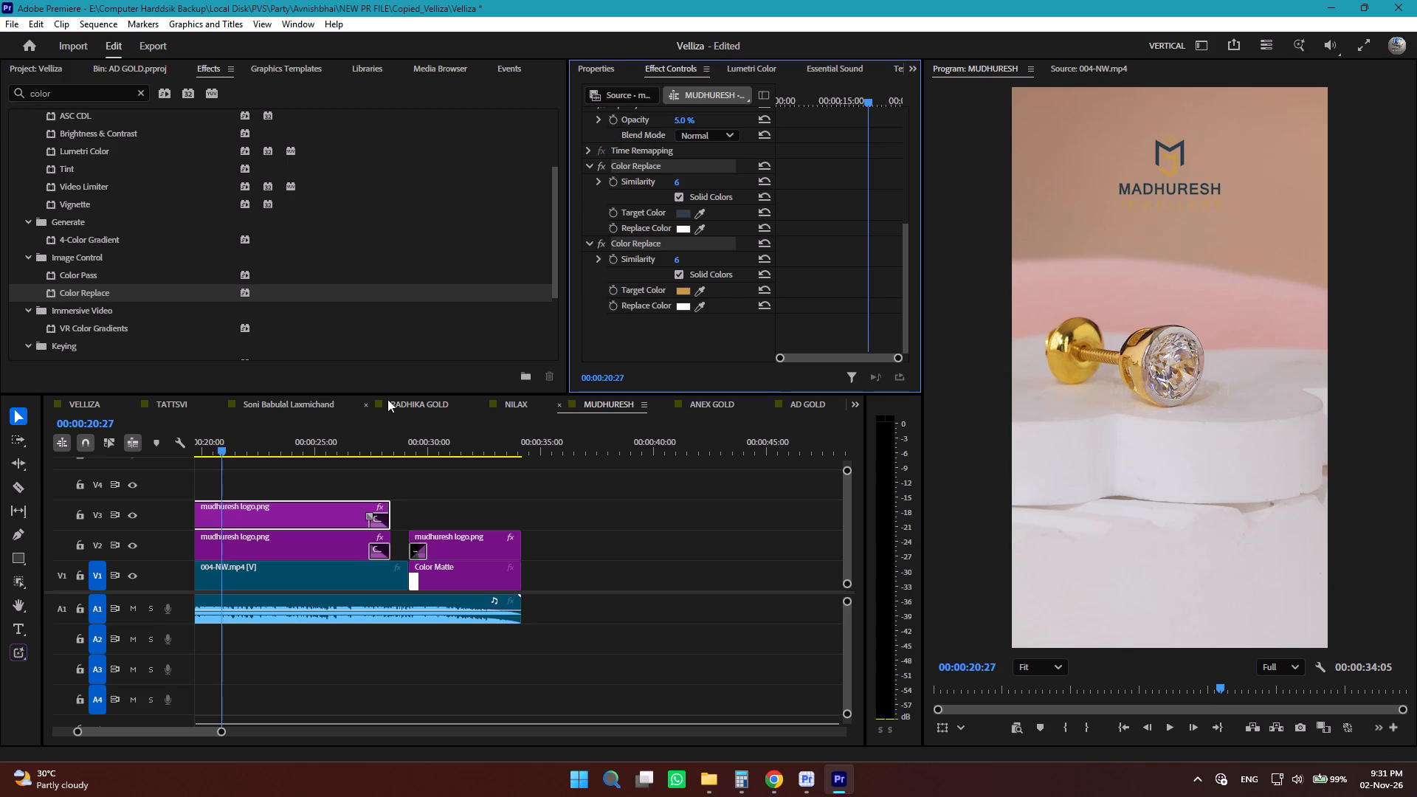
left_click(272, 539)
key("ctrl+v")
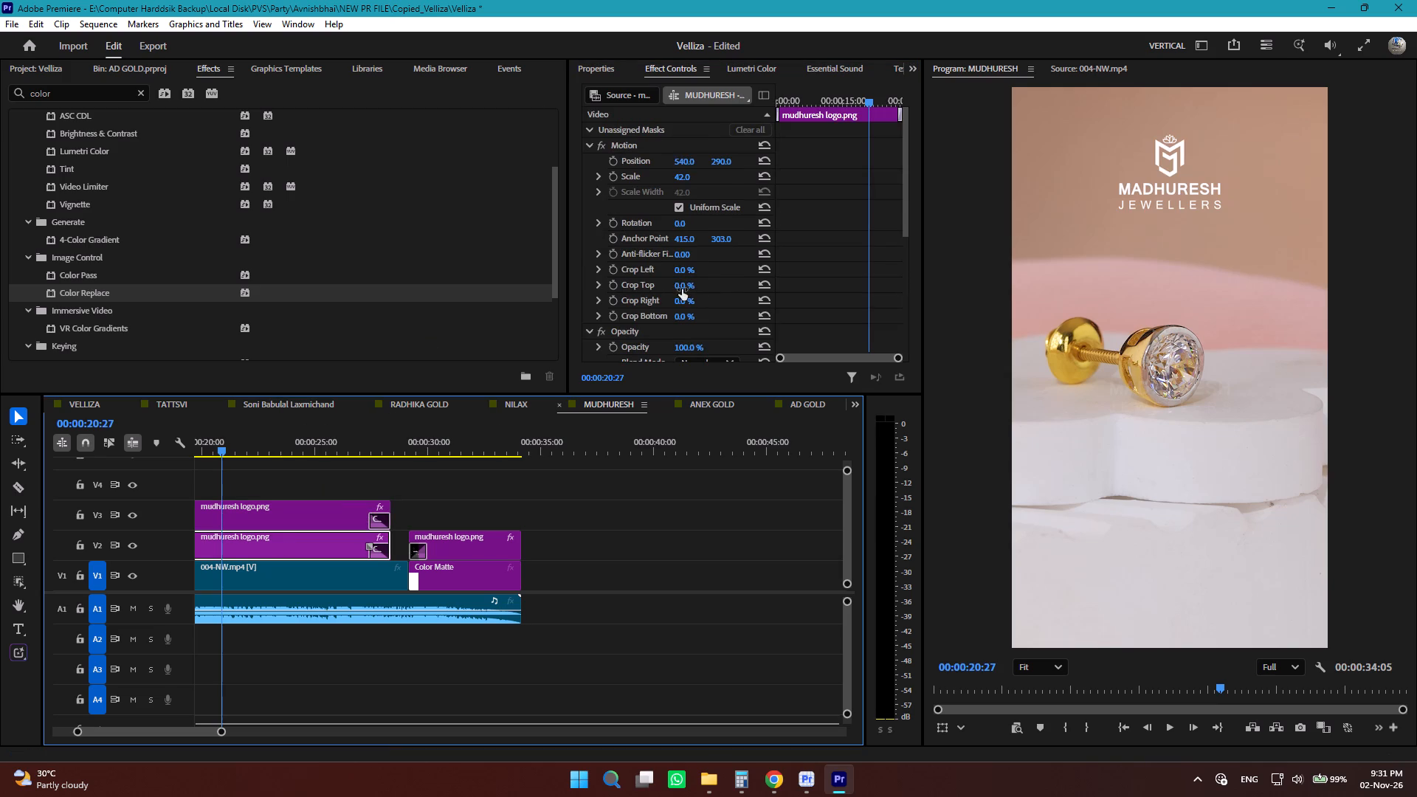
Disable the second Color Replace effect, which targets the dark color, on the V2 mudhuresh logo.png clip.
scroll(682, 289, "down", 8)
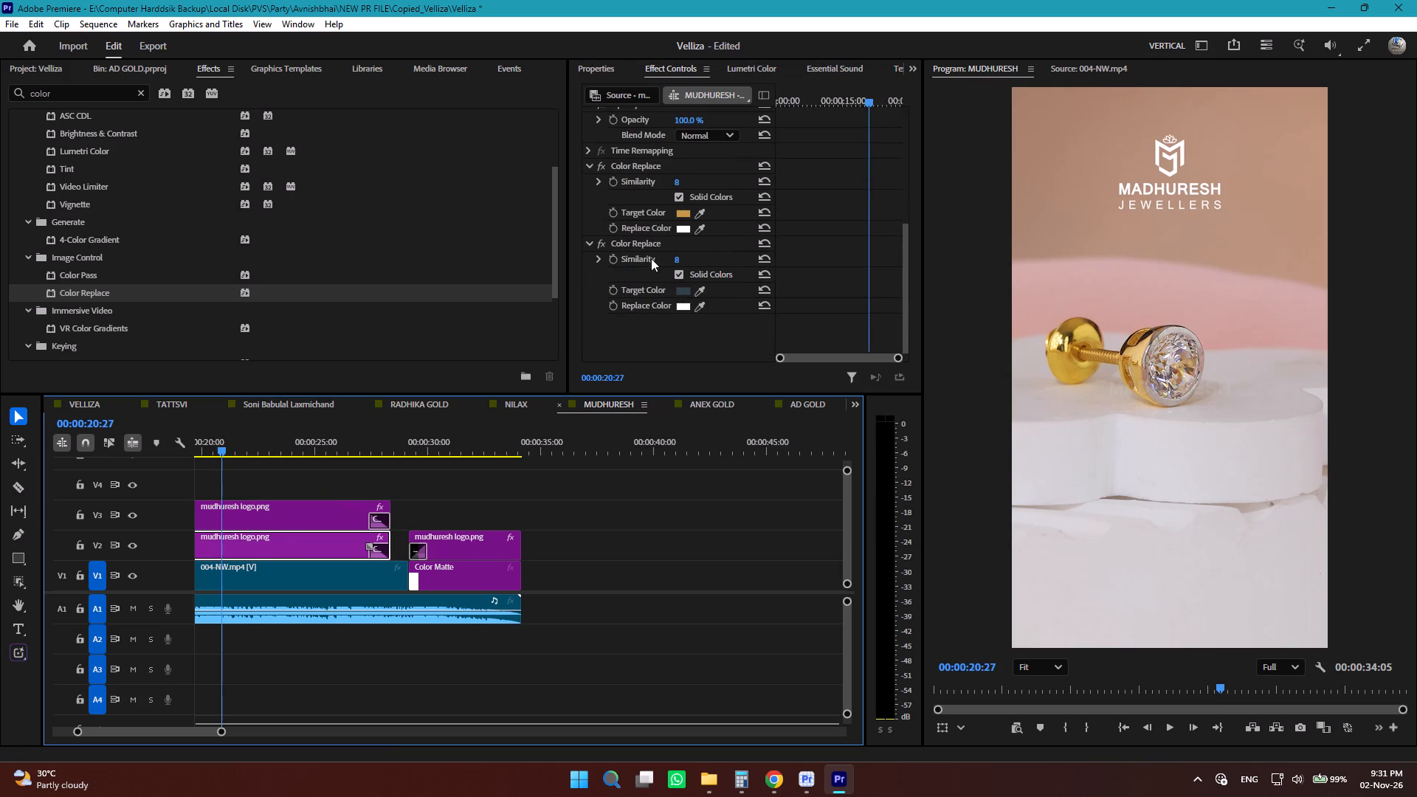
left_click(600, 246)
double_click(600, 246)
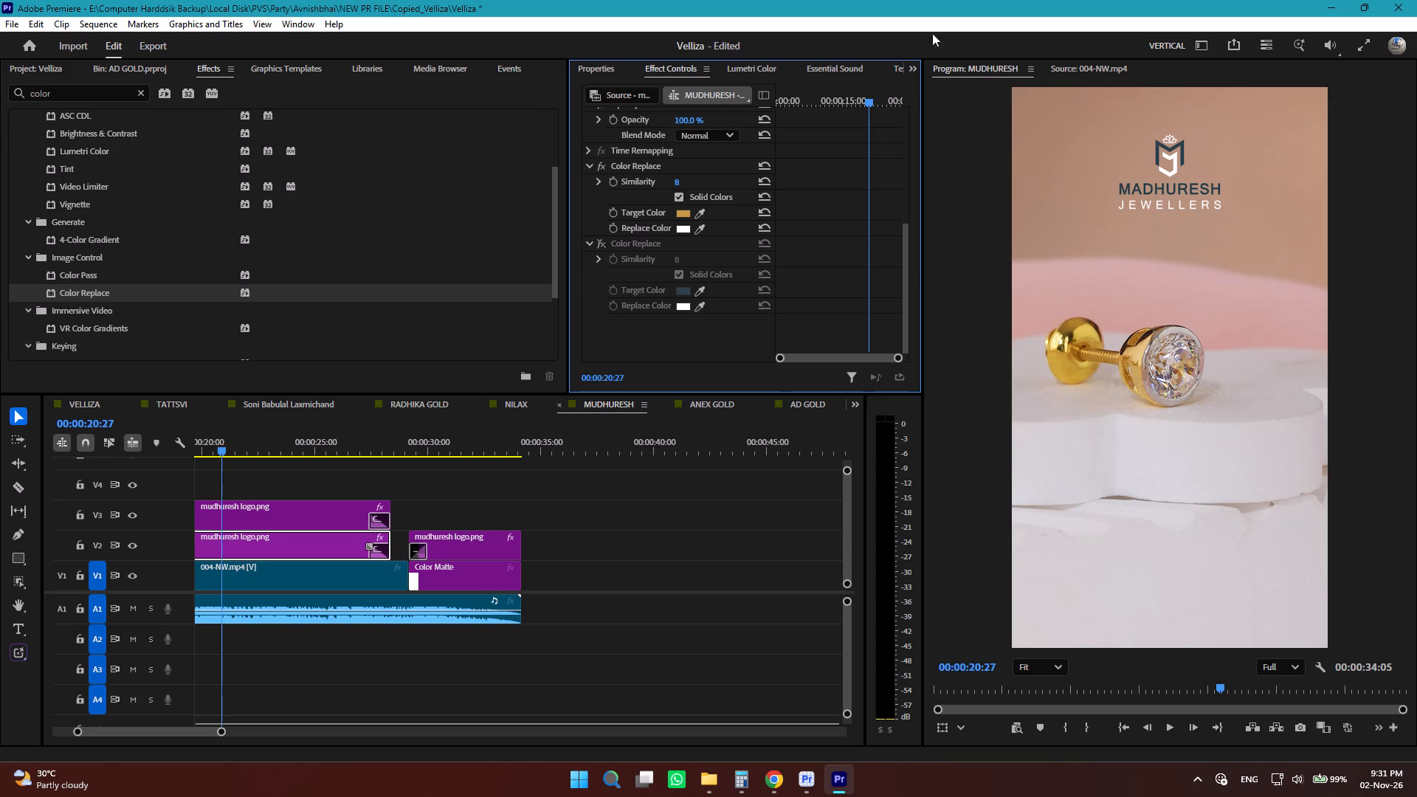
Collapse the settings of both Color Replace effects on the V2 mudhuresh logo.png clip.
left_click(675, 588)
left_click(258, 548)
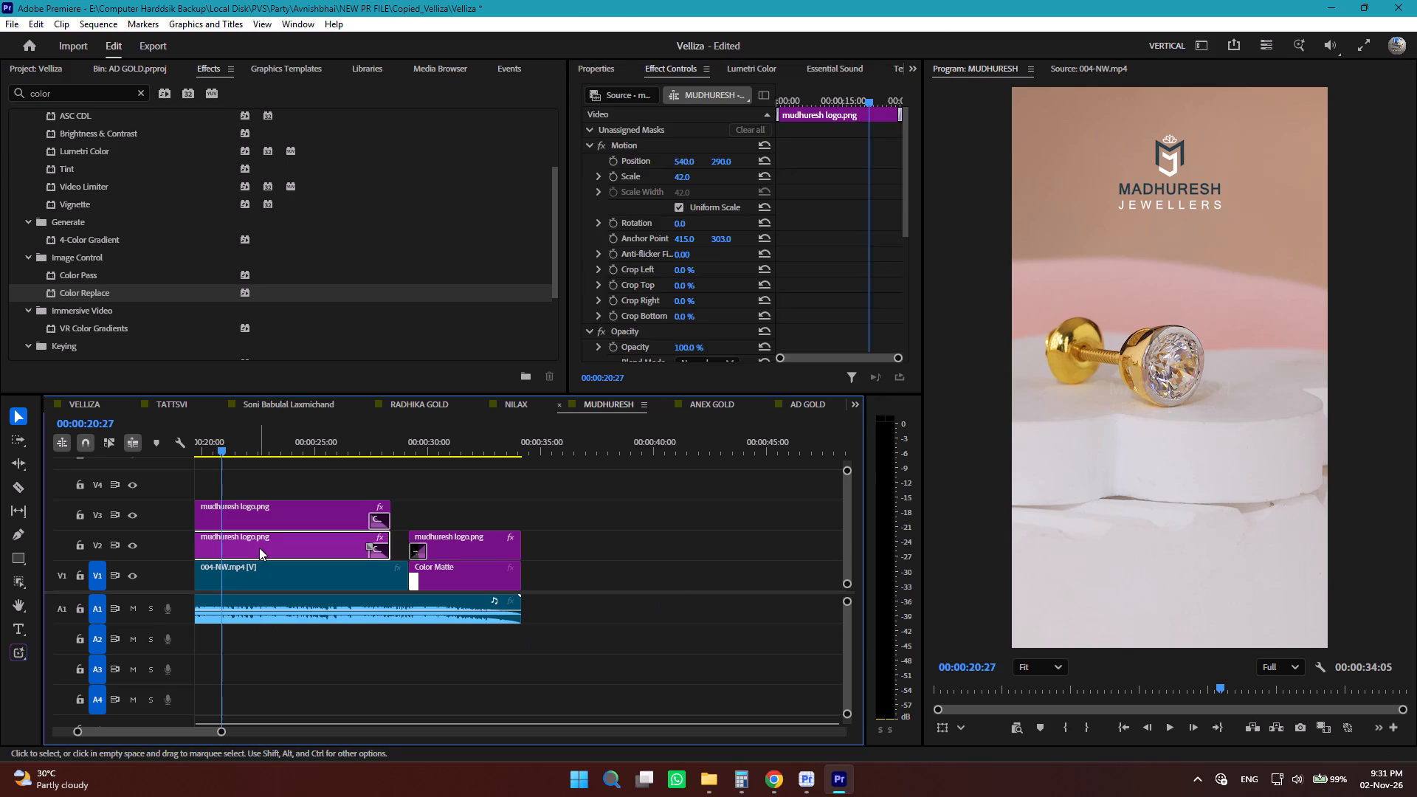
scroll(702, 278, "down", 7)
left_click(644, 291)
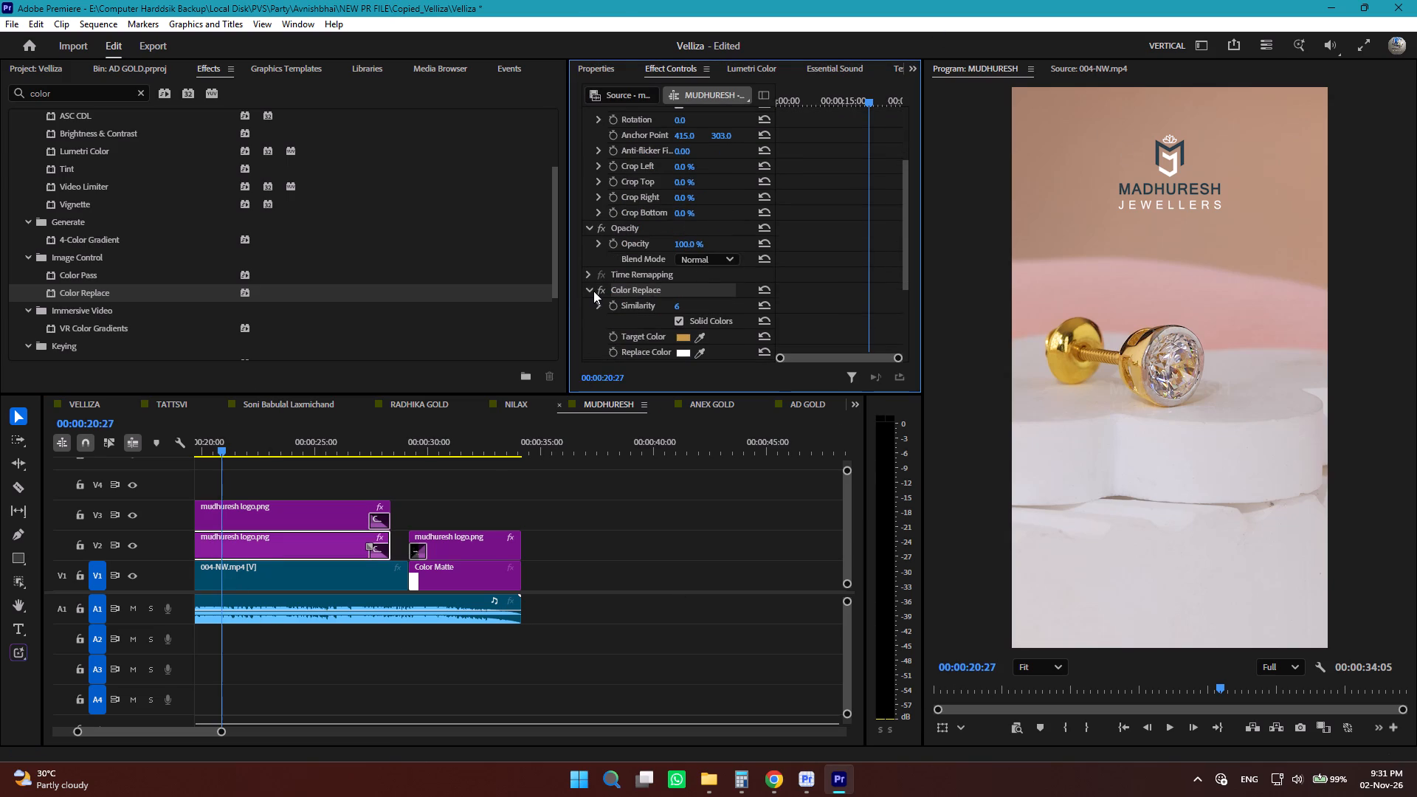
left_click(590, 288)
left_click(587, 305)
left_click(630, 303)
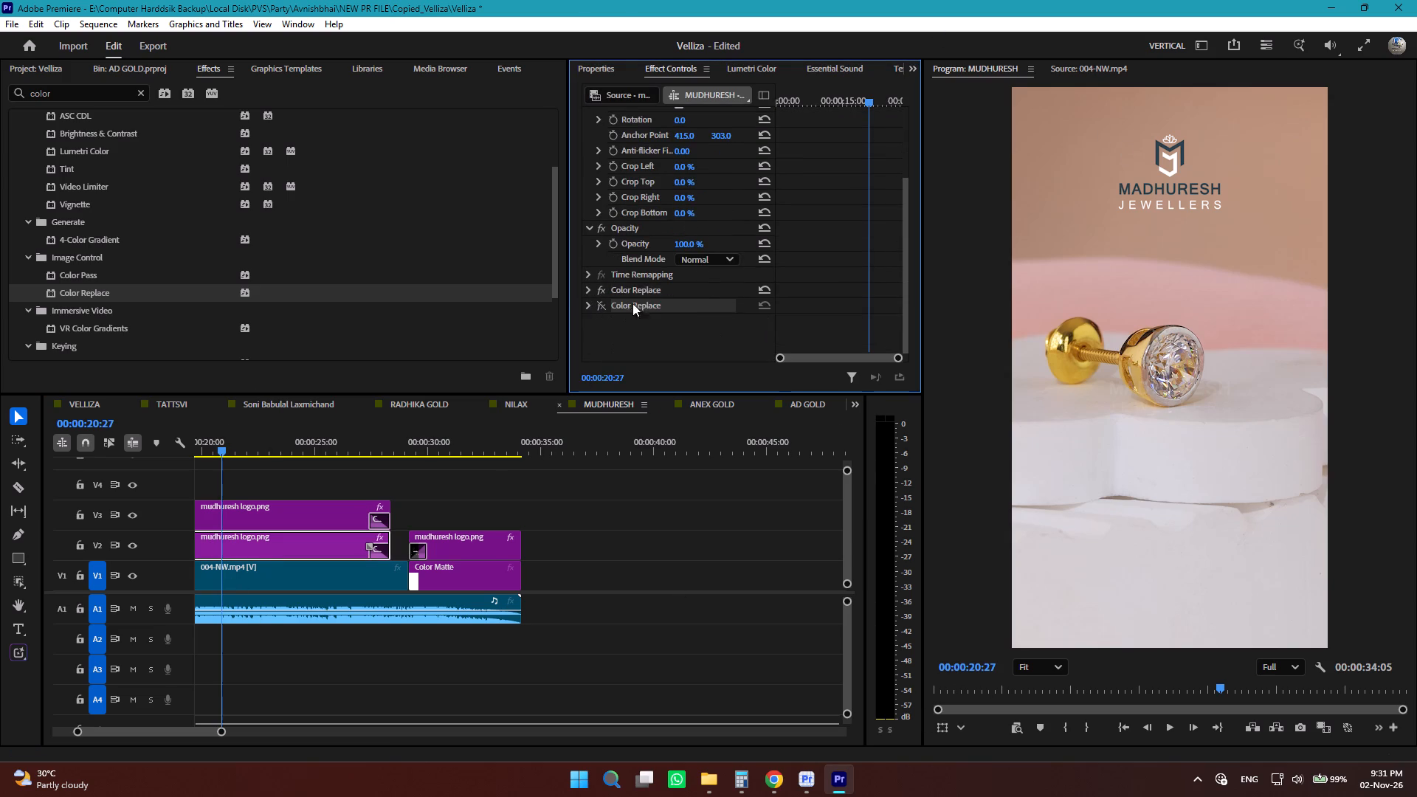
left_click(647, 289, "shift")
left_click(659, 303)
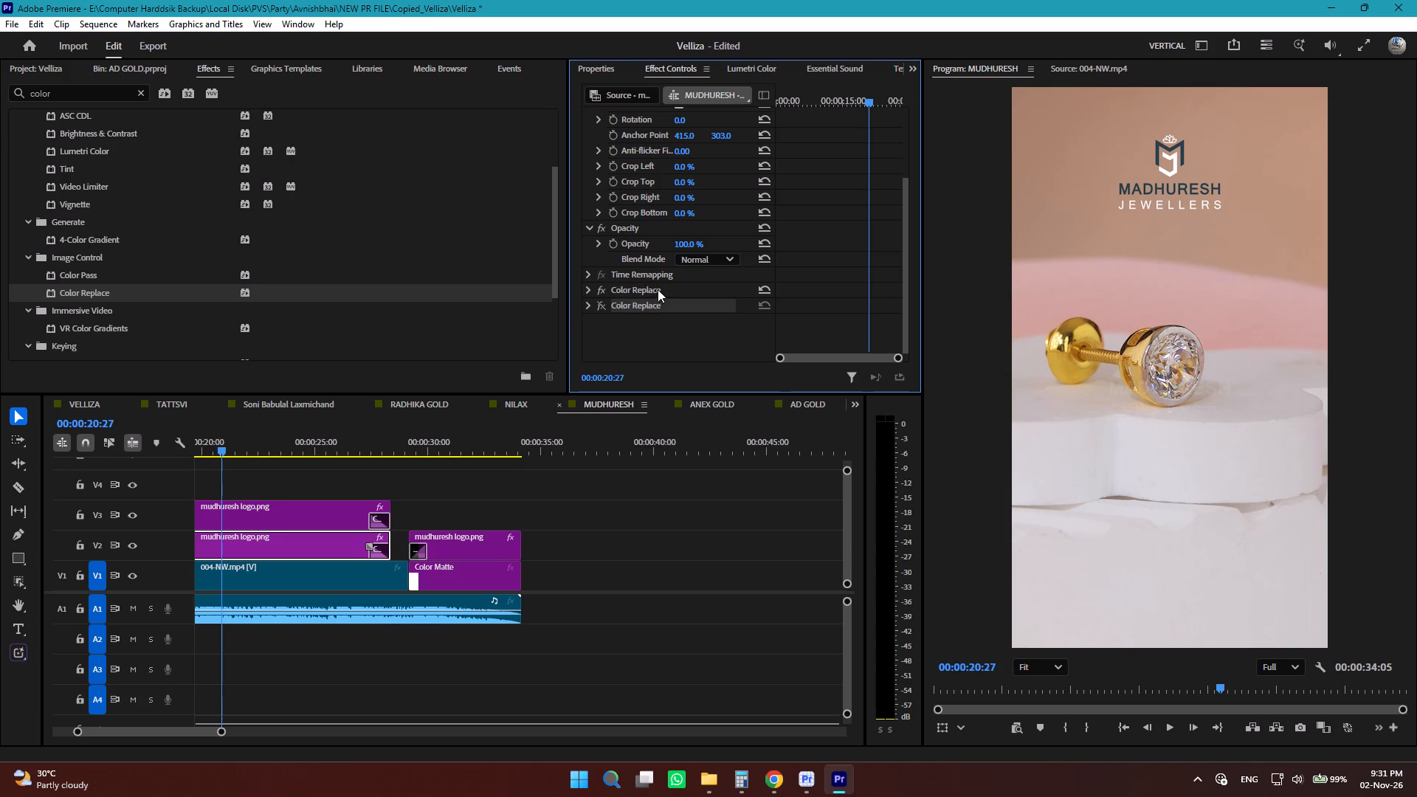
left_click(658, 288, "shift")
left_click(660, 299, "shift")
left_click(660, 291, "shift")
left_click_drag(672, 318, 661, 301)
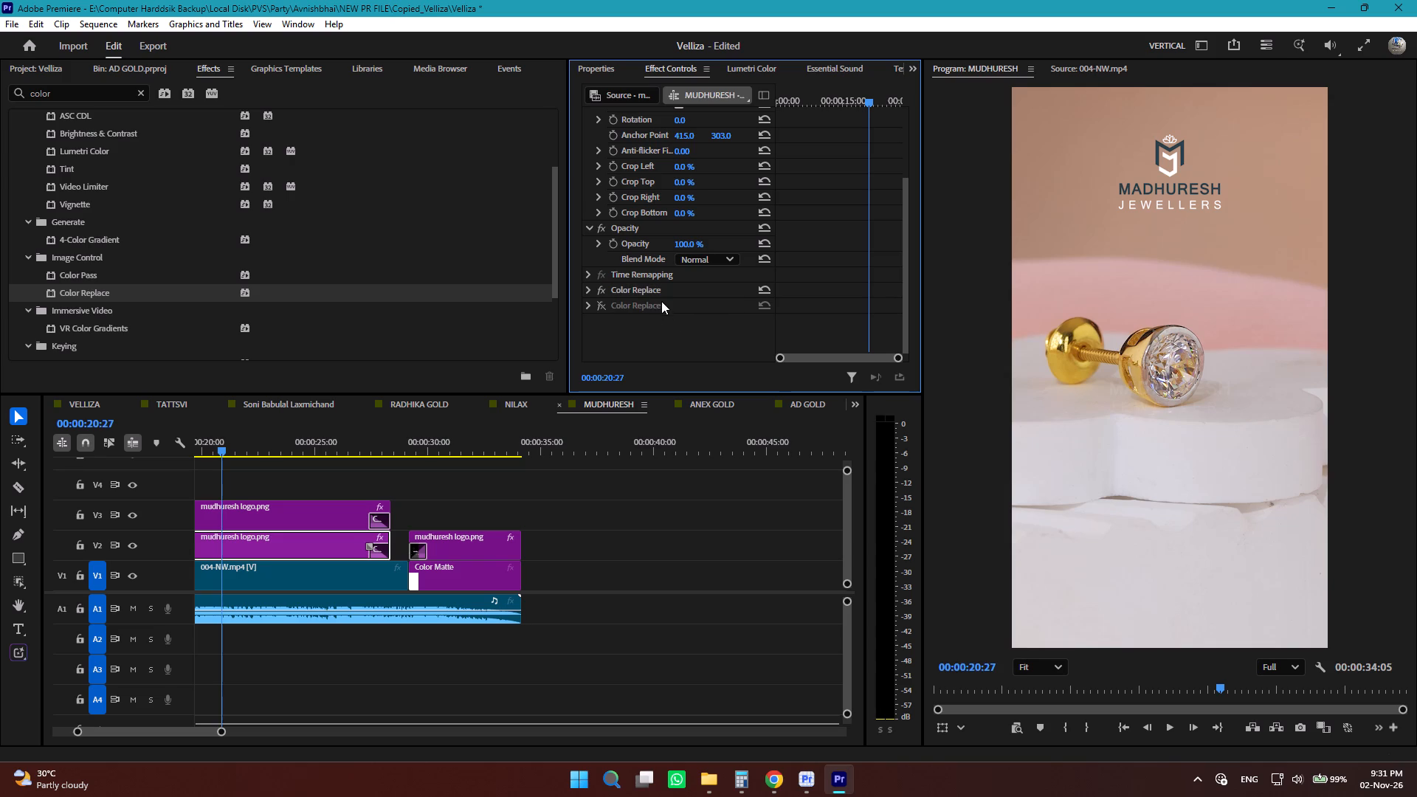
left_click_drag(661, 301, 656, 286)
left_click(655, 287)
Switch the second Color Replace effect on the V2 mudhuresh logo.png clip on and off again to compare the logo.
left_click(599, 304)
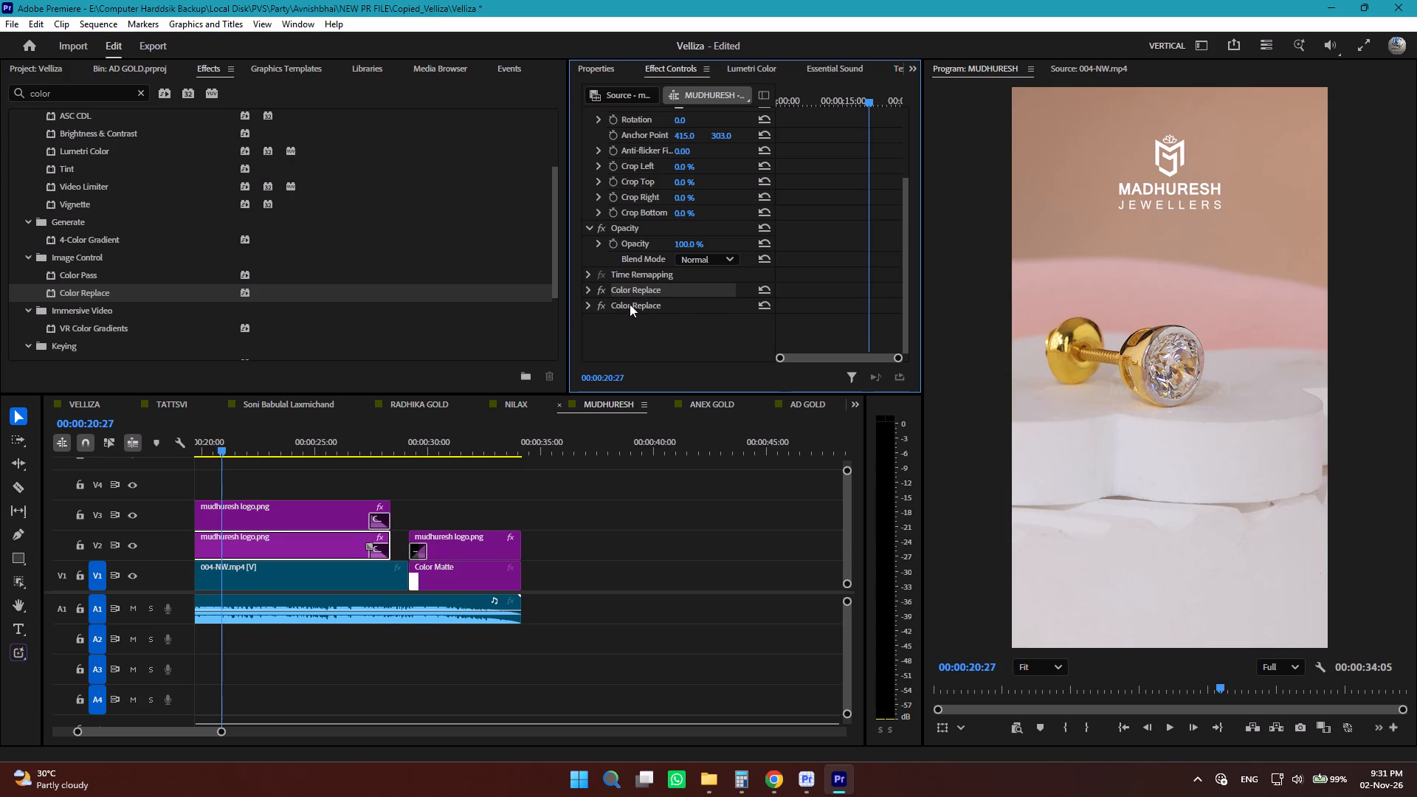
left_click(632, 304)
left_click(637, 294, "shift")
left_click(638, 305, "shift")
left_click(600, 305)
Copy the first Color Replace effect, which targets gold, from the V2 mudhuresh logo.png clip.
left_click(631, 289)
key("ctrl+c")
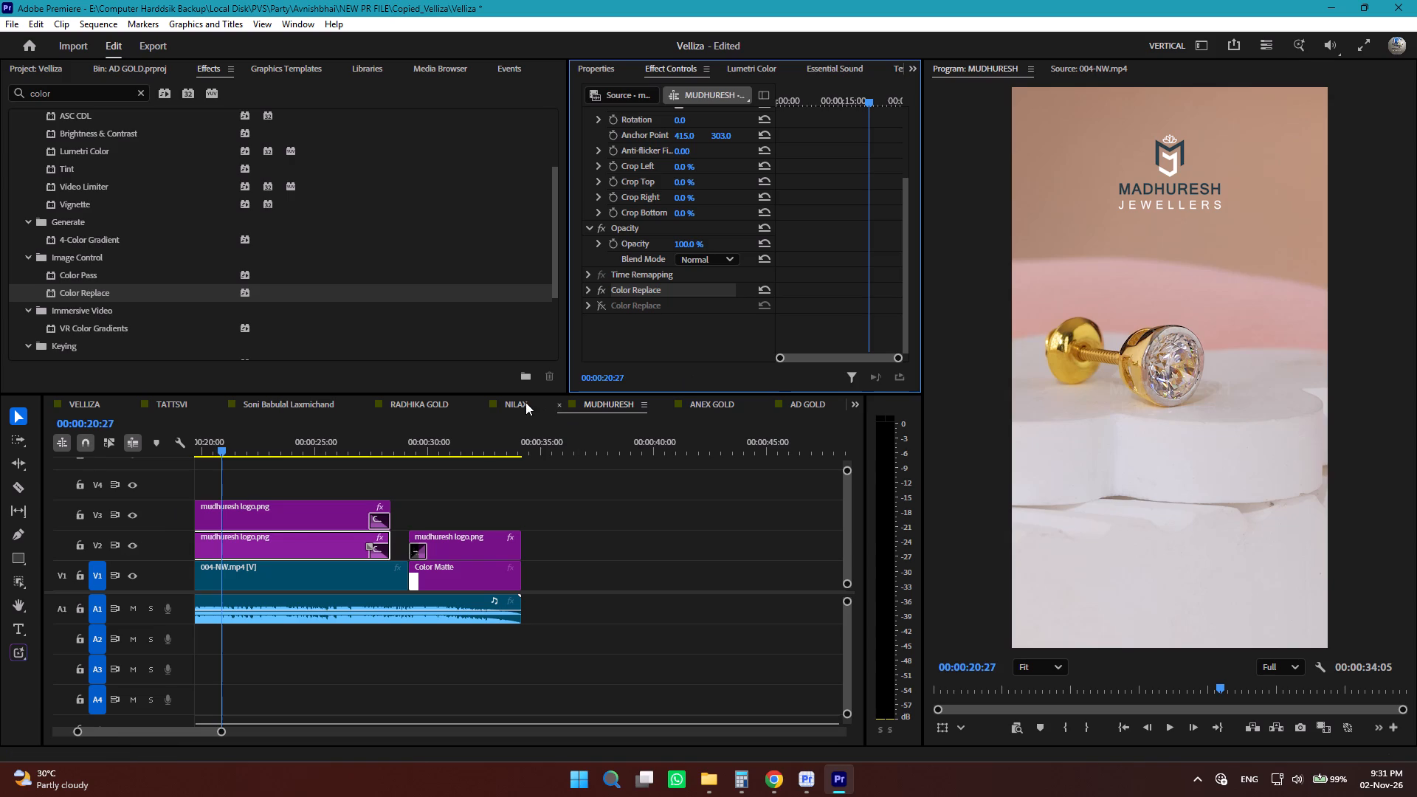
Paste the copied Color Replace effect twice onto the V3 nilax.png clip in the NILAX sequence.
left_click(525, 402)
left_click_drag(255, 437, 295, 464)
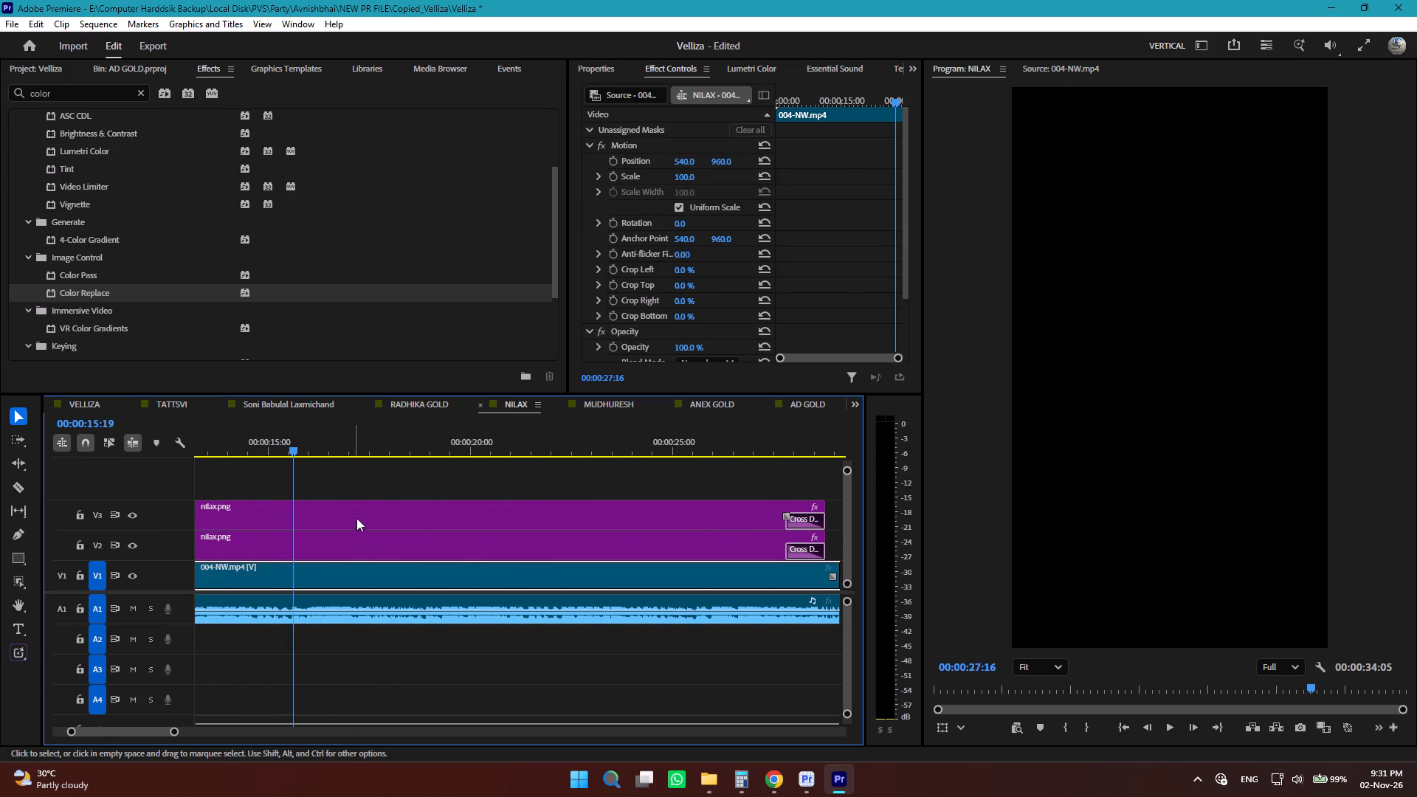
left_click(379, 551)
scroll(524, 613, "down", 7, "alt")
scroll(524, 613, "up", 3, "alt")
scroll(524, 613, "down", 5, "alt")
scroll(507, 598, "up", 1, "alt")
scroll(506, 598, "down", 4, "alt")
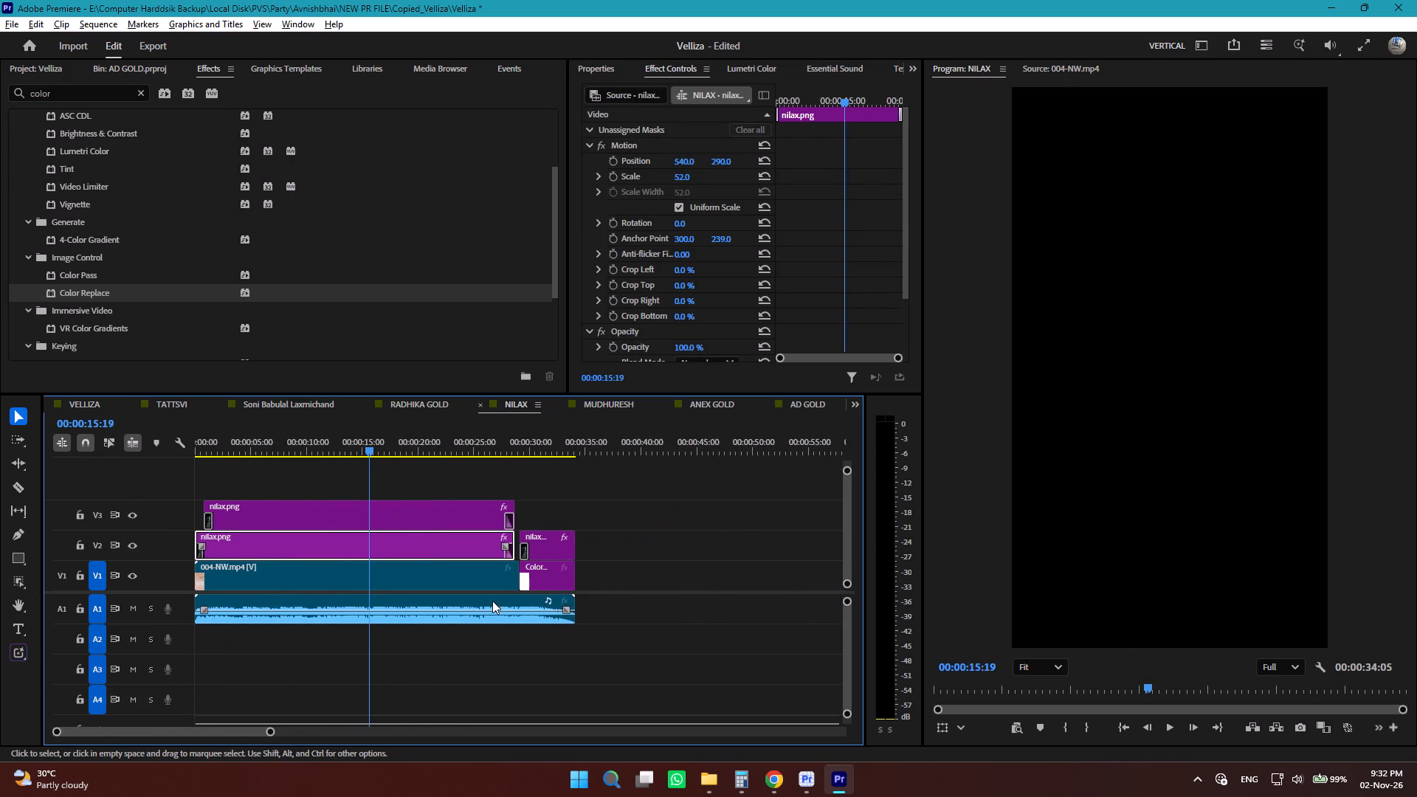
left_click_drag(359, 441, 383, 480)
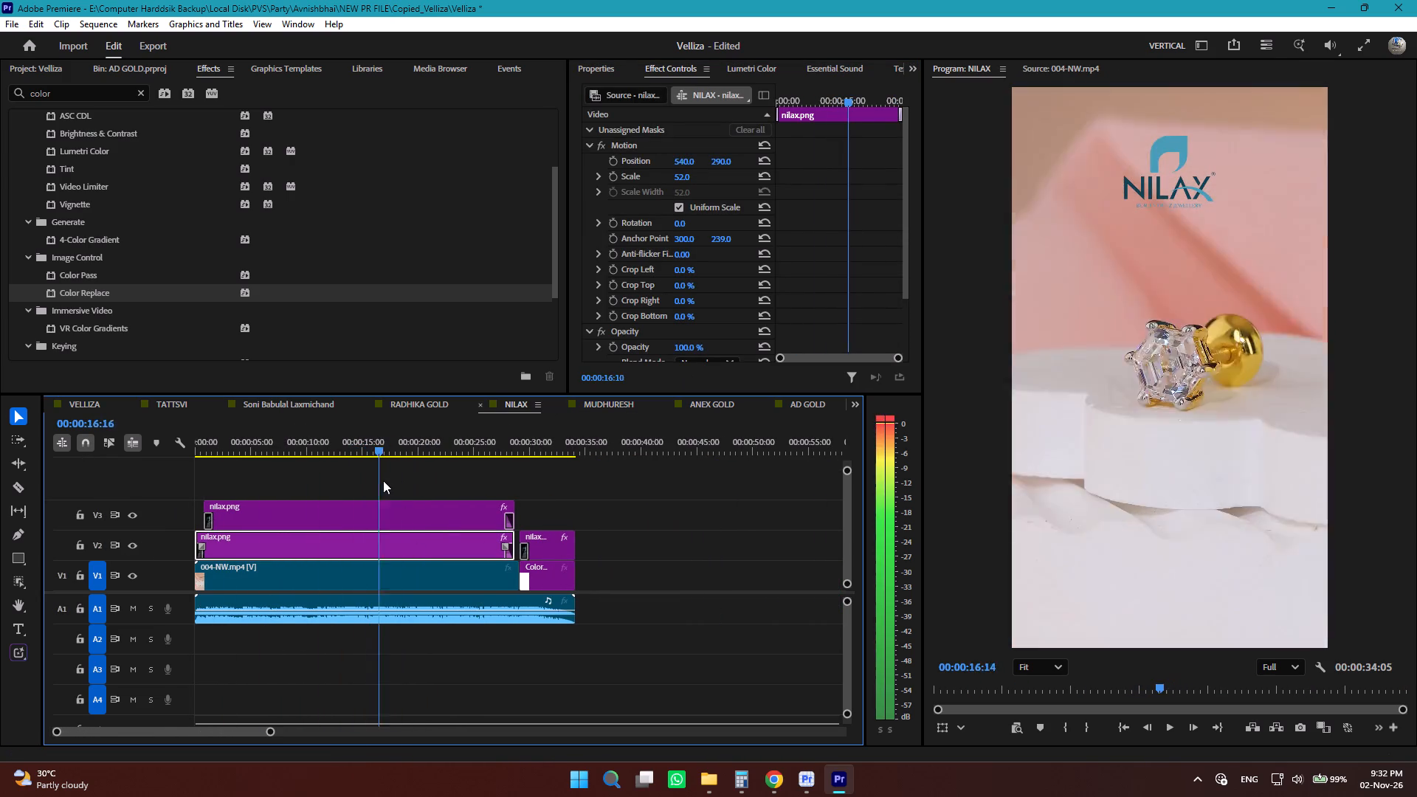
left_click_drag(383, 480, 382, 496)
left_click(350, 517)
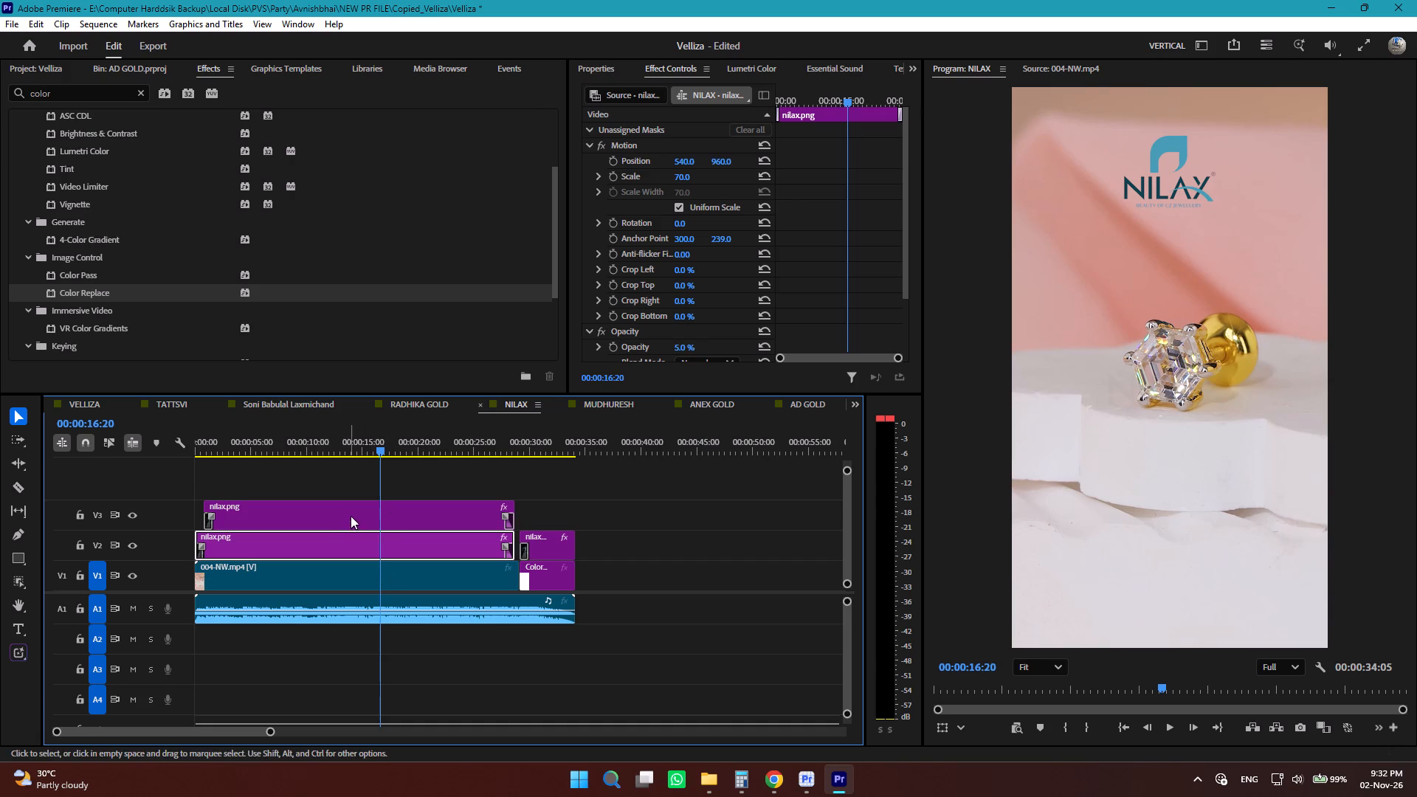
key("ctrl+v")
key("ctrl+v")
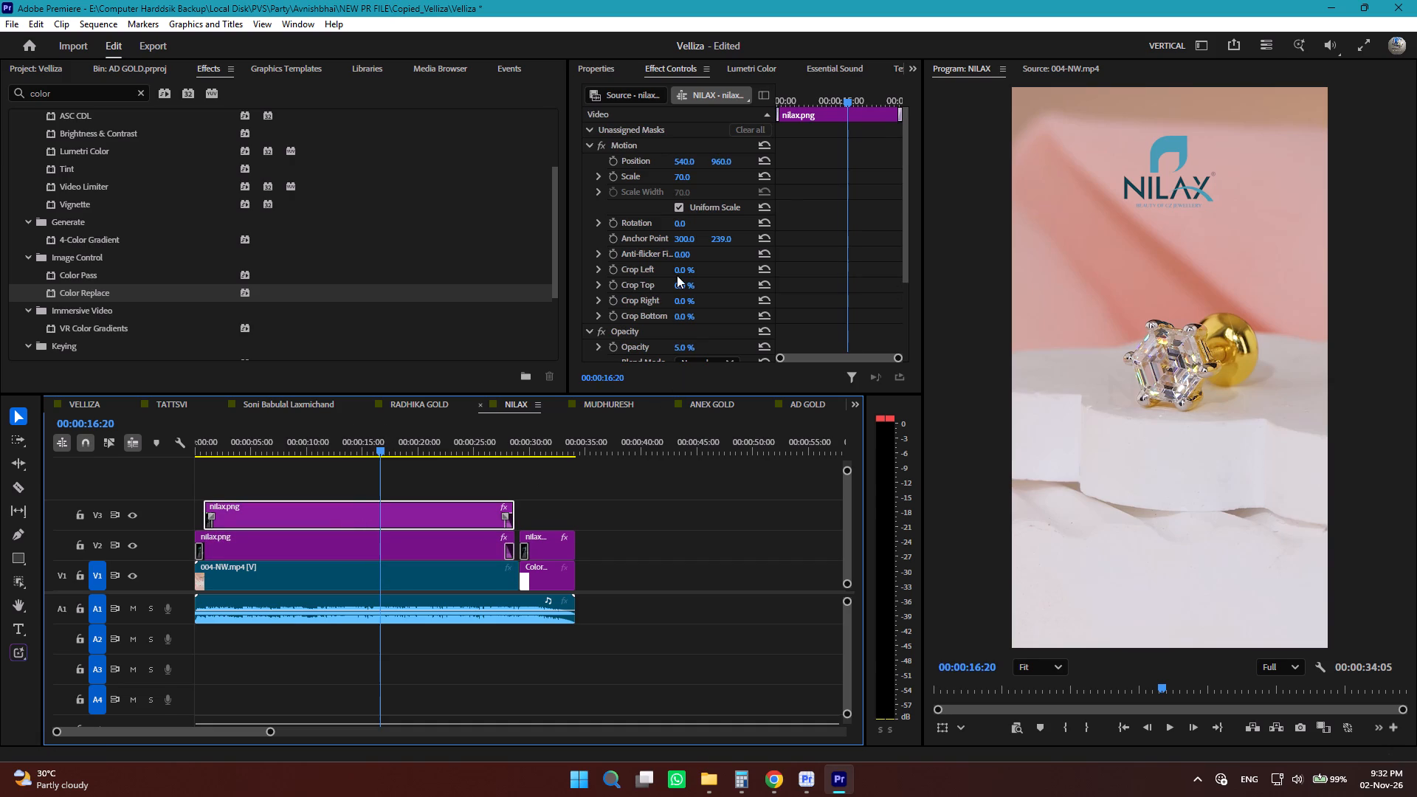
Set the first Color Replace's target color on the V3 nilax.png clip to the light teal sampled from the logo's emblem.
scroll(677, 275, "down", 2)
scroll(677, 275, "up", 1)
scroll(677, 275, "down", 7)
scroll(675, 278, "up", 1)
scroll(675, 278, "down", 2)
scroll(675, 278, "up", 1)
scroll(675, 278, "down", 1)
left_click(590, 291)
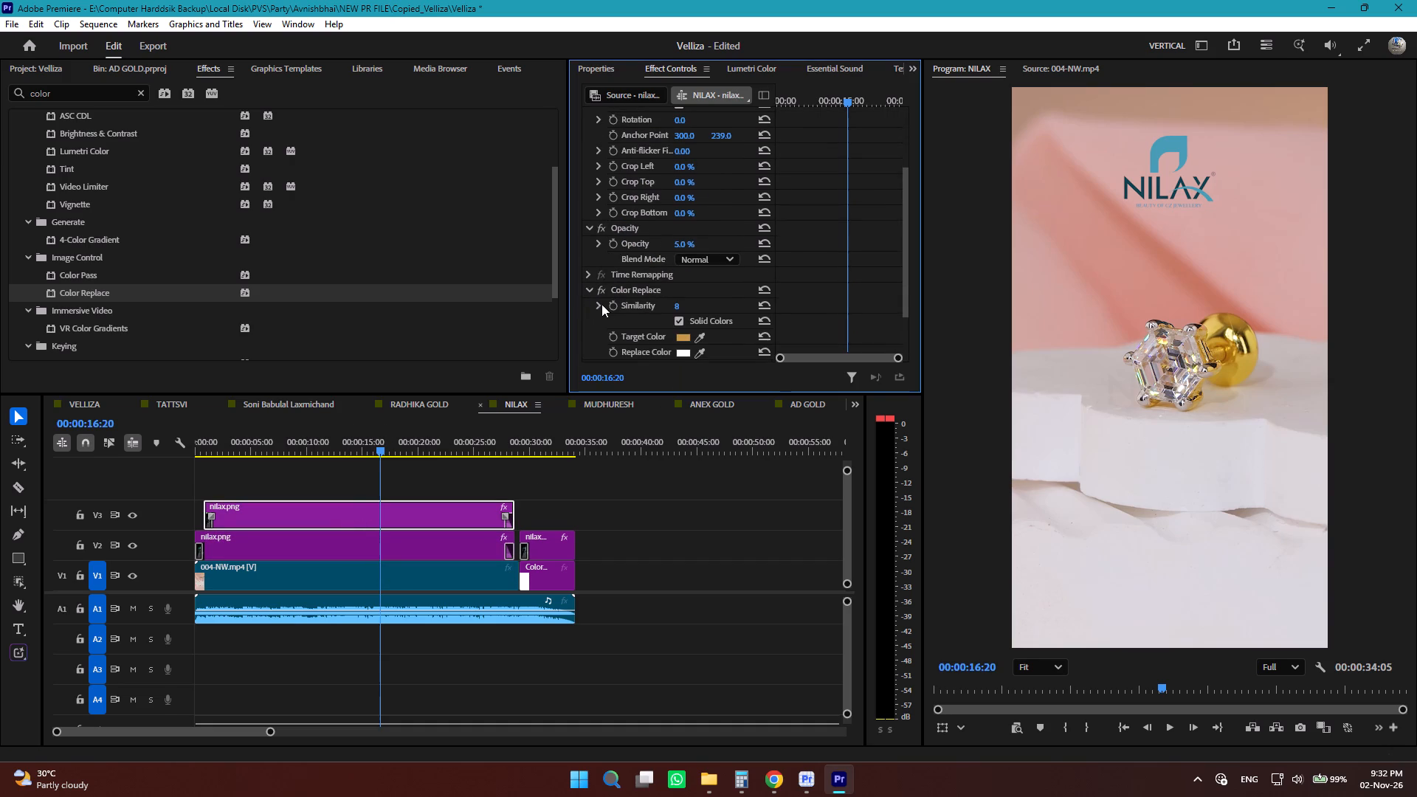
scroll(603, 303, "down", 3)
left_click(702, 294)
left_click(1171, 145)
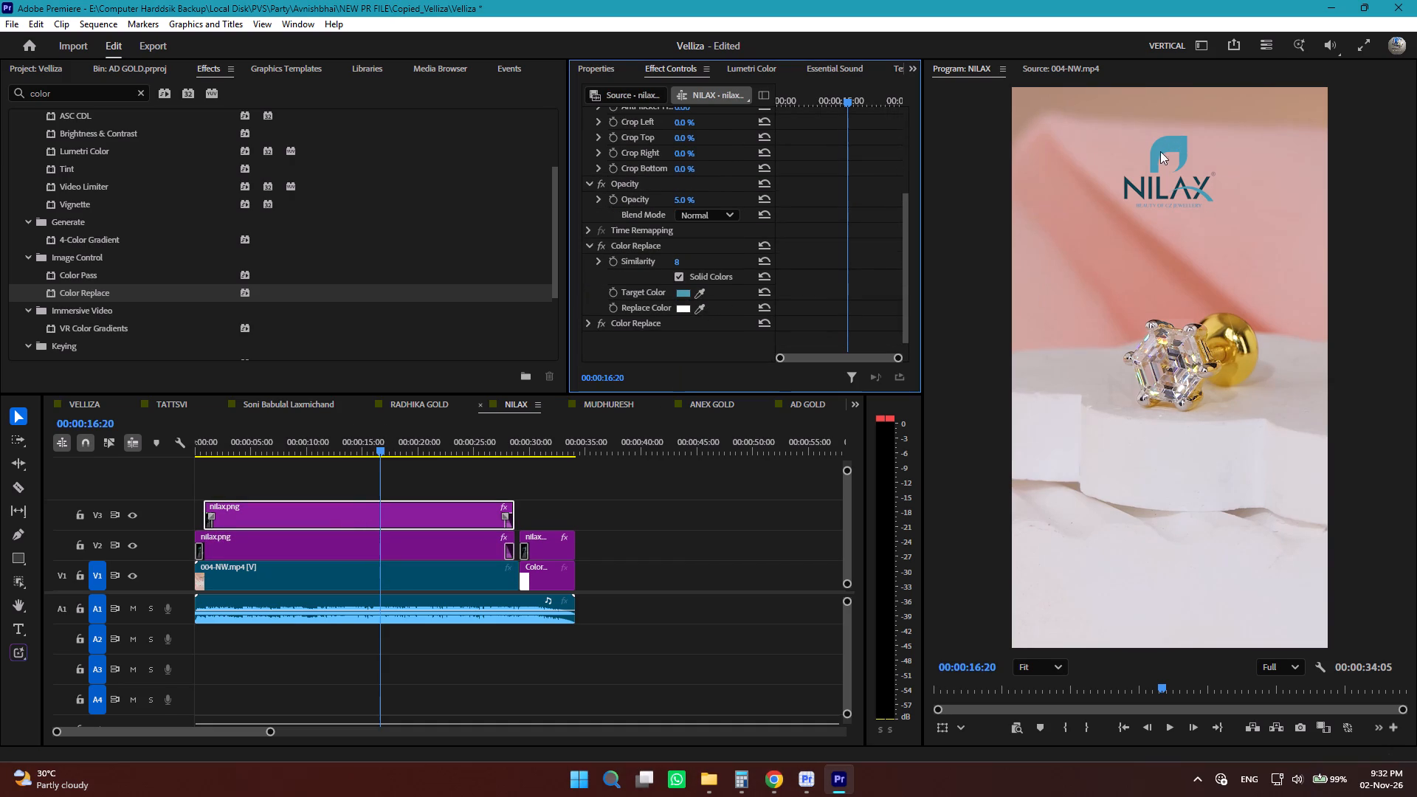
Set the second Color Replace's target color on the V3 nilax.png clip to the dark teal sampled from the NILAX lettering.
scroll(641, 271, "down", 1)
scroll(625, 286, "up", 1)
scroll(624, 288, "down", 3)
left_click(589, 305)
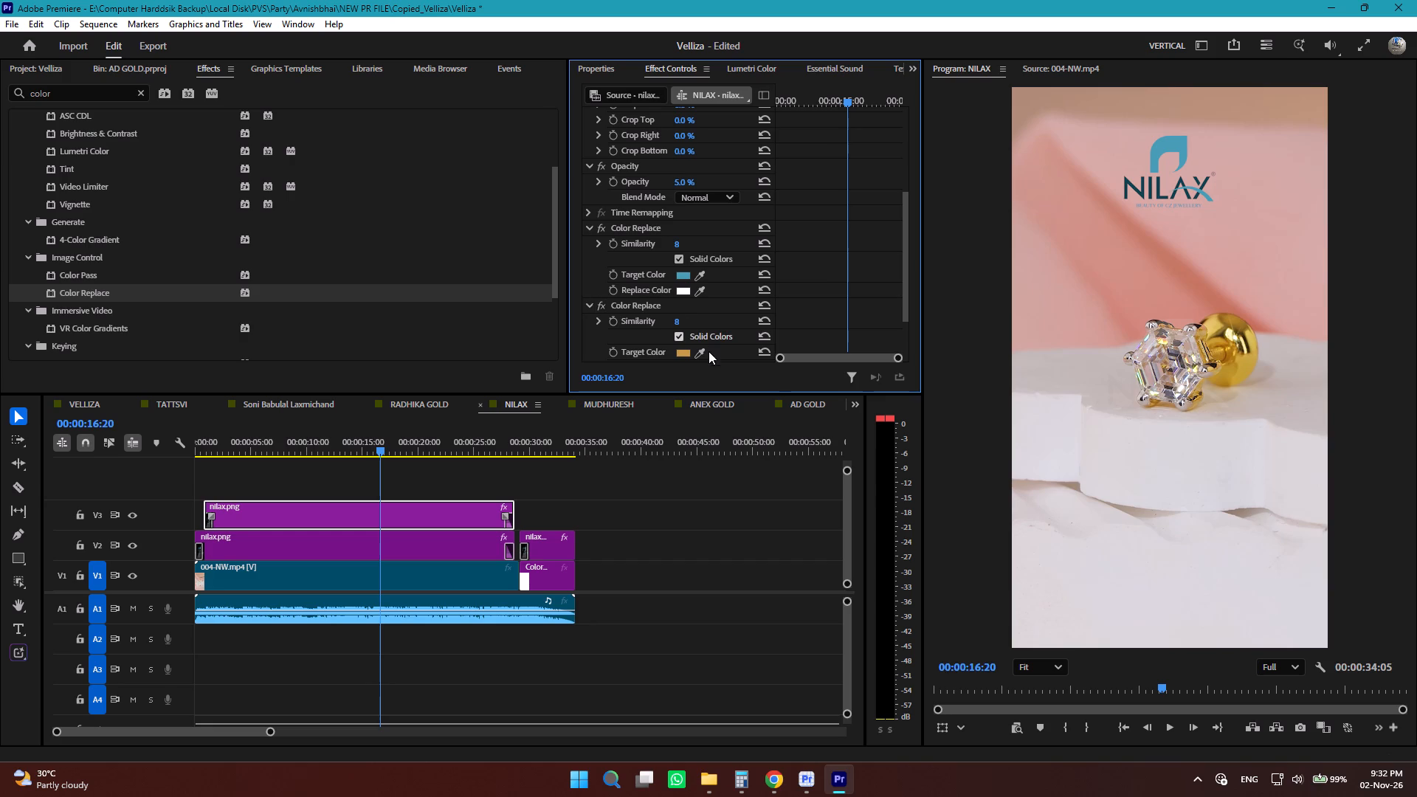
left_click(700, 350)
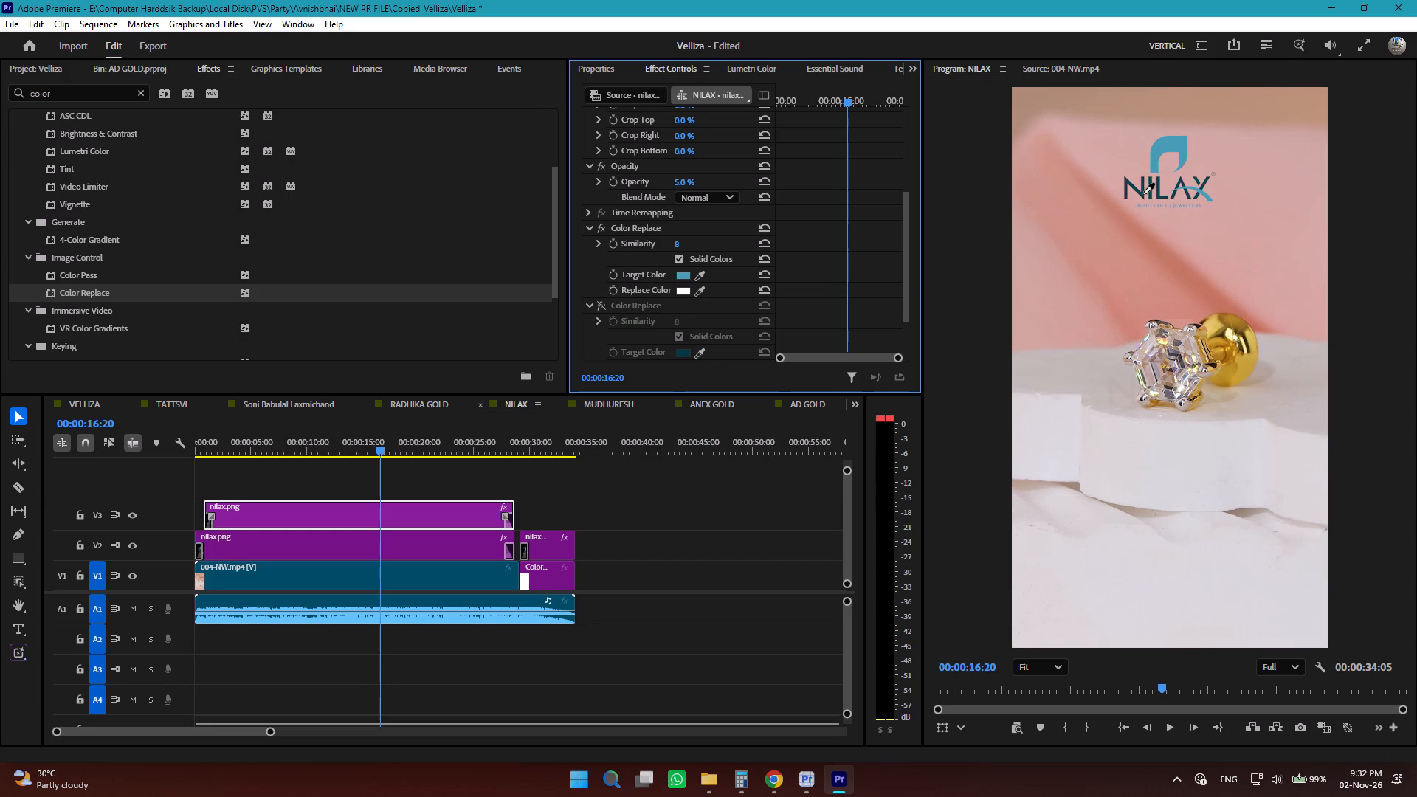
left_click(1143, 194)
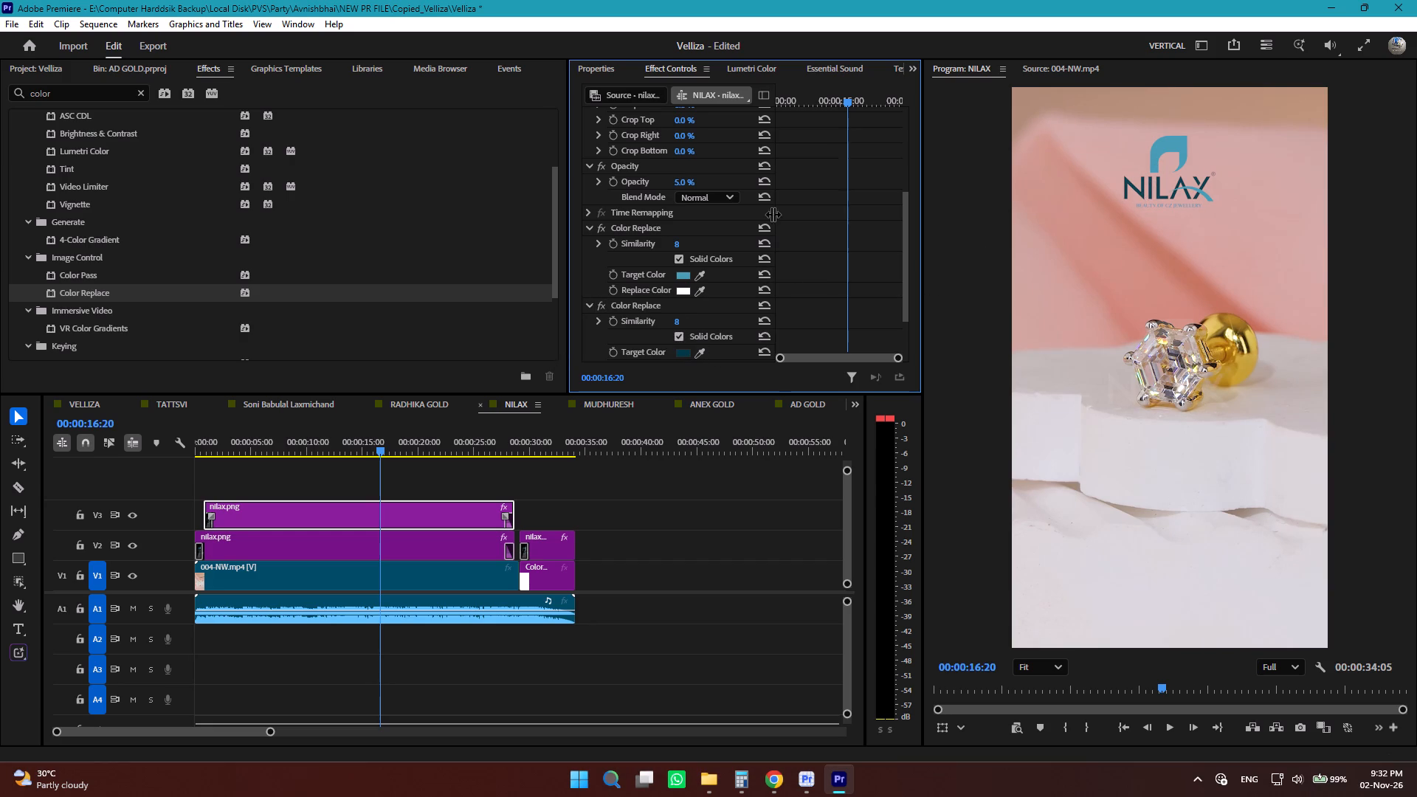
scroll(703, 169, "up", 2)
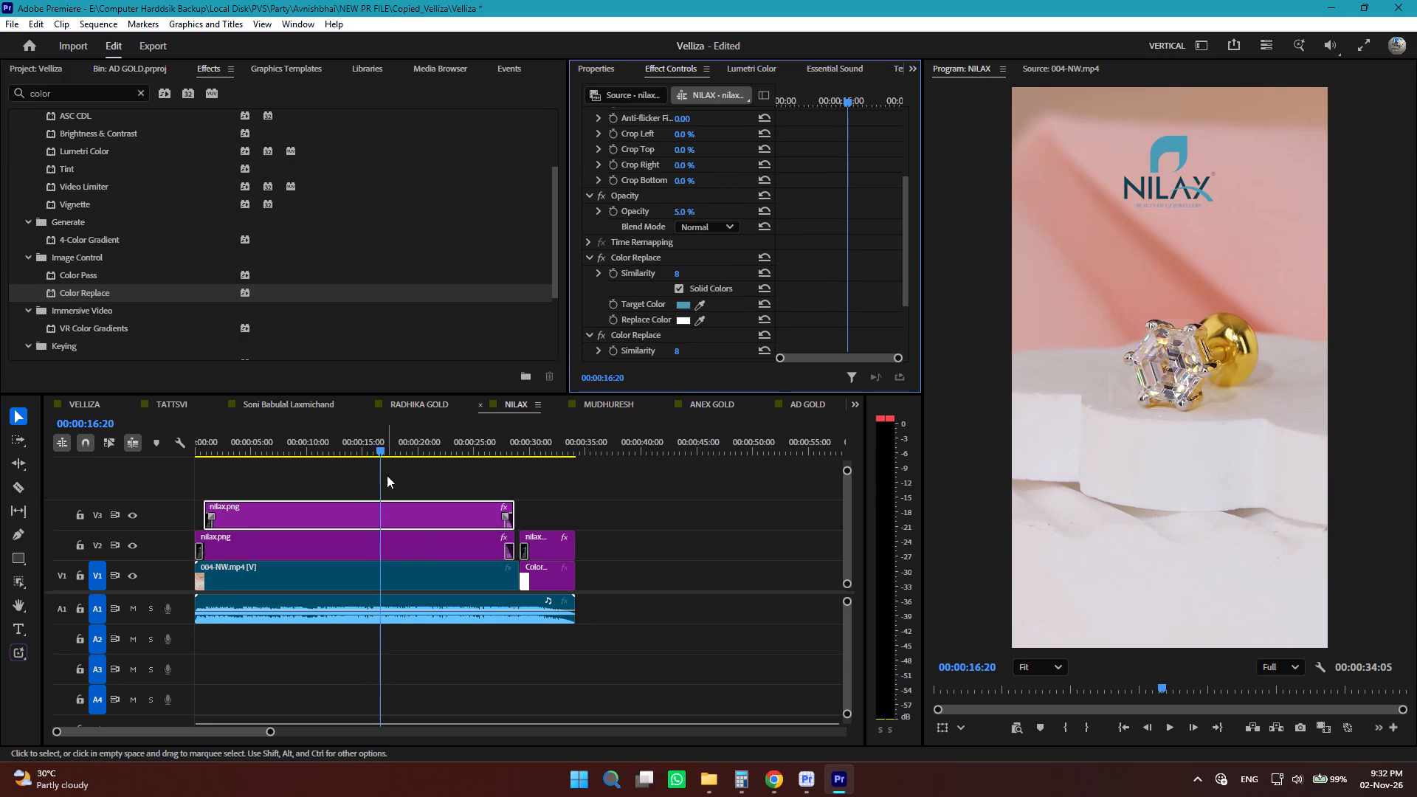
Paste the copied Color Replace effect twice onto the V3 logo clip in the RADHIKA GOLD sequence.
left_click(430, 404)
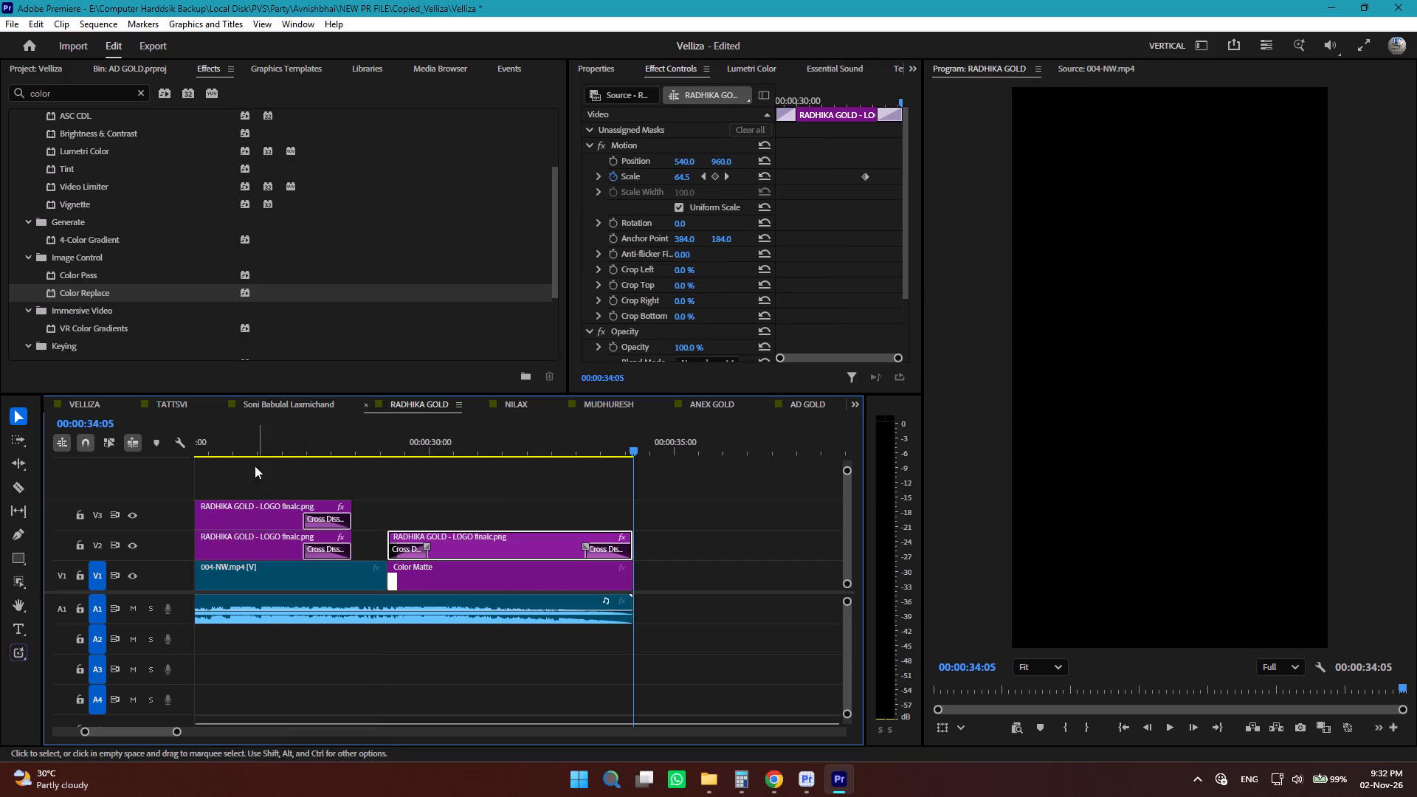
left_click(232, 446)
left_click(253, 511)
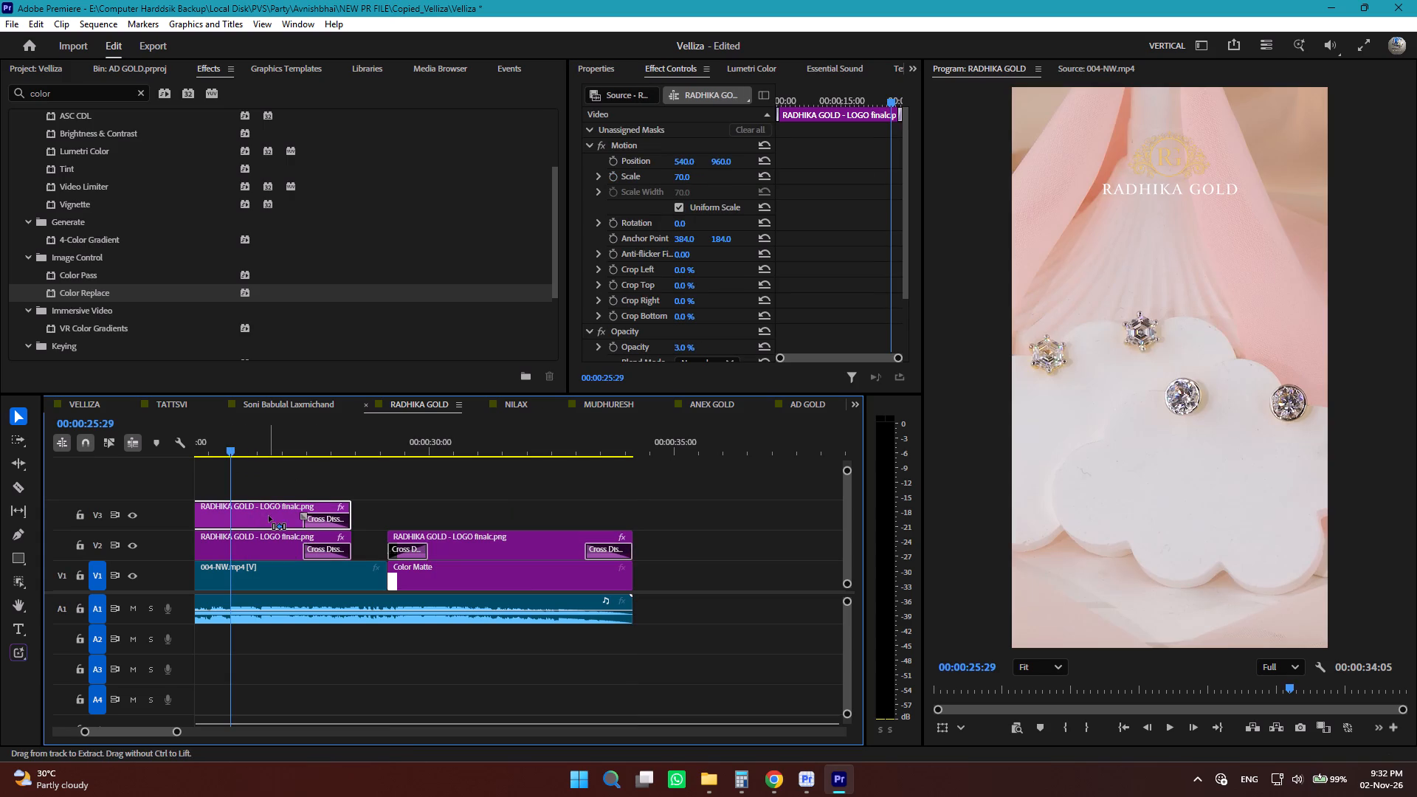
key("ctrl+v")
key("ctrl+v")
scroll(729, 270, "down", 13)
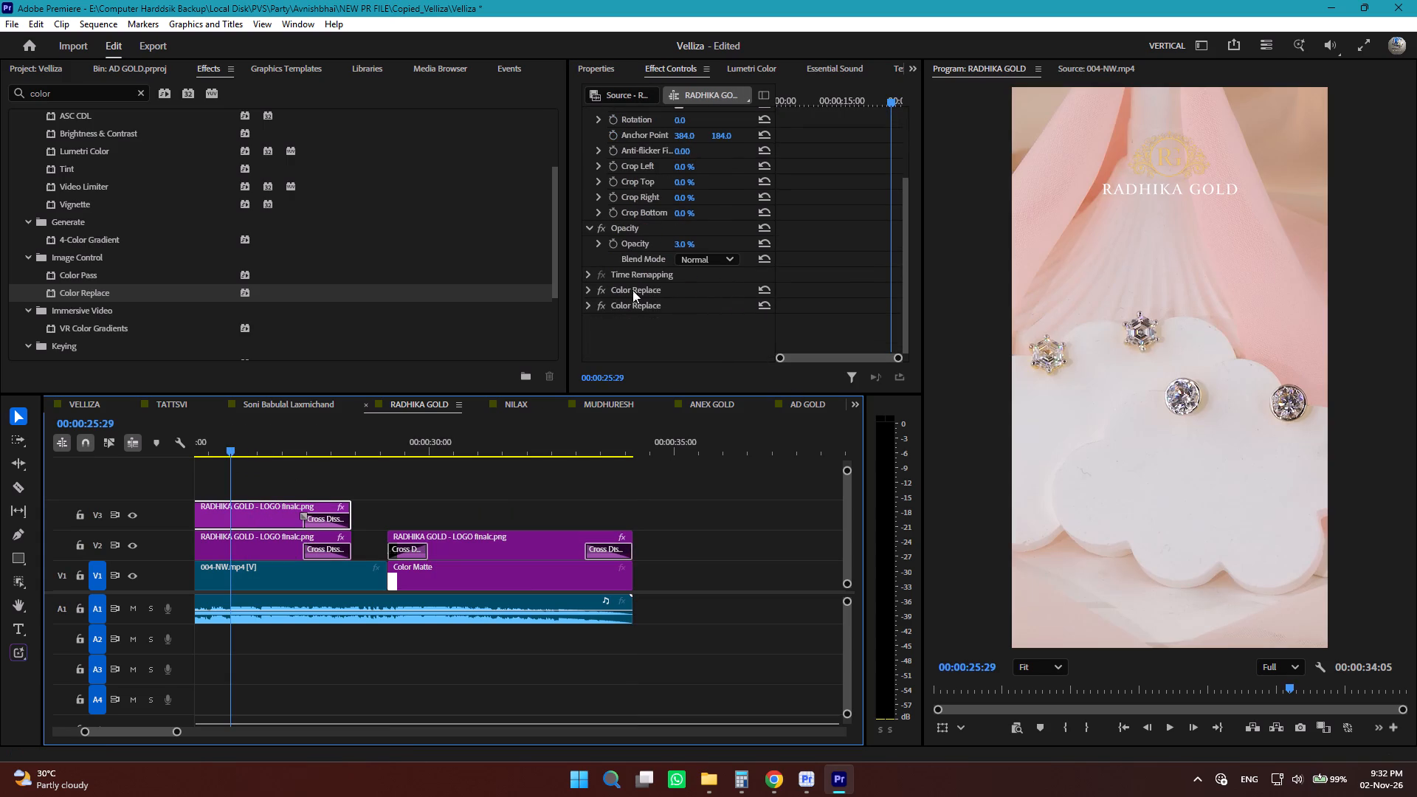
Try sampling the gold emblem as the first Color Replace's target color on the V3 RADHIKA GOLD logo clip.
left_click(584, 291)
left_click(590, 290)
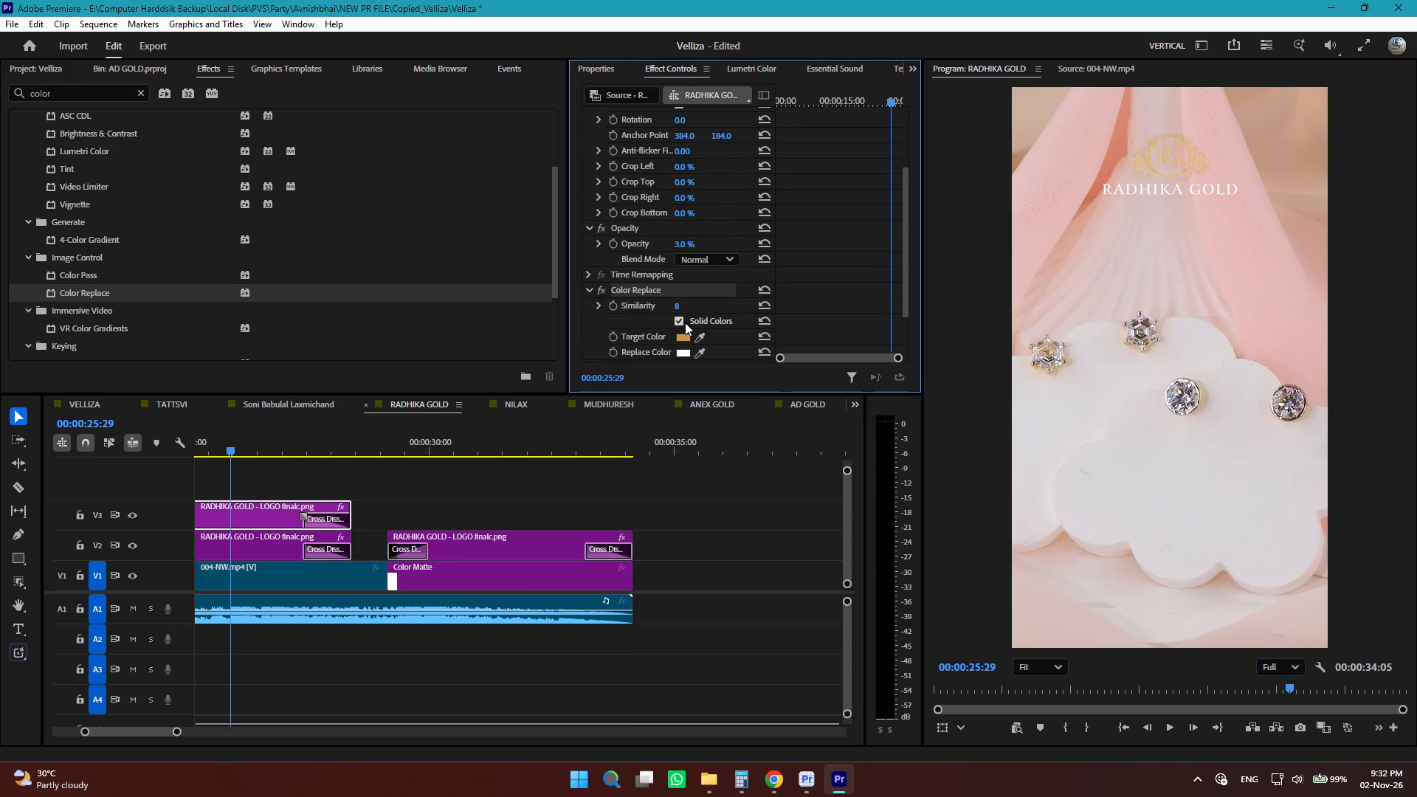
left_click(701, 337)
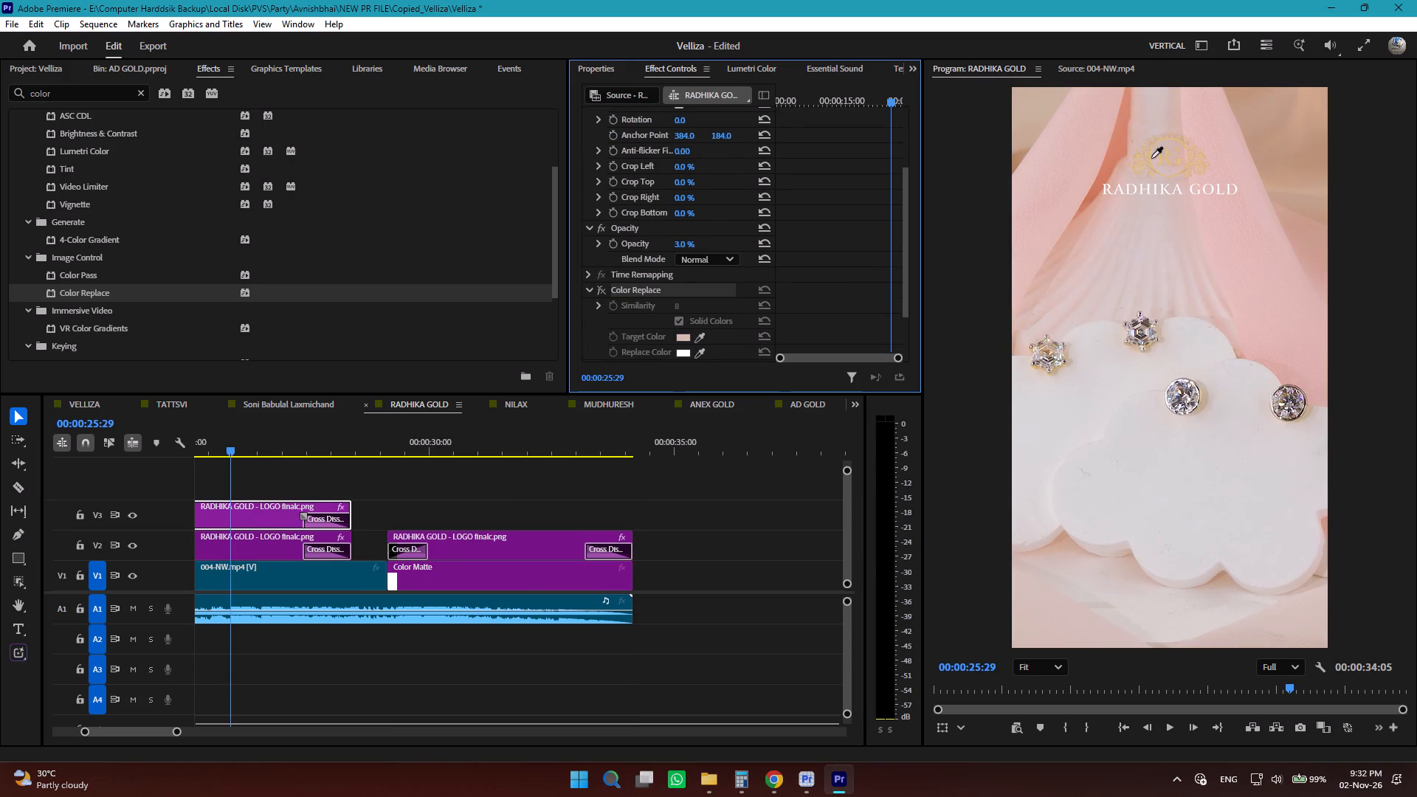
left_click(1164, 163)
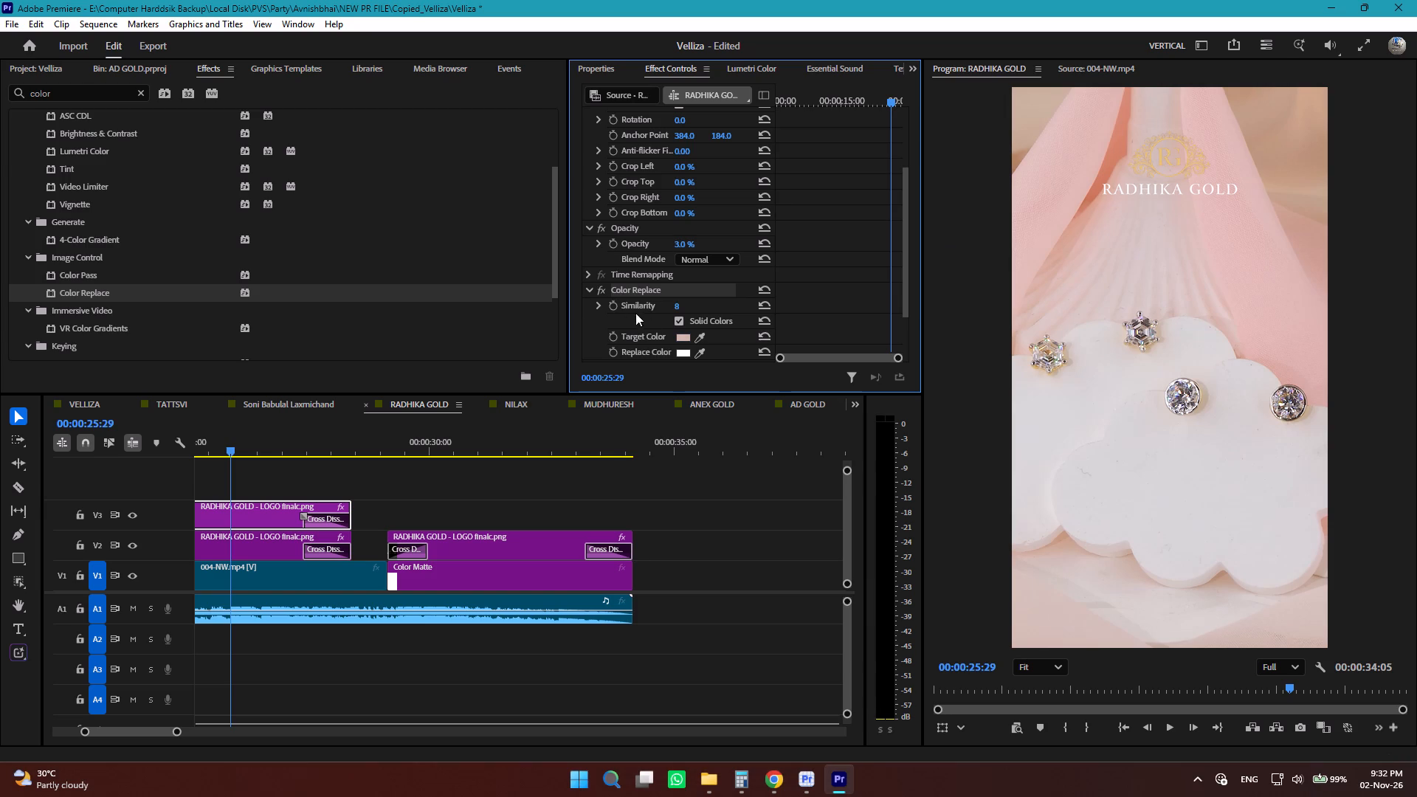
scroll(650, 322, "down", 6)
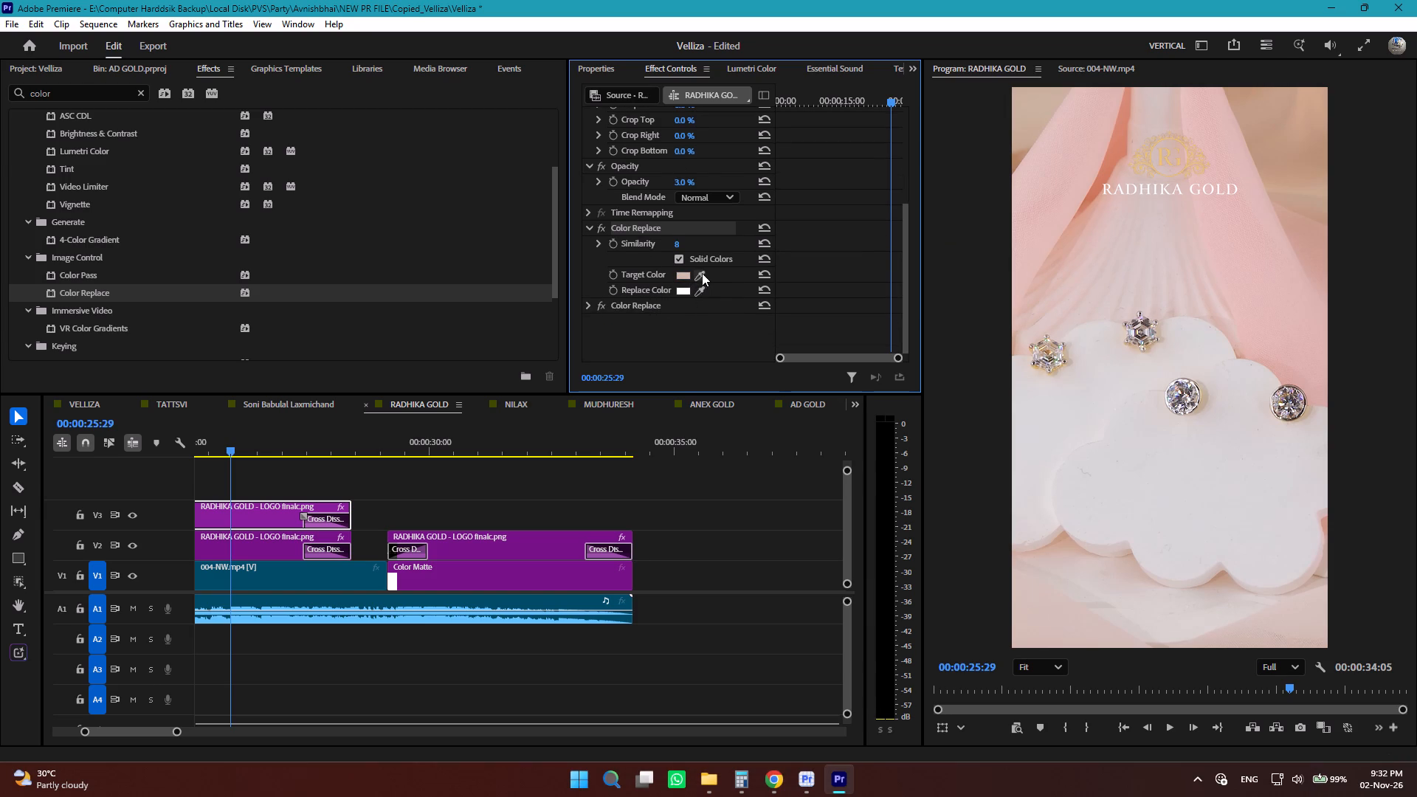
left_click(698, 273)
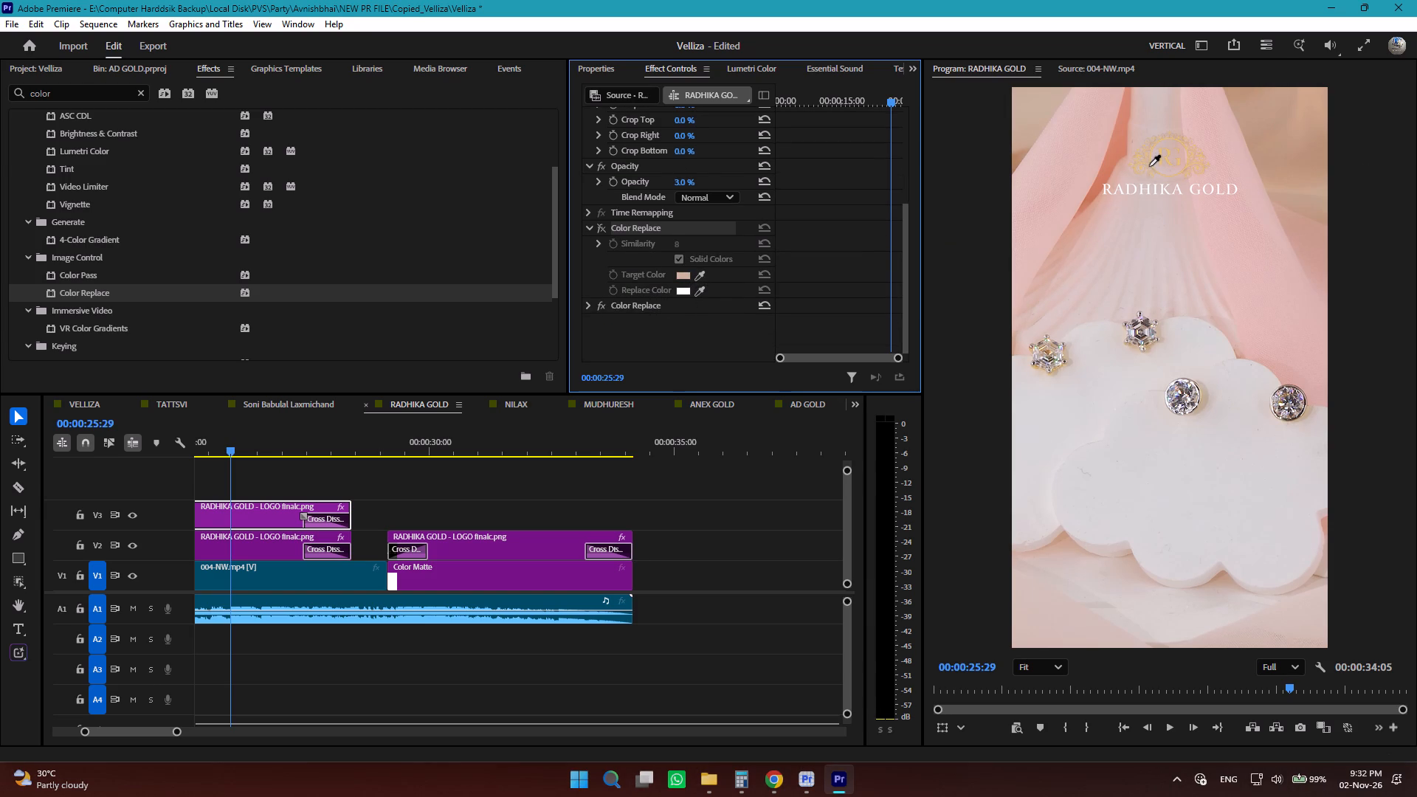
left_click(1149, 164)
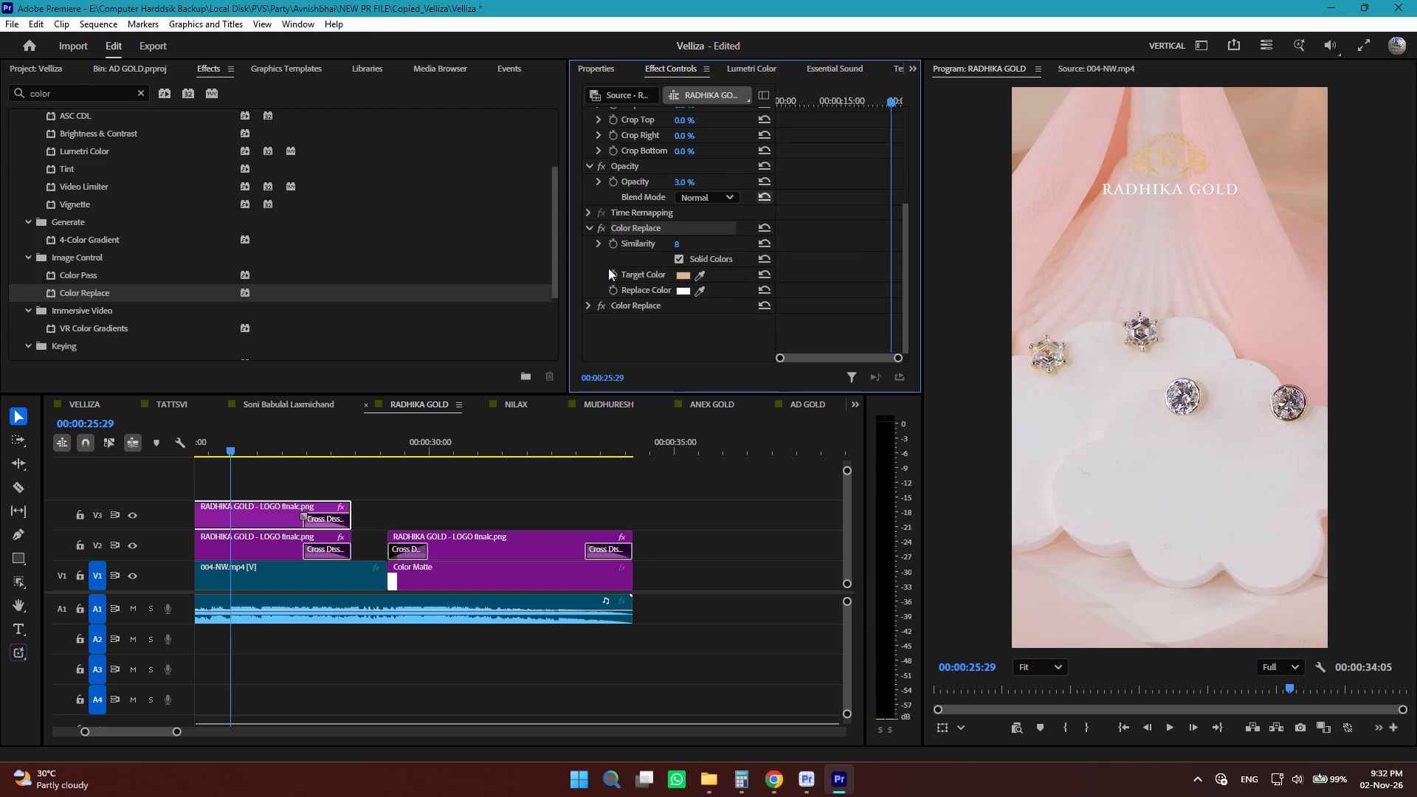
Paste Color Replace onto the V2 RADHIKA GOLD logo clip and sample the emblem's gold as its target color.
left_click(240, 551)
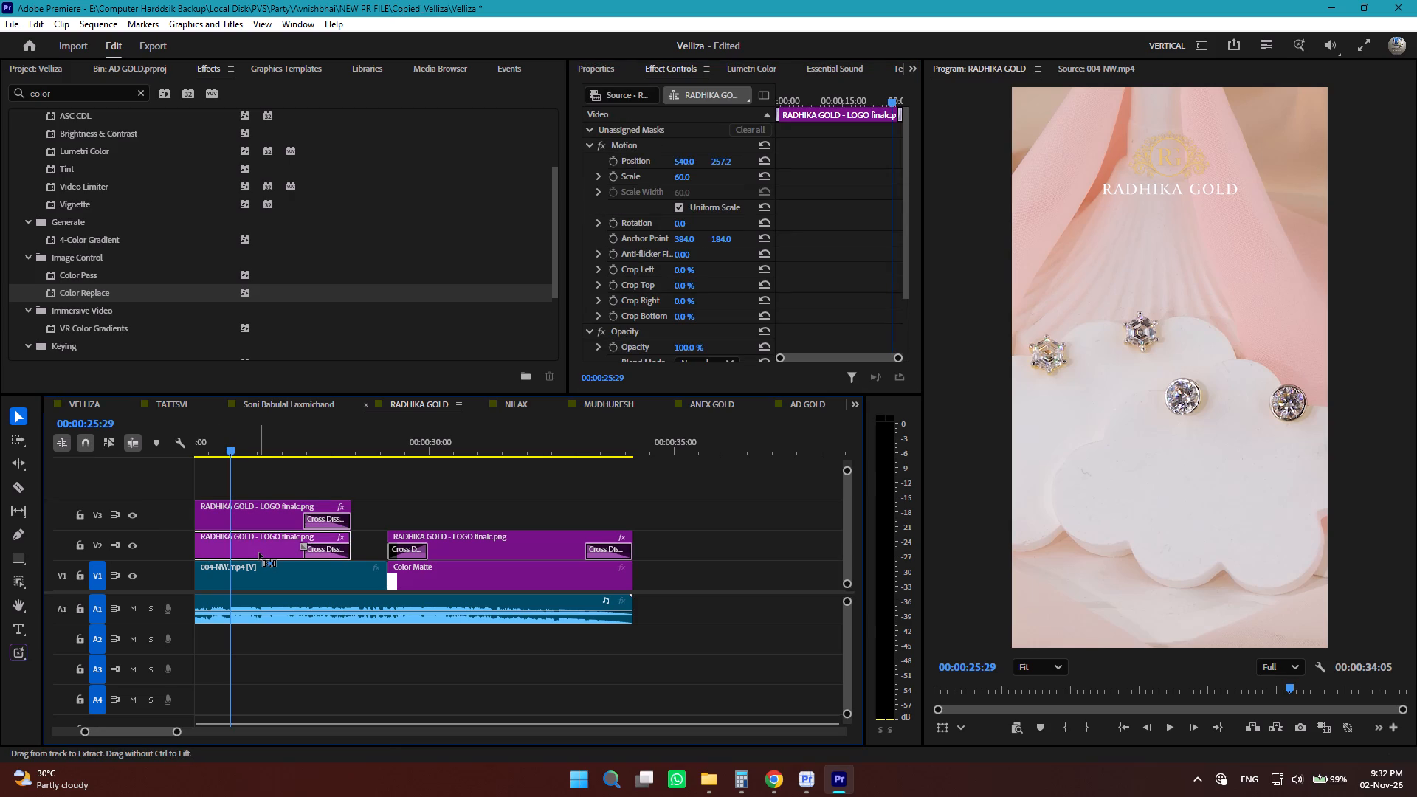
key("ctrl+v")
scroll(667, 252, "down", 5)
scroll(667, 258, "up", 1)
scroll(667, 260, "down", 1)
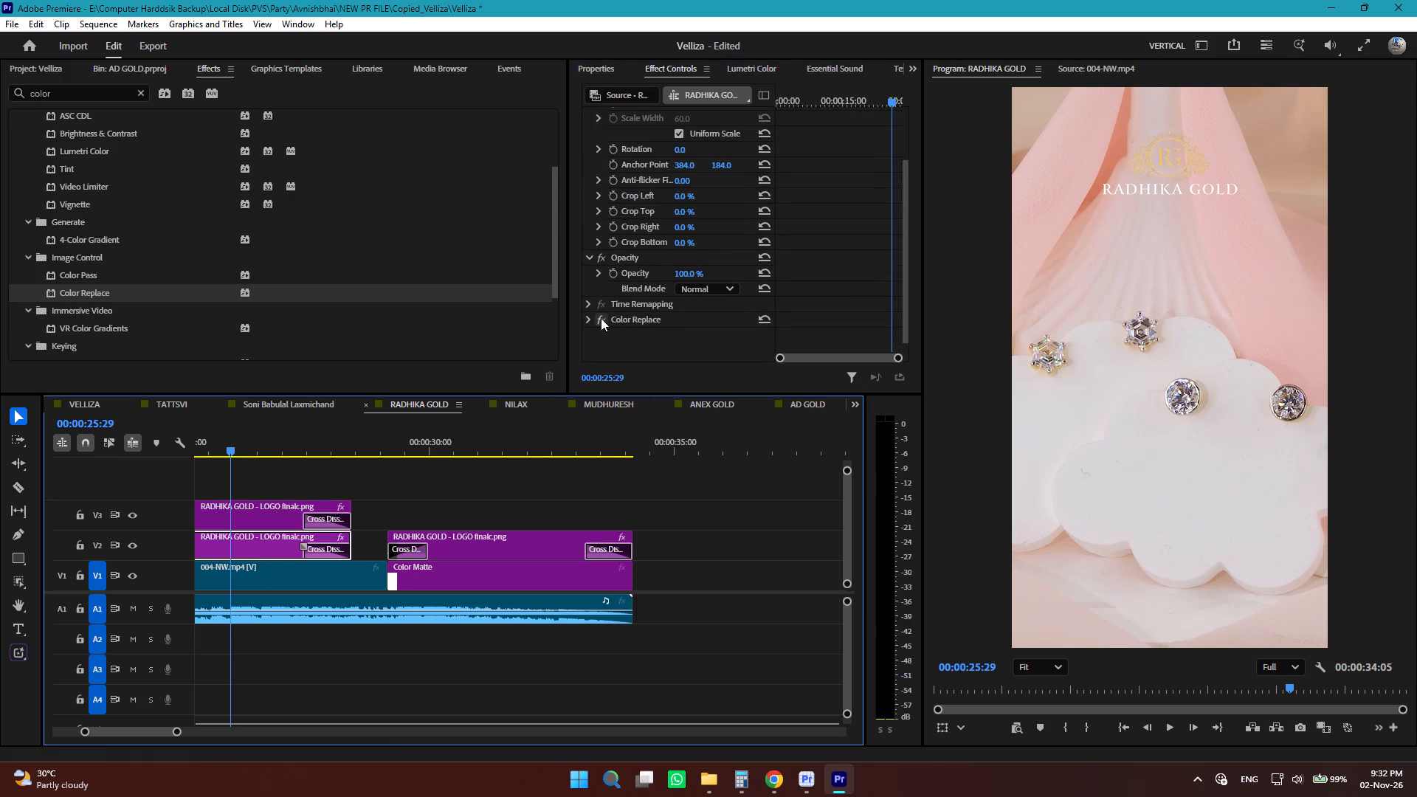
left_click(590, 318)
scroll(731, 317, "down", 4)
left_click(701, 308)
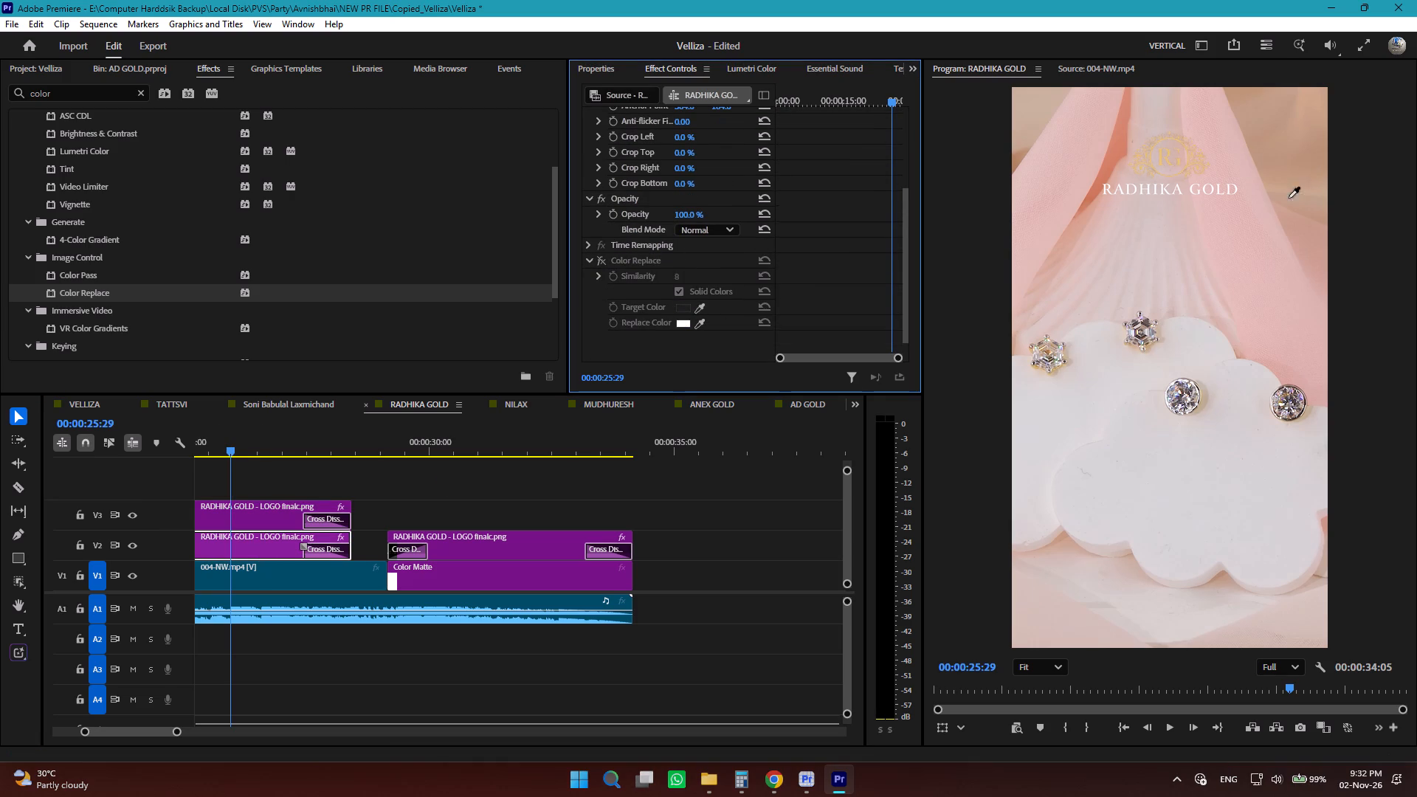
left_click(1161, 160)
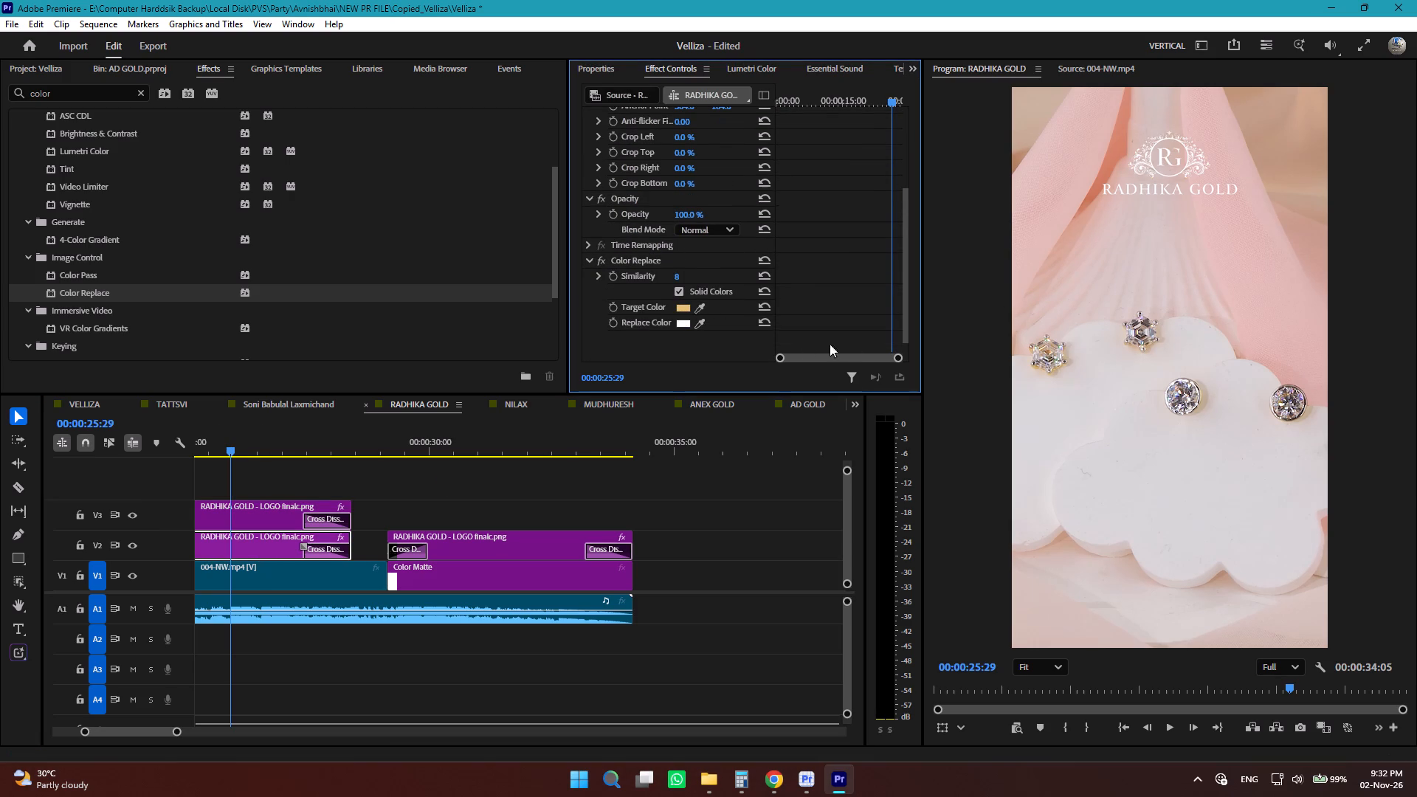
Set the Color Replace's replacement color on the V2 RADHIKA GOLD logo clip to black (000000).
left_click(685, 324)
left_click_drag(672, 361, 378, 13)
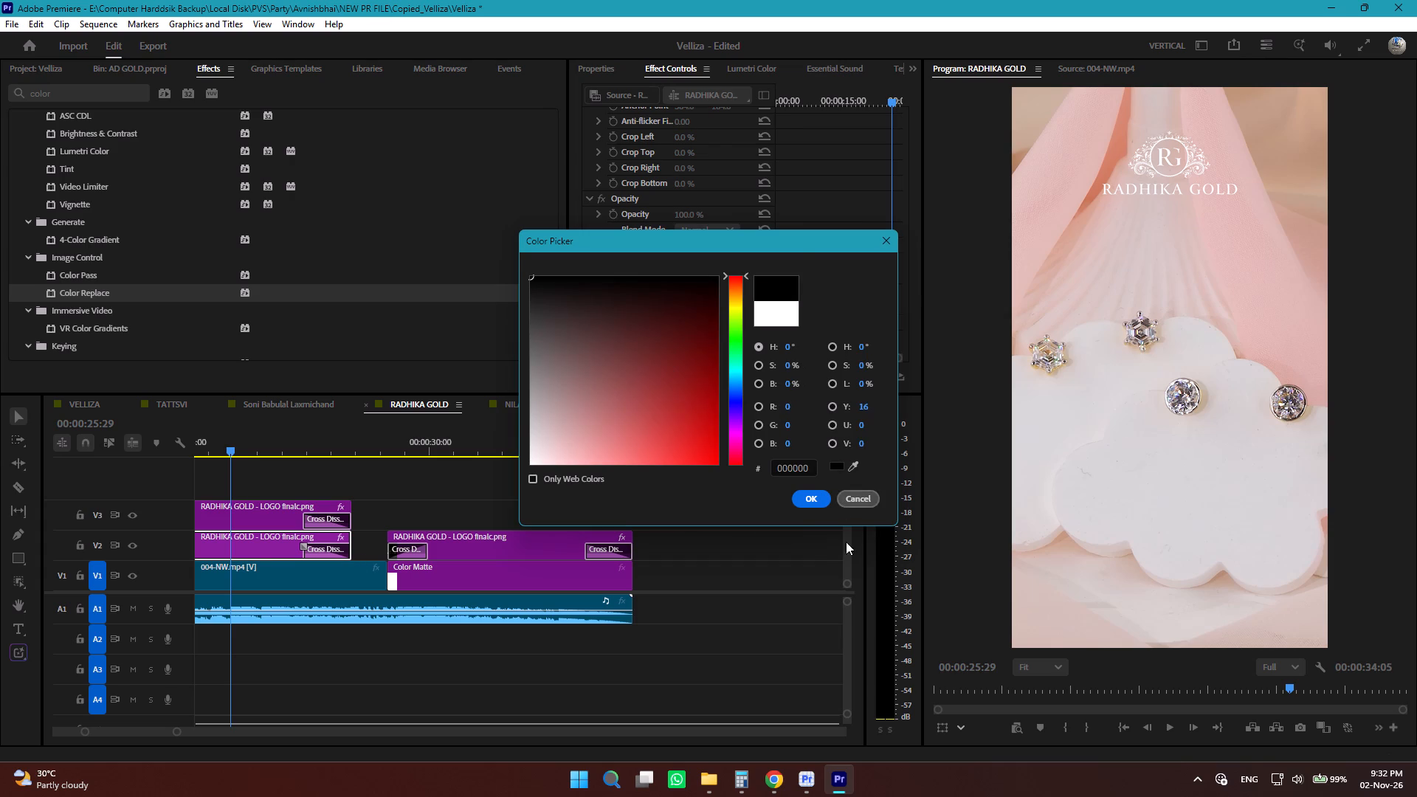
left_click(818, 504)
Copy the gold-to-black Color Replace effect from the V2 RADHIKA GOLD logo clip onto the V3 logo clip.
left_click(635, 263)
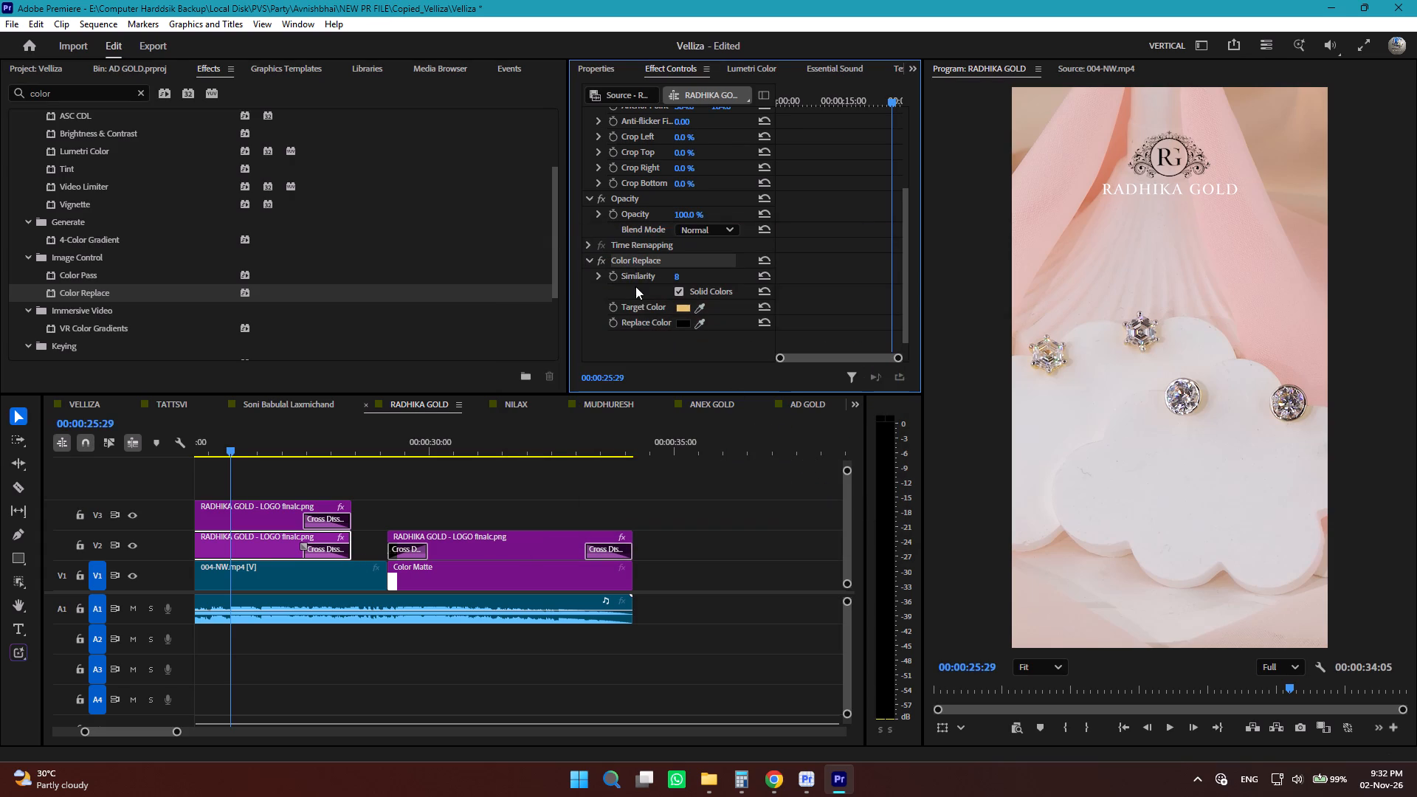
key("ctrl+c")
left_click(239, 509)
scroll(682, 212, "down", 7)
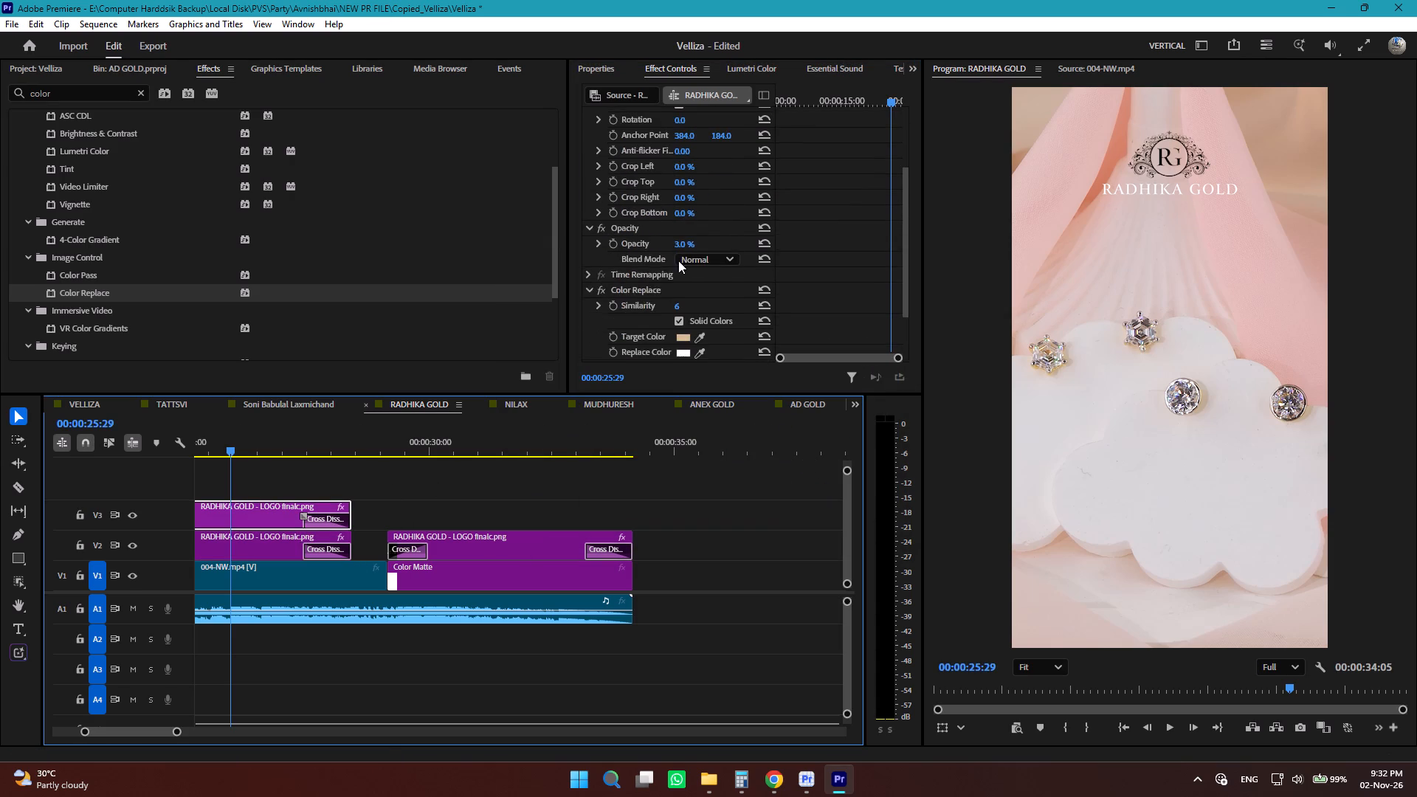
scroll(638, 307, "down", 4)
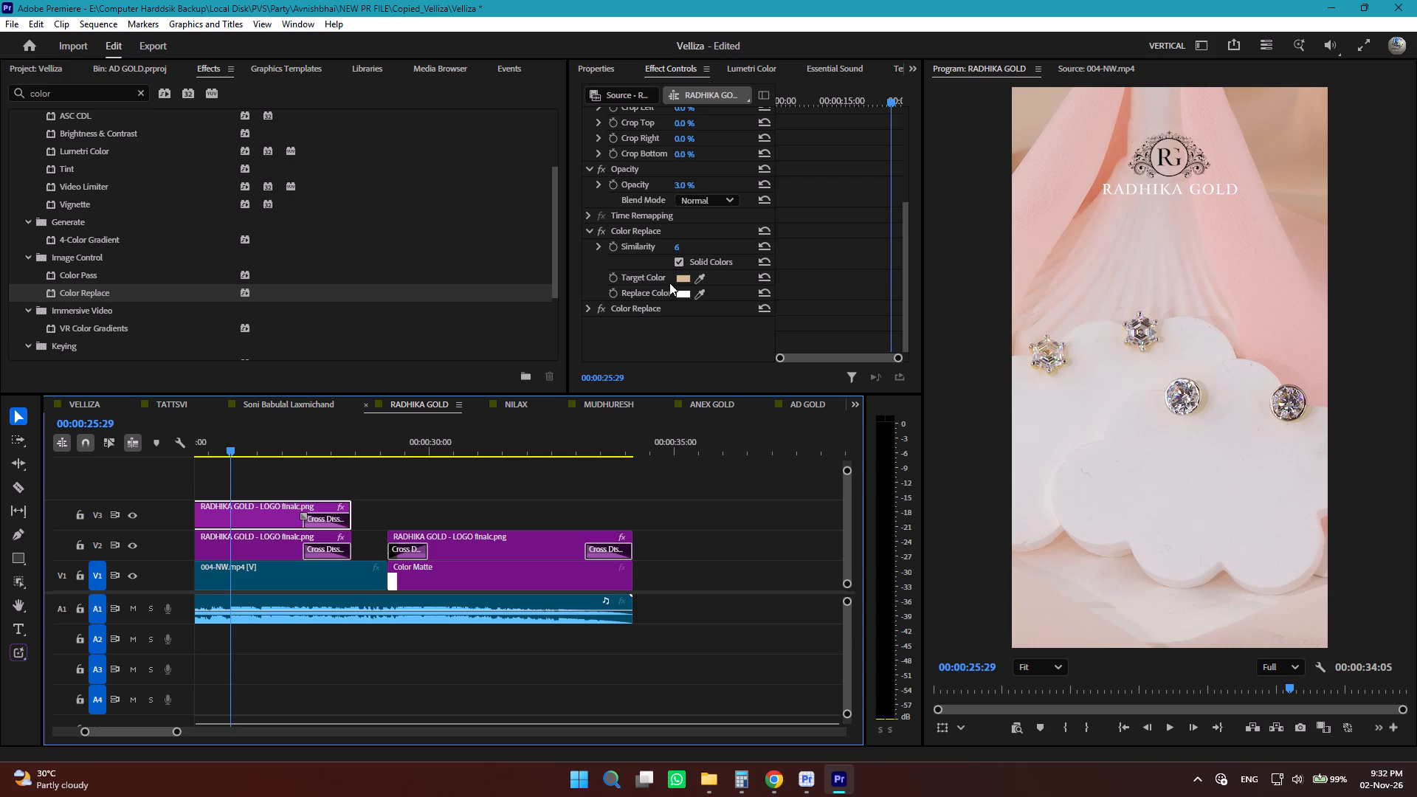
left_click(627, 232)
key("ctrl+v")
Delete the first Color Replace effect, which targets beige, from the V3 RADHIKA GOLD logo clip.
left_click(641, 225)
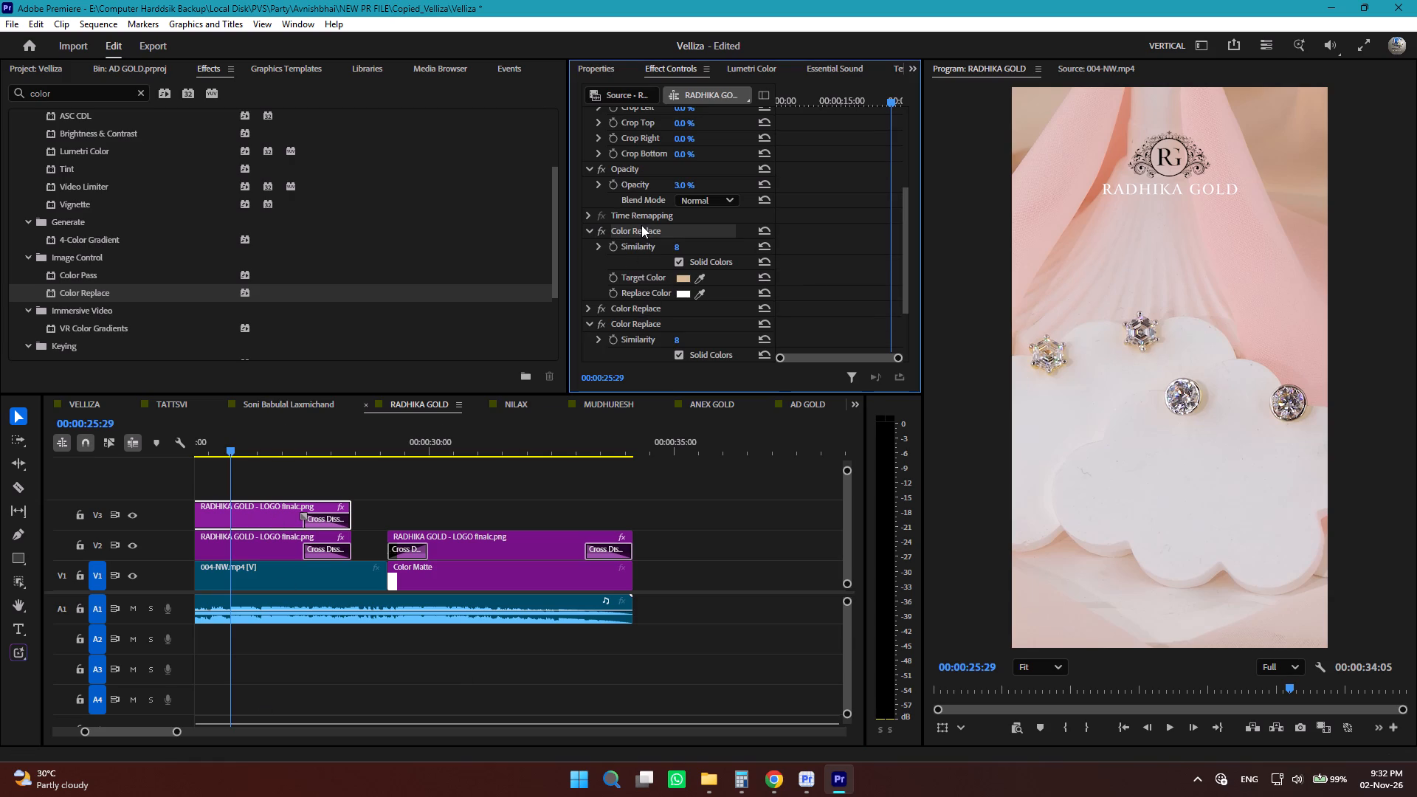
key("Delete")
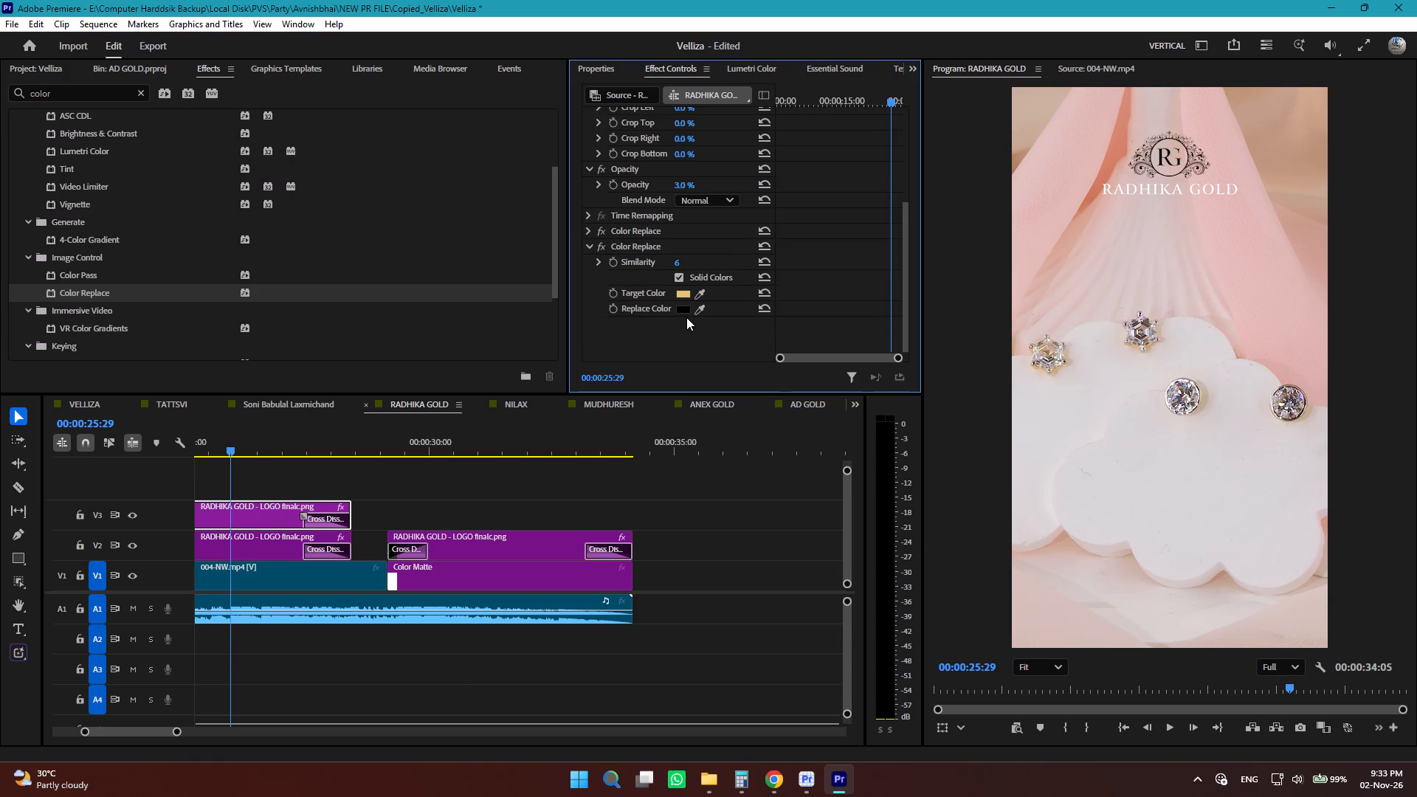
Set the replacement color of the newly pasted Color Replace on the V3 RADHIKA GOLD logo clip to white.
left_click(686, 310)
left_click_drag(656, 346, 369, 580)
left_click(810, 492)
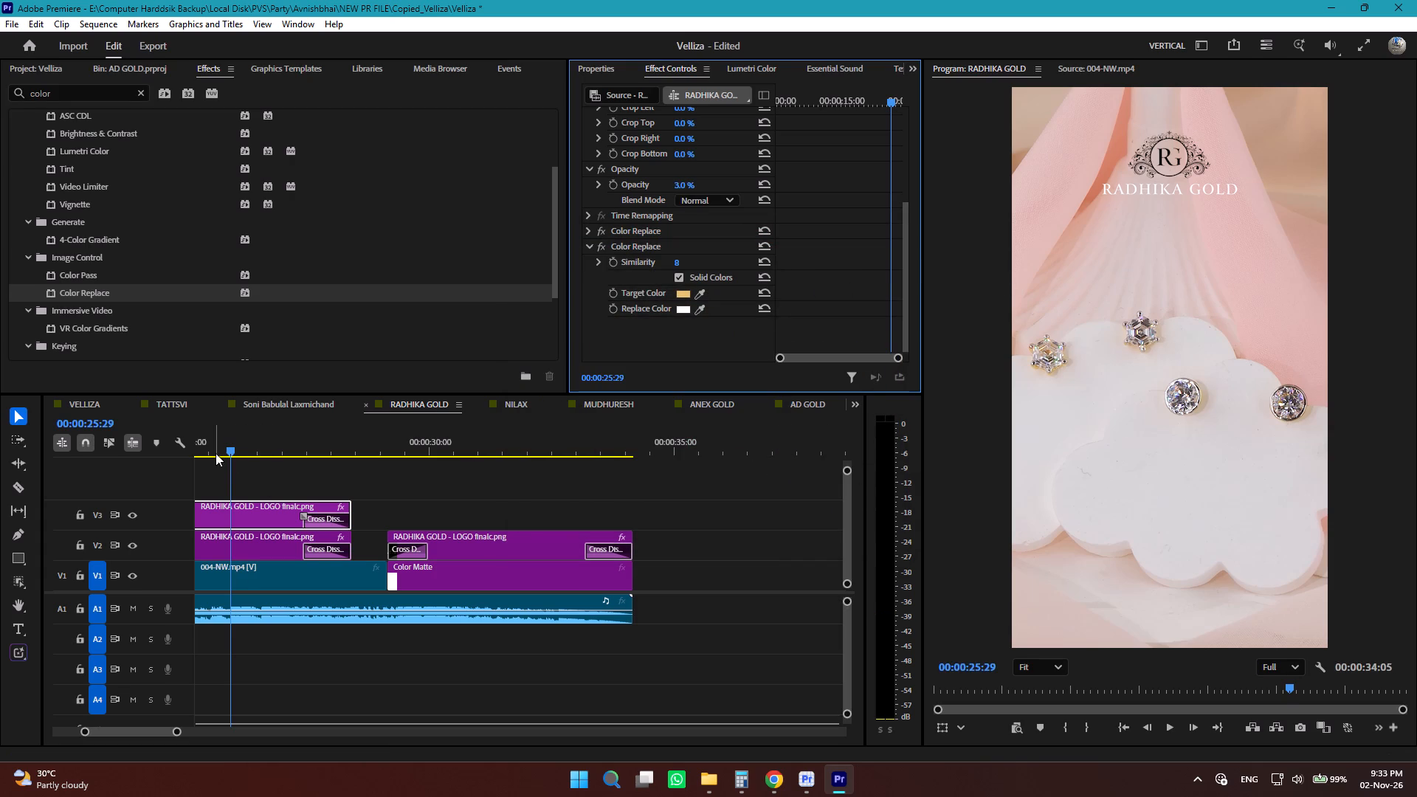
Set the V3 RADHIKA GOLD logo clip's opacity to 5%, with the playhead moved to 00:00:20:10.
left_click_drag(224, 452, 333, 473)
left_click(394, 542)
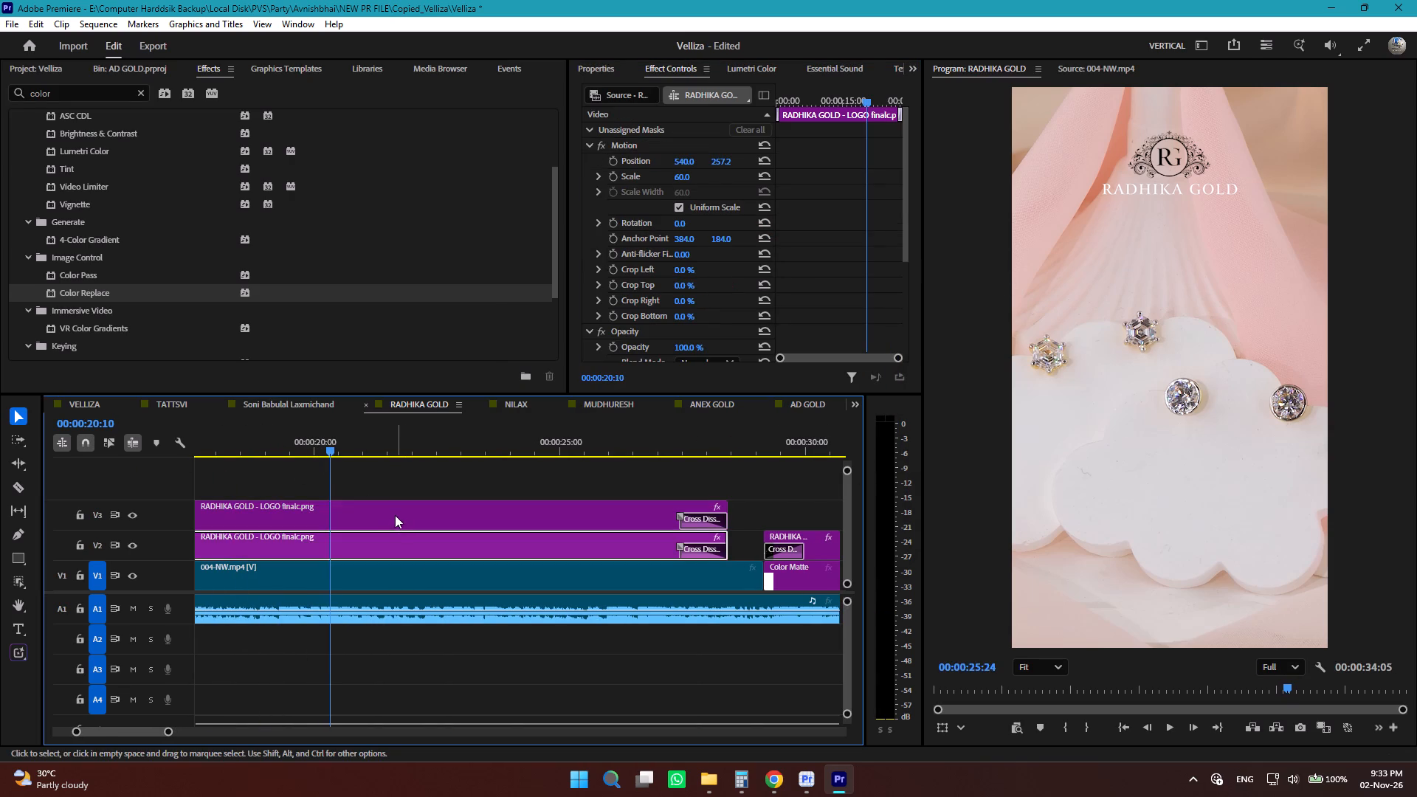
left_click(398, 509)
scroll(669, 280, "down", 1)
scroll(669, 280, "up", 1)
scroll(669, 280, "down", 4)
left_click(683, 289)
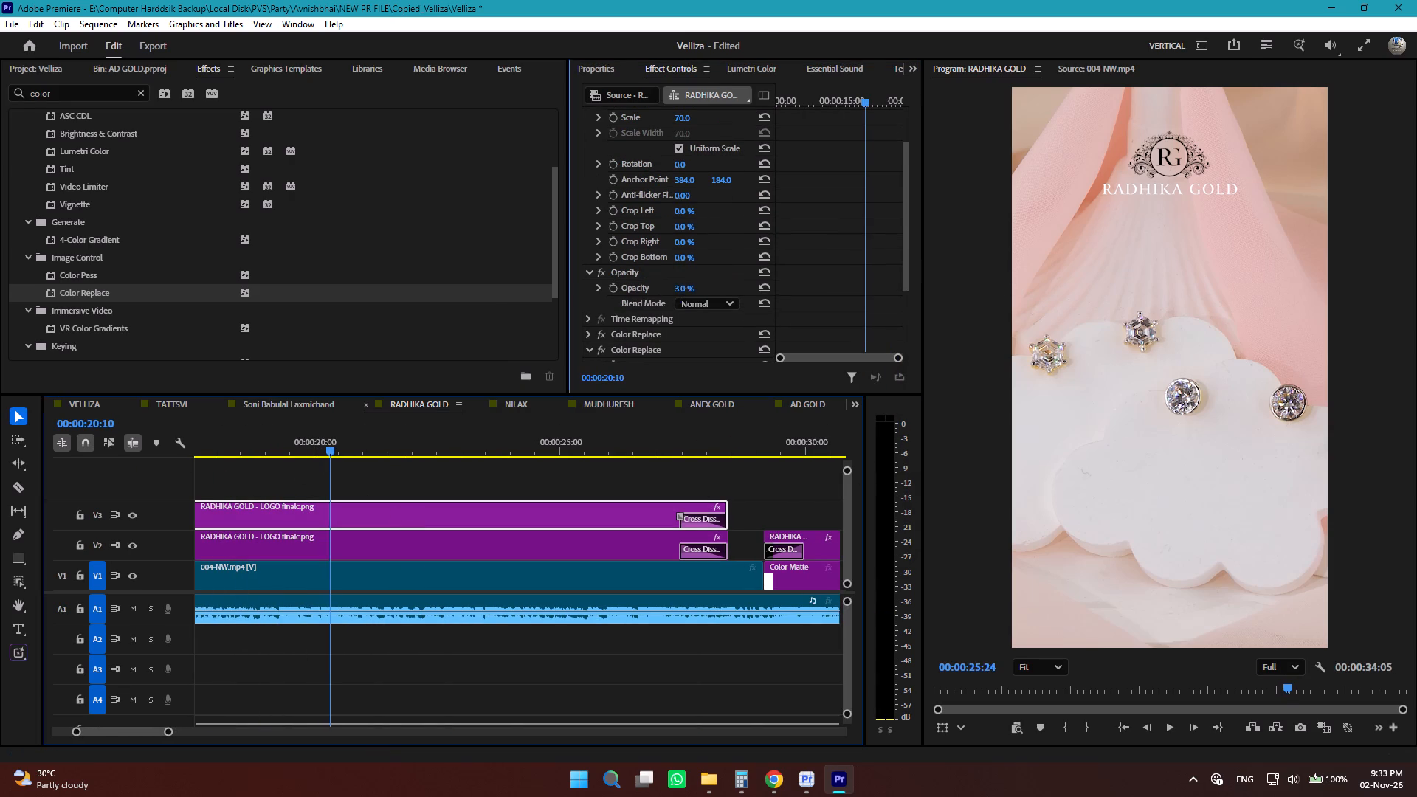
key("5")
key("Return")
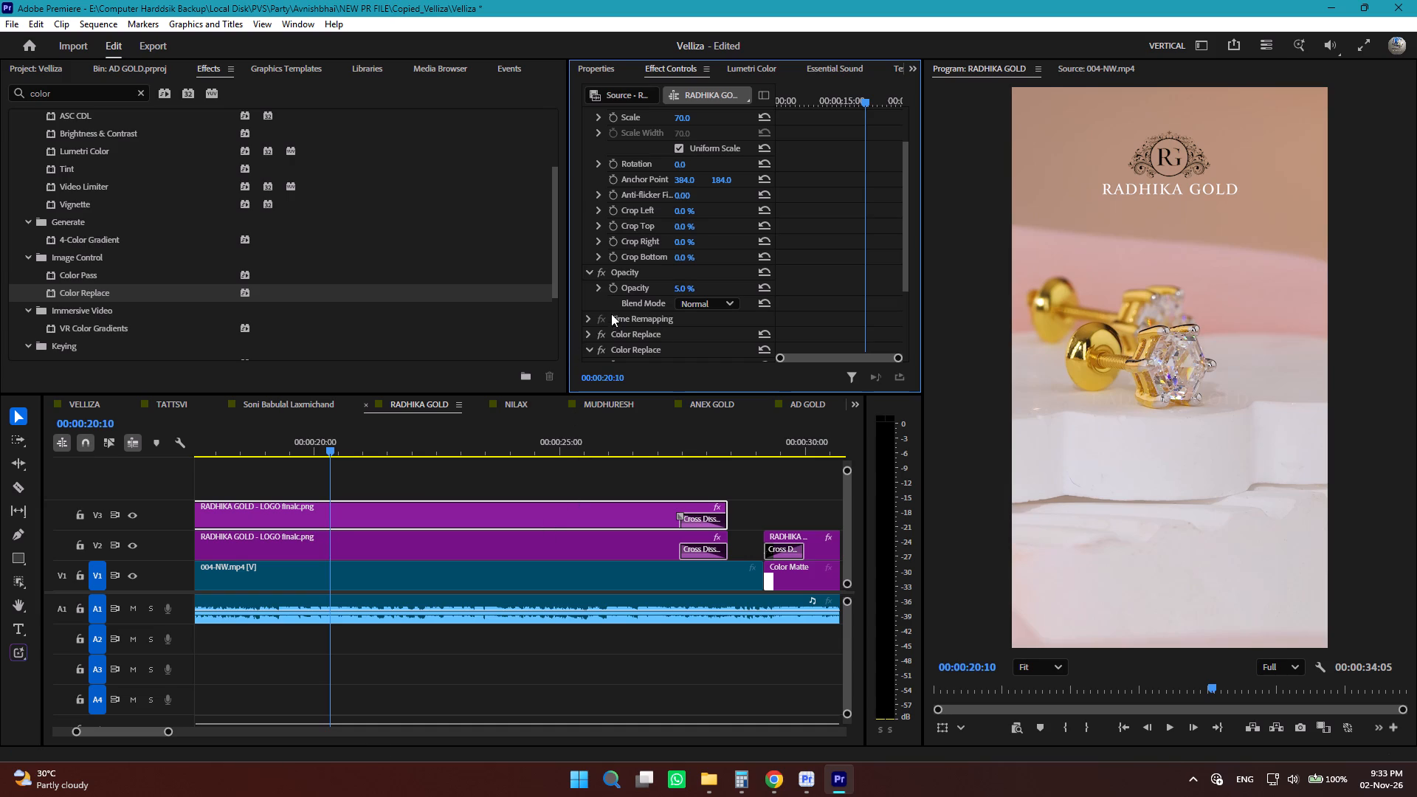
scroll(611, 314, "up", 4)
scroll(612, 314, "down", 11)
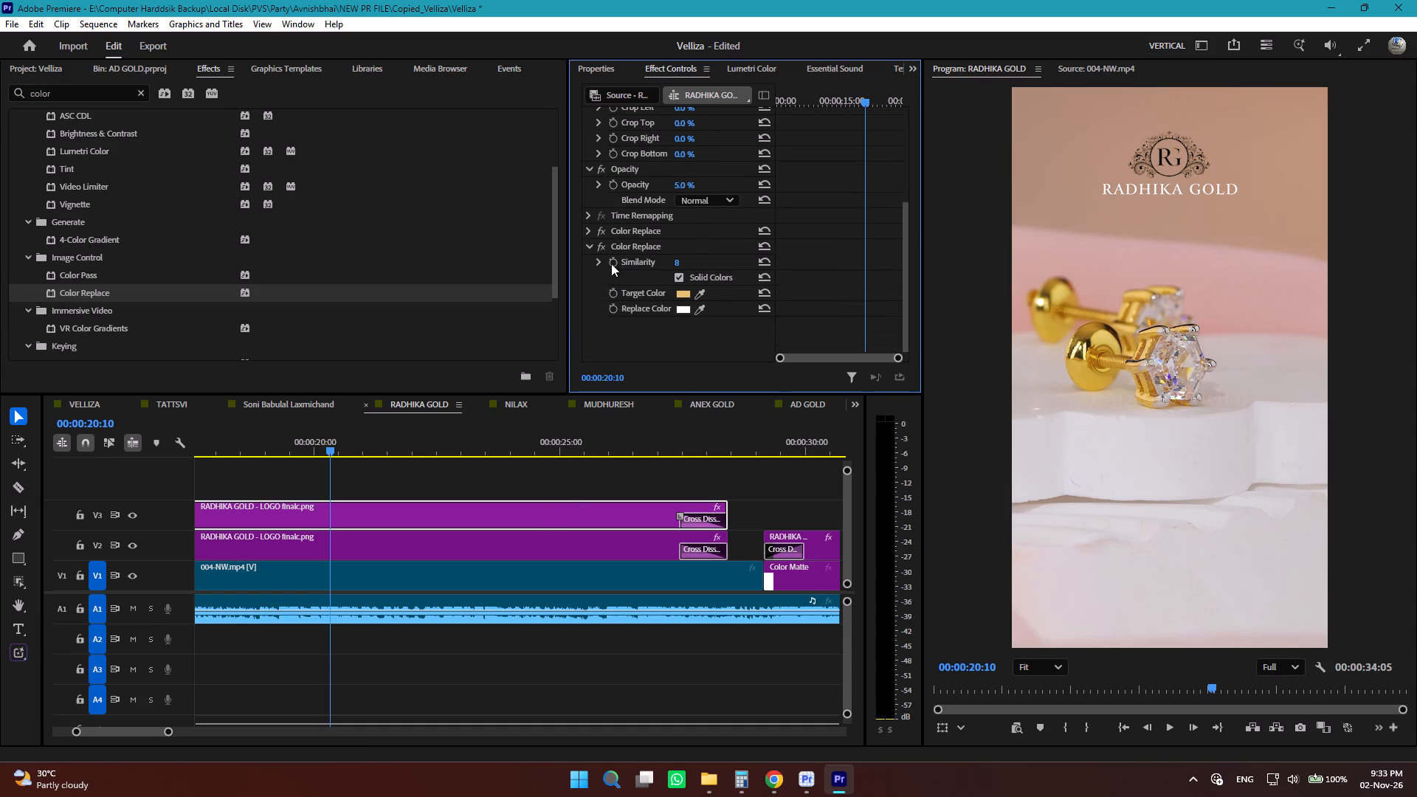
Delete the second Color Replace effect, the one targeting the lighter gold, from the V3 RADHIKA GOLD logo clip.
left_click(588, 231)
scroll(624, 231, "down", 3)
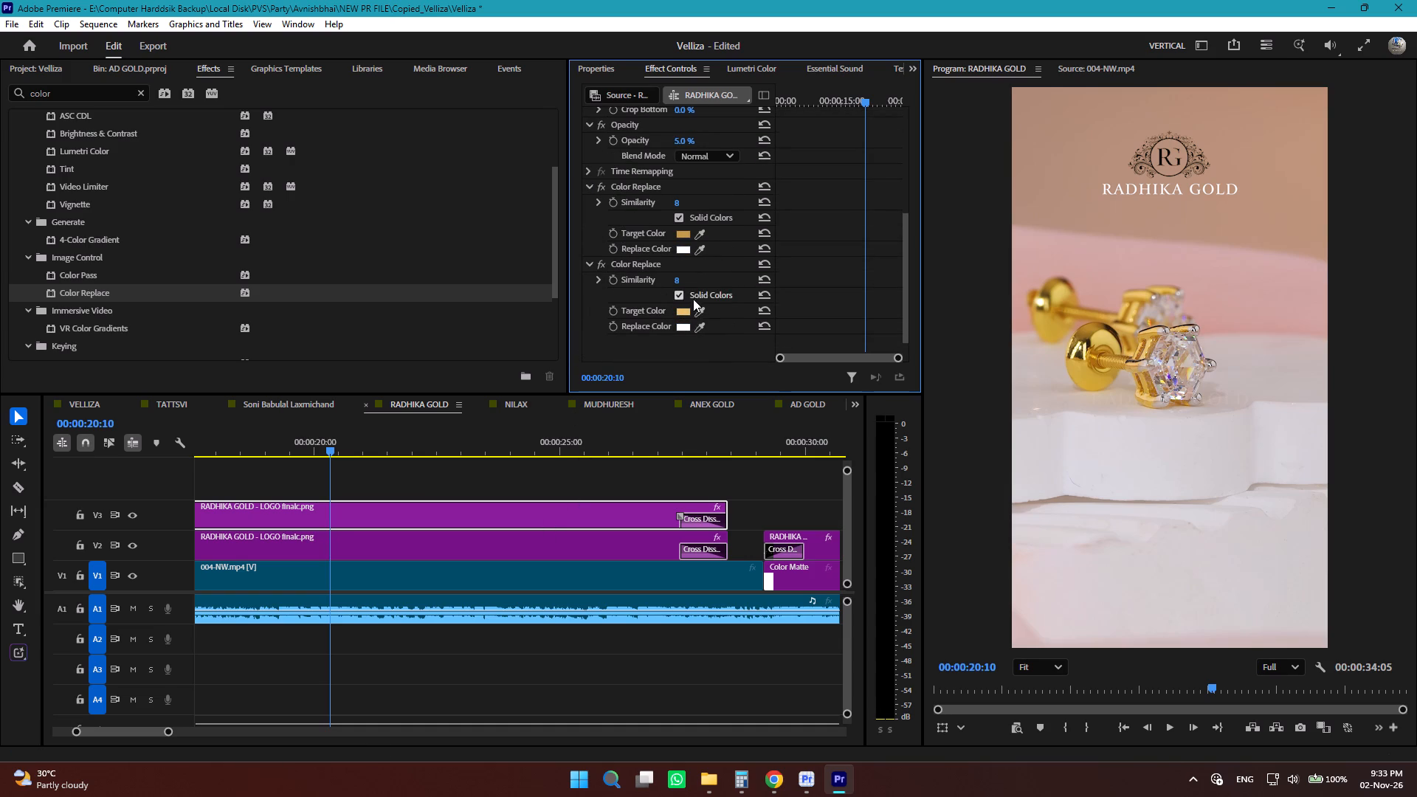
left_click(629, 265)
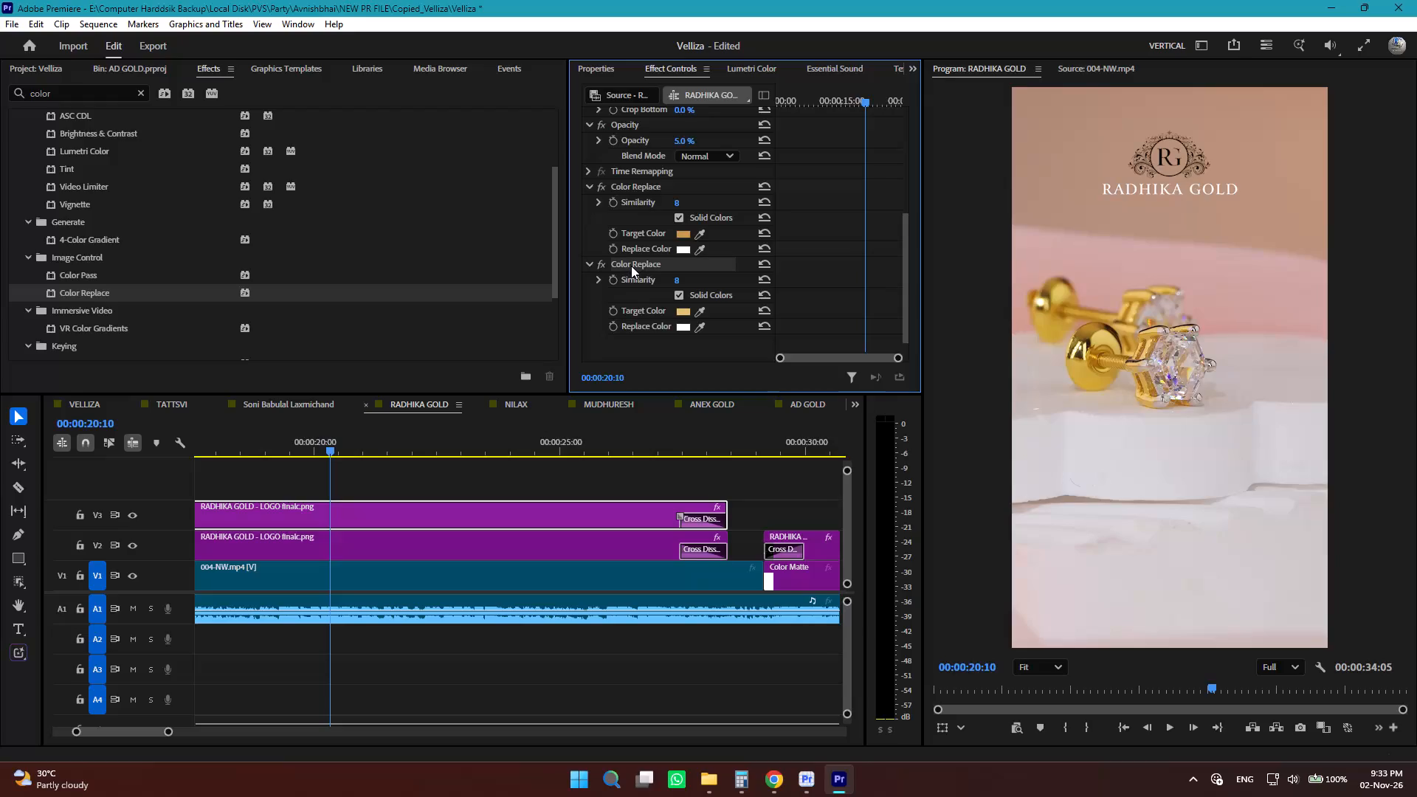
key("Delete")
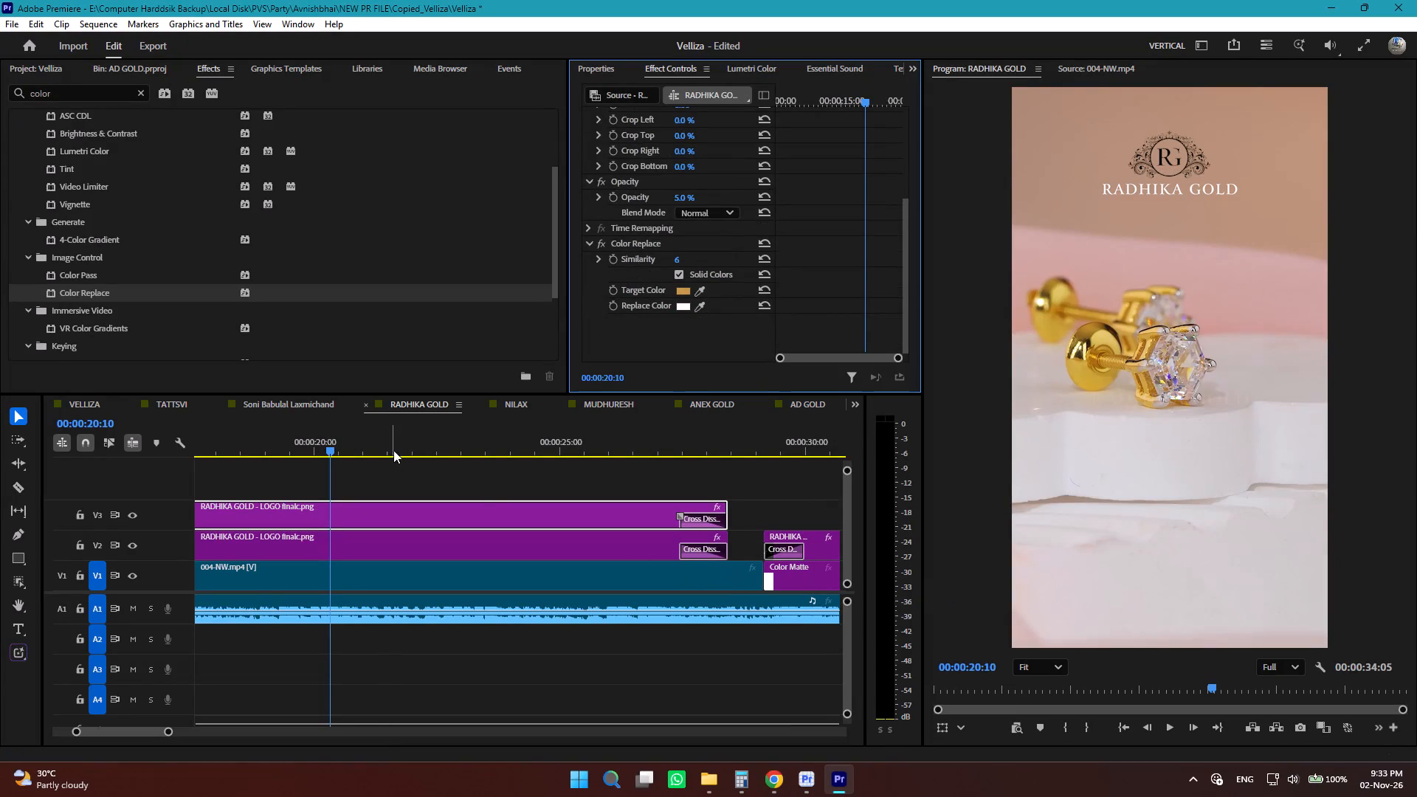
Copy the gold-to-white Color Replace effect from the V3 RADHIKA GOLD logo clip onto the V2 logo clip in the Soni Babulal Laxmichand sequence.
left_click(382, 552)
left_click(387, 522)
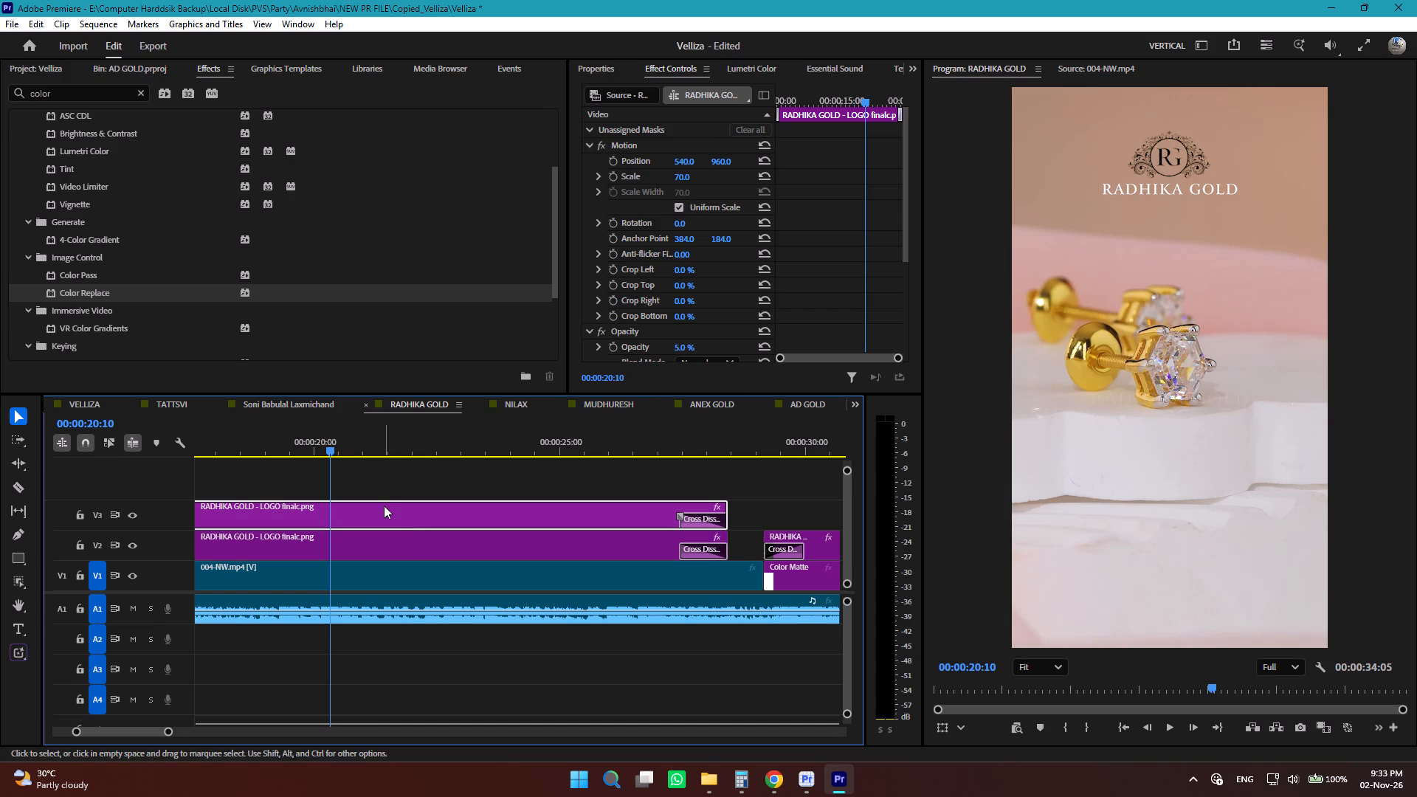
left_click(382, 538)
left_click(342, 503)
scroll(639, 275, "down", 1)
scroll(633, 276, "up", 1)
scroll(632, 277, "down", 2)
scroll(629, 283, "up", 1)
scroll(628, 285, "down", 2)
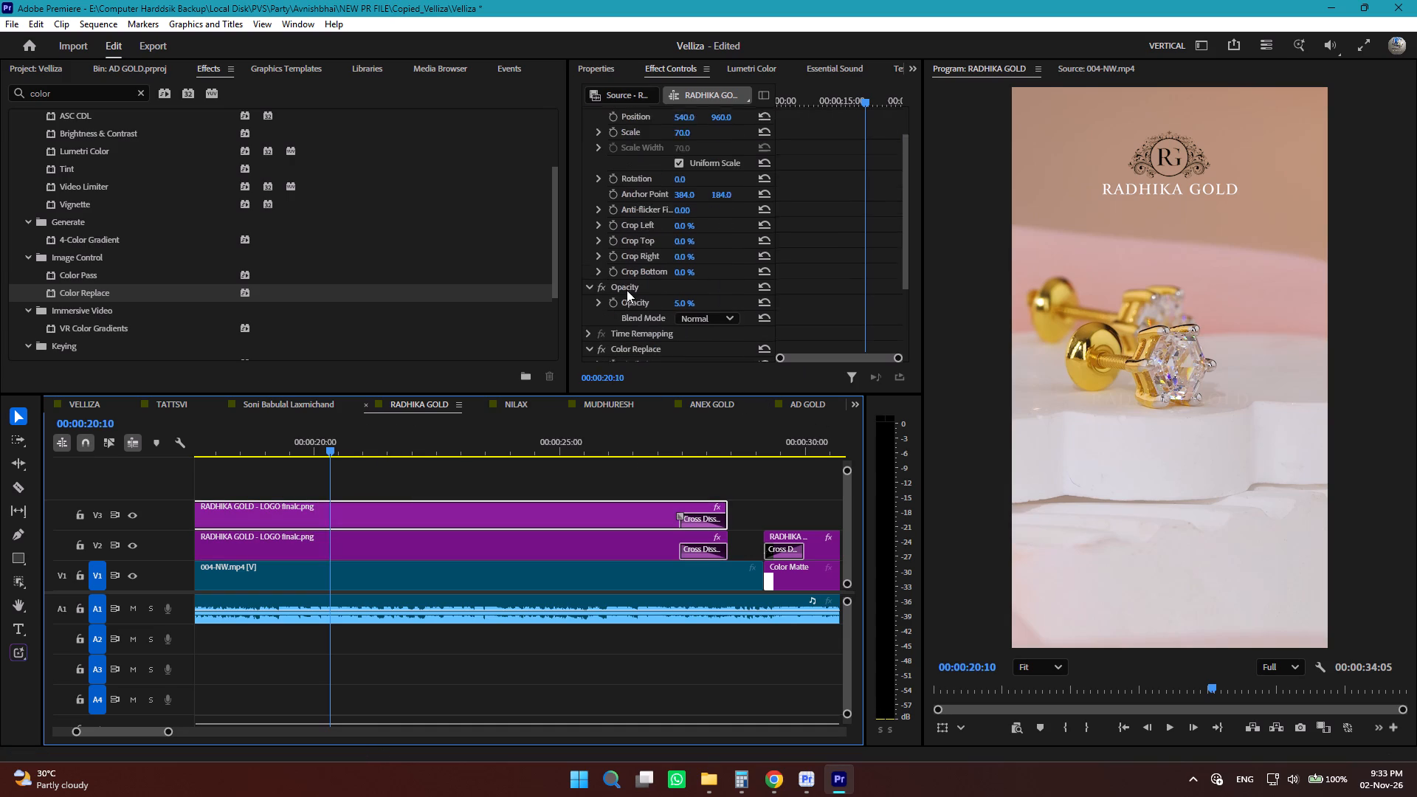
scroll(627, 290, "down", 2)
left_click(644, 323)
key("ctrl+c")
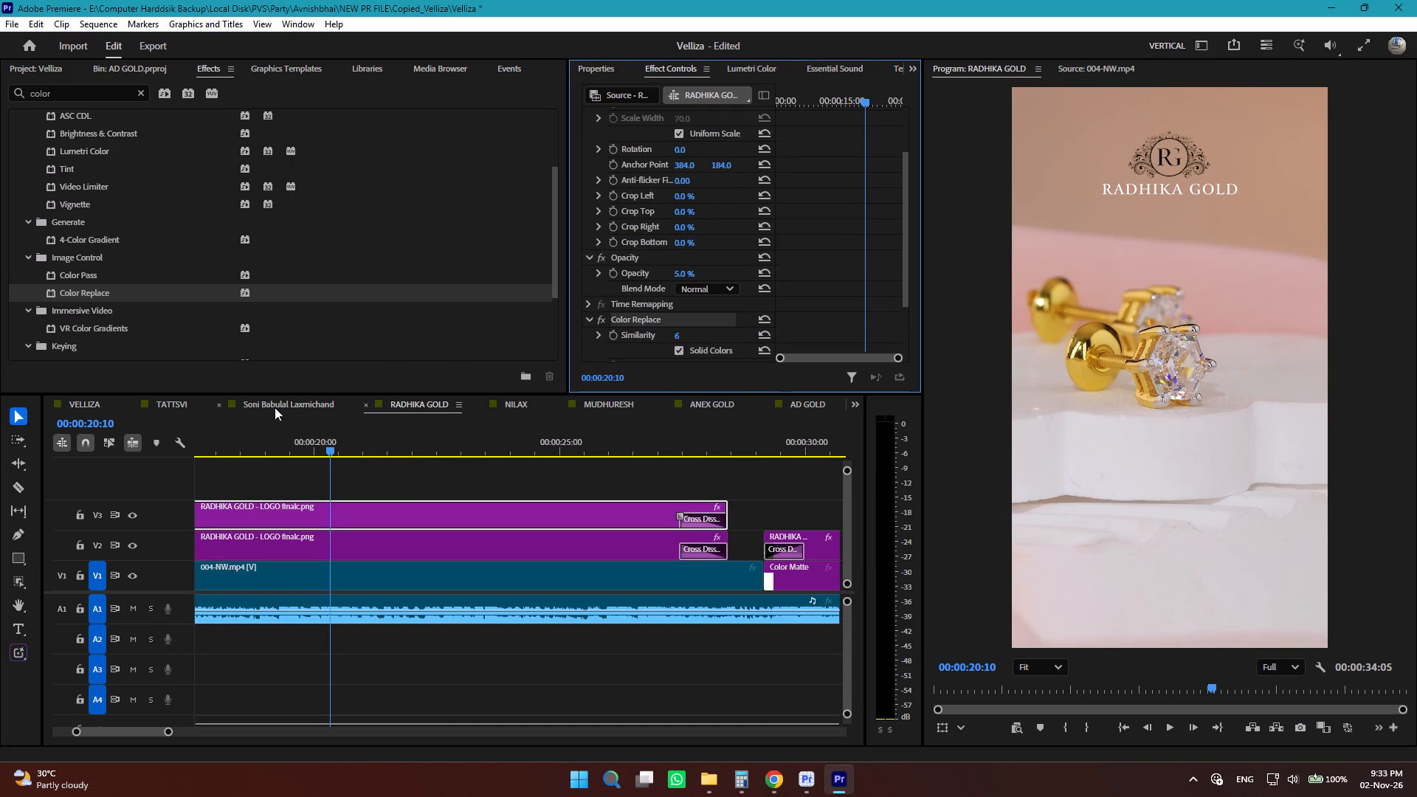
left_click(282, 401)
left_click(360, 516)
left_click(441, 434)
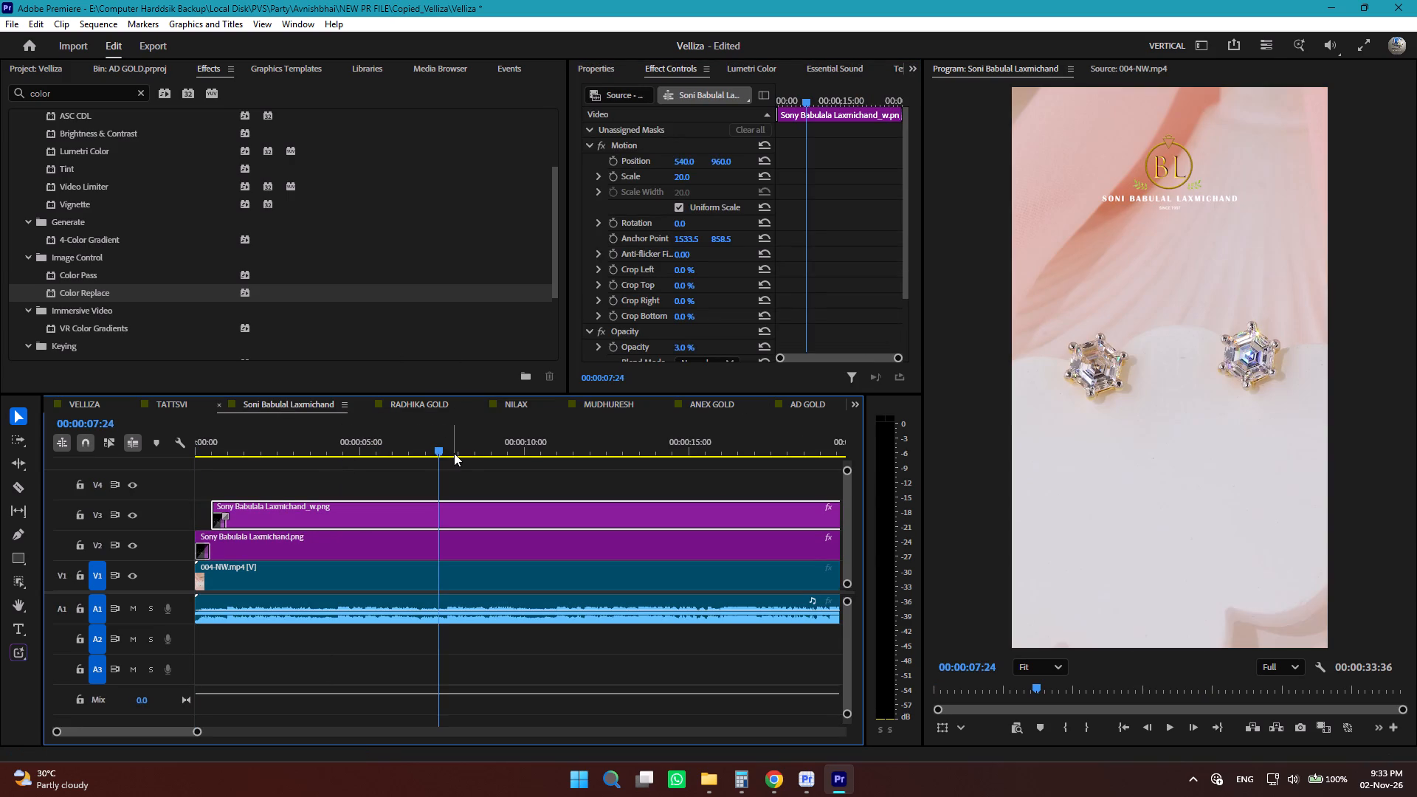
left_click(435, 542)
key("ctrl+v")
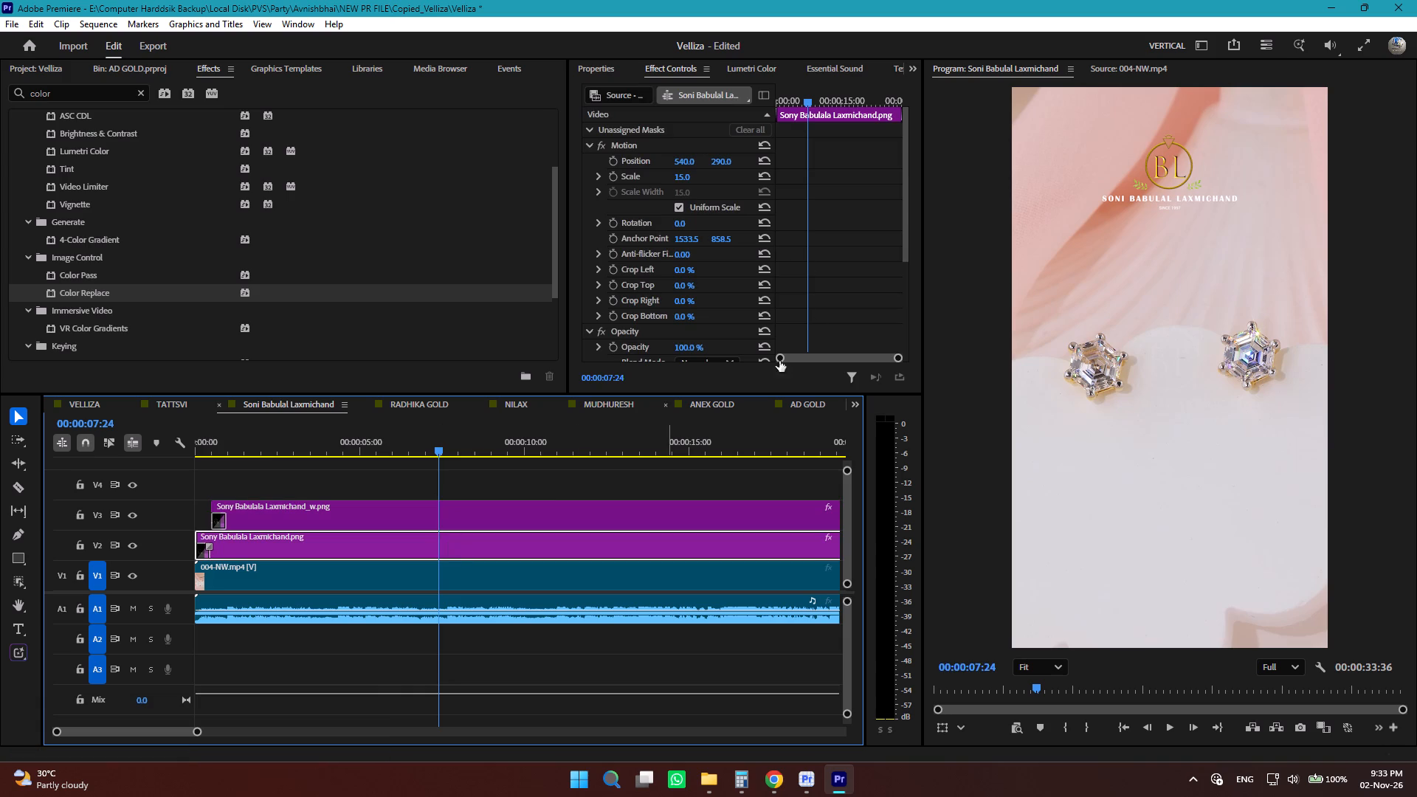
Set Color Replace on the V2 Soni Babulal Laxmichand logo clip to target white (FFFFFF) and replace it with black.
scroll(742, 161, "up", 1)
scroll(734, 164, "down", 1)
scroll(724, 169, "up", 1)
scroll(723, 170, "down", 7)
left_click(689, 336)
left_click_drag(653, 343, 444, 574)
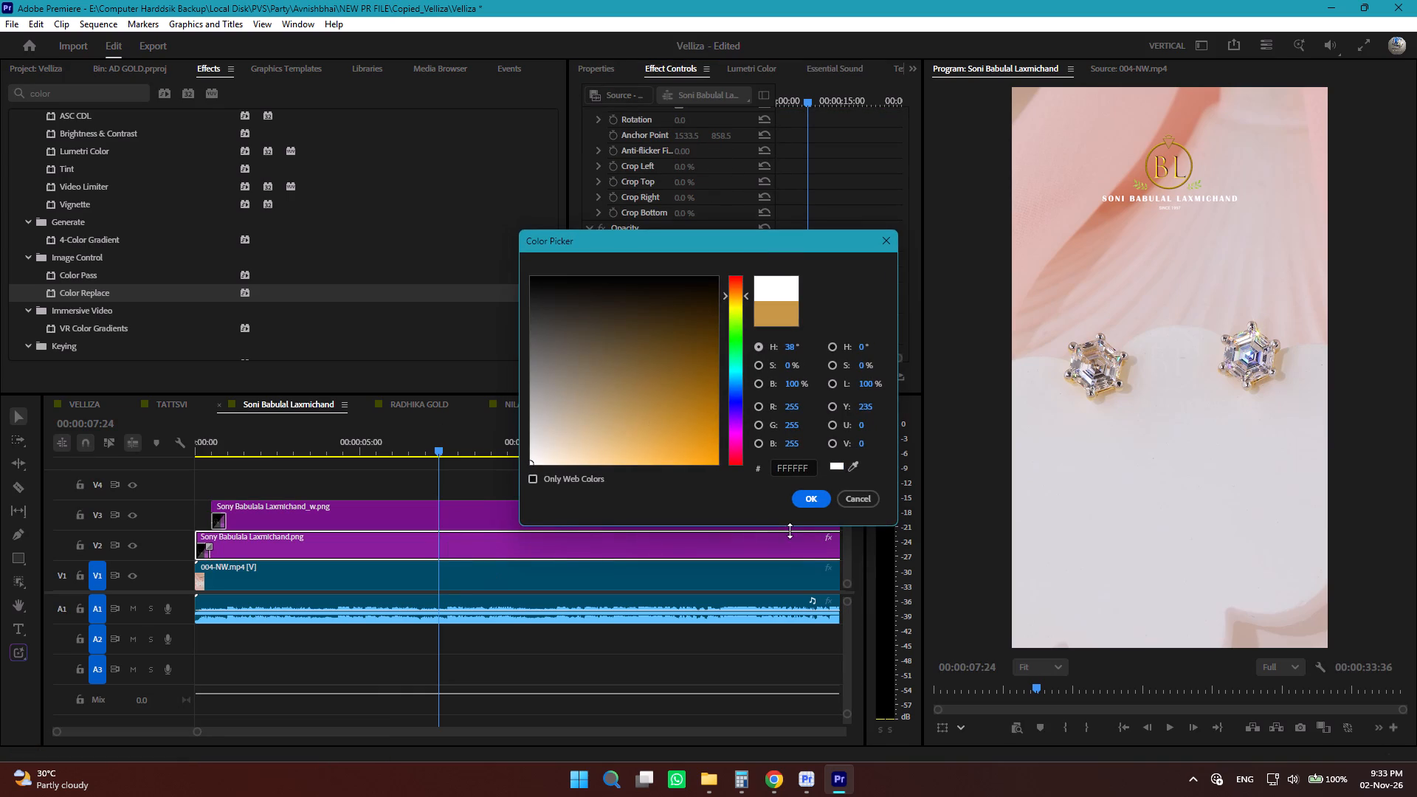
left_click(816, 503)
left_click(679, 353)
left_click_drag(658, 365, 357, 64)
left_click(813, 500)
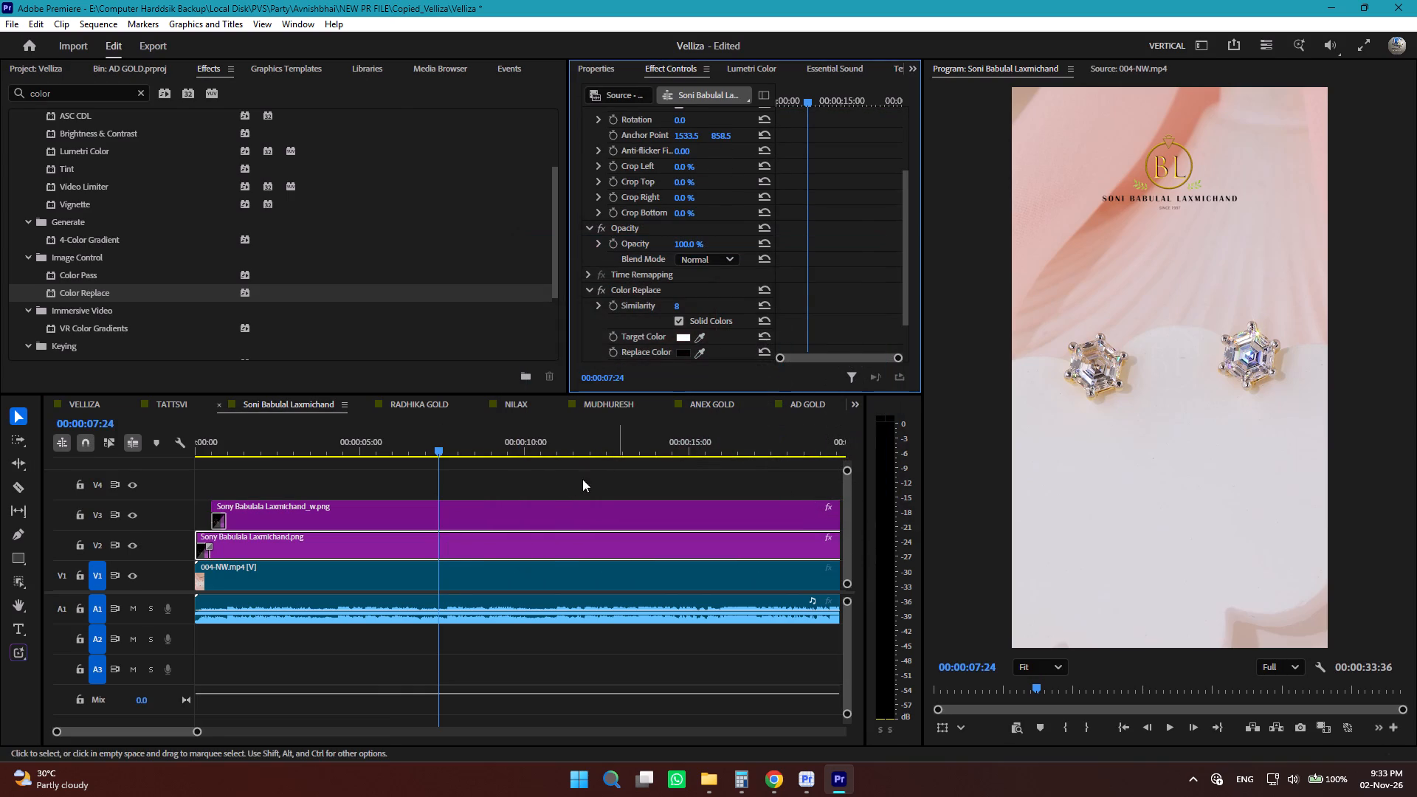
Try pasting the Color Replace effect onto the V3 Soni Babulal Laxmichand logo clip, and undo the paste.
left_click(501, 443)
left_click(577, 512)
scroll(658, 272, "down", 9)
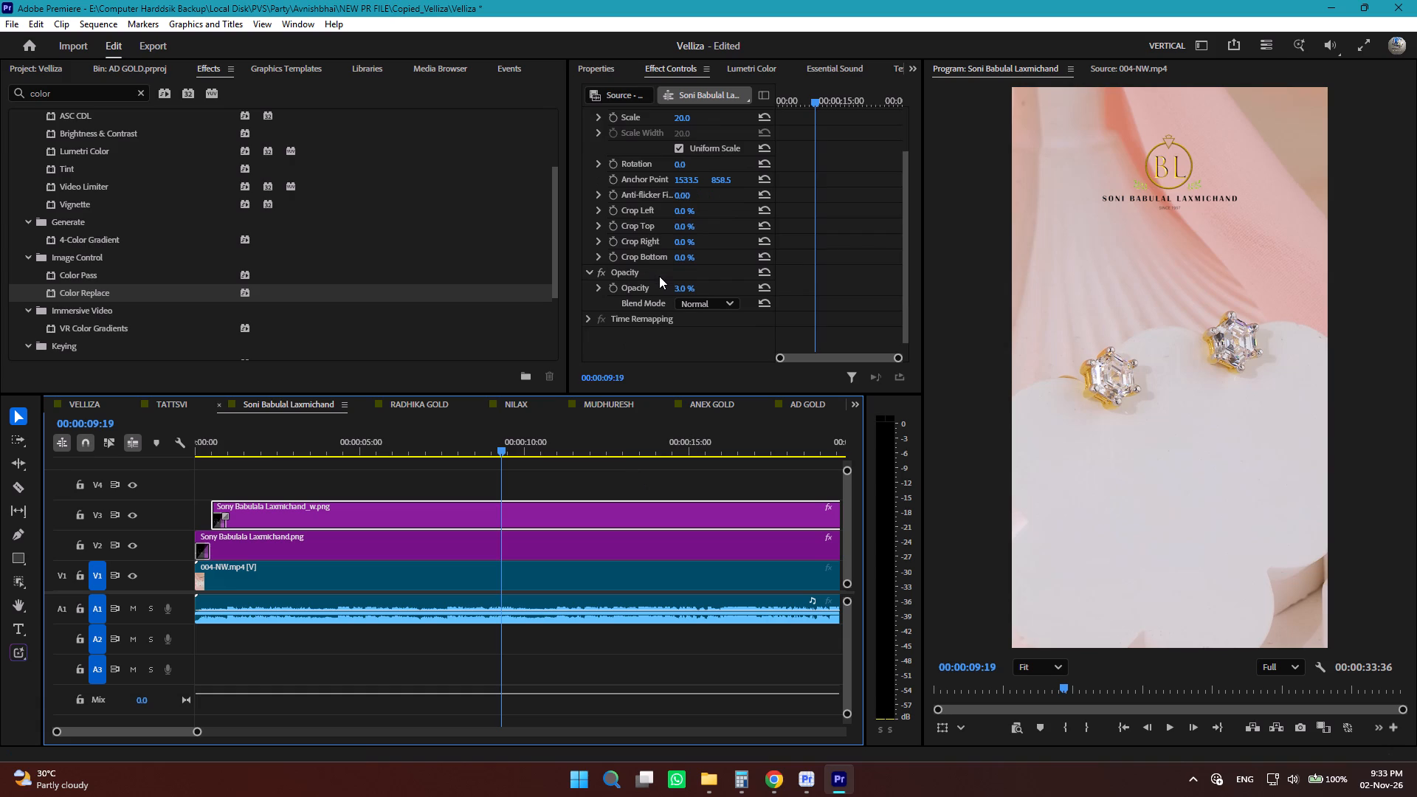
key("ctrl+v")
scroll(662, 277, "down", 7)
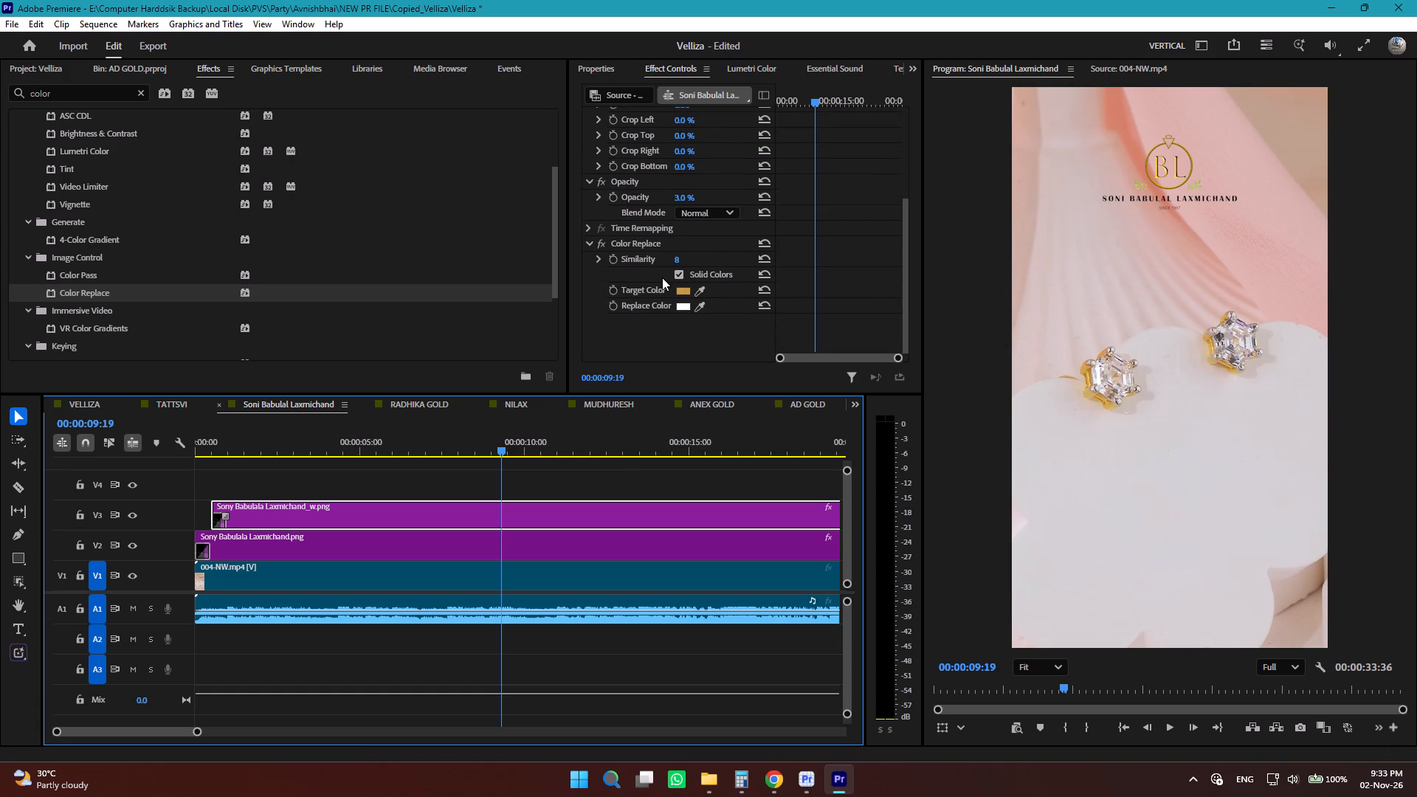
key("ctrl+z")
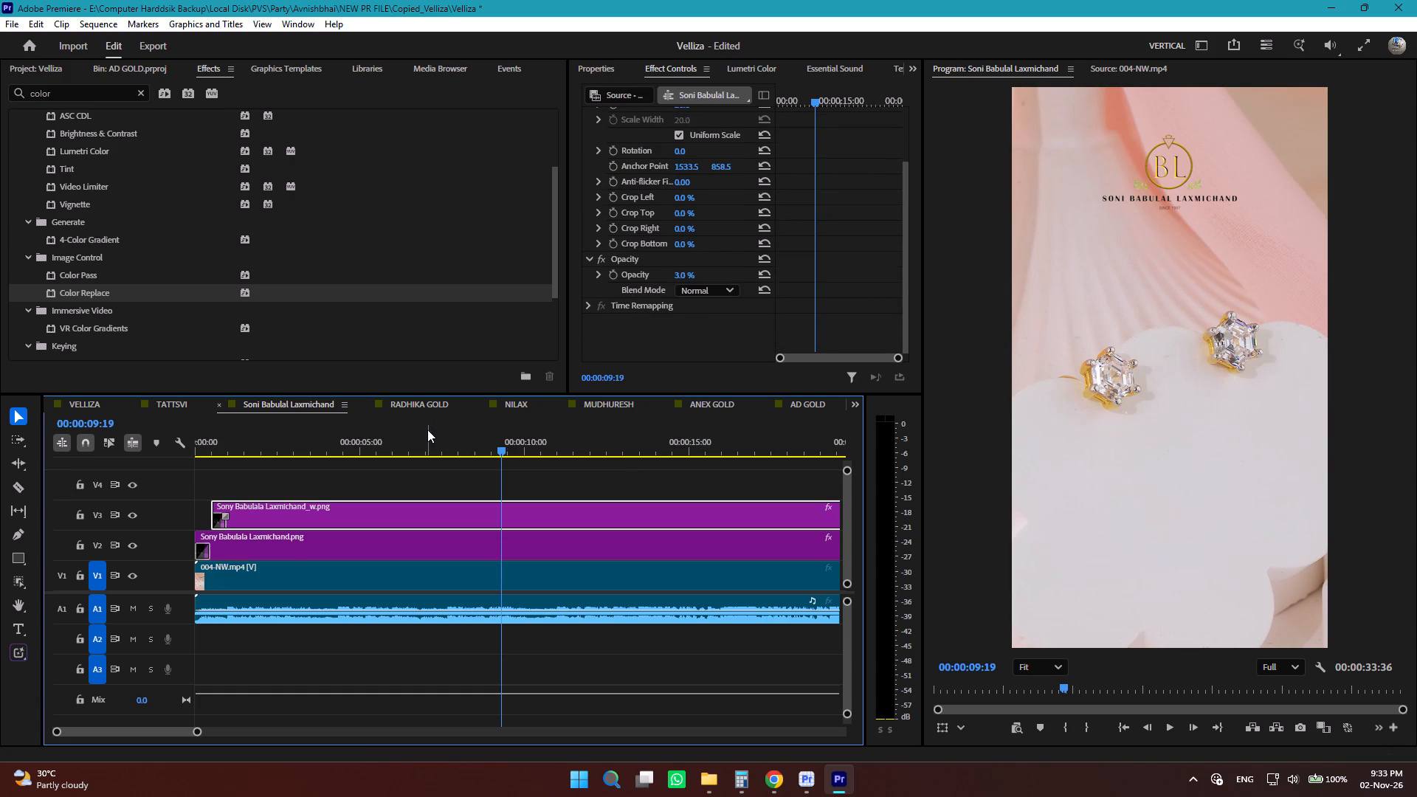
Set the V3 Soni Babulal Laxmichand logo clip's opacity to 5%.
scroll(1168, 338, "up", 1)
scroll(1168, 338, "down", 1)
scroll(1168, 338, "up", 1)
scroll(1168, 338, "down", 1)
scroll(1169, 342, "up", 13)
scroll(1198, 379, "down", 2)
scroll(1198, 379, "up", 1)
scroll(1198, 379, "down", 2)
scroll(1198, 379, "up", 1)
scroll(1198, 379, "down", 1)
scroll(1198, 379, "up", 11)
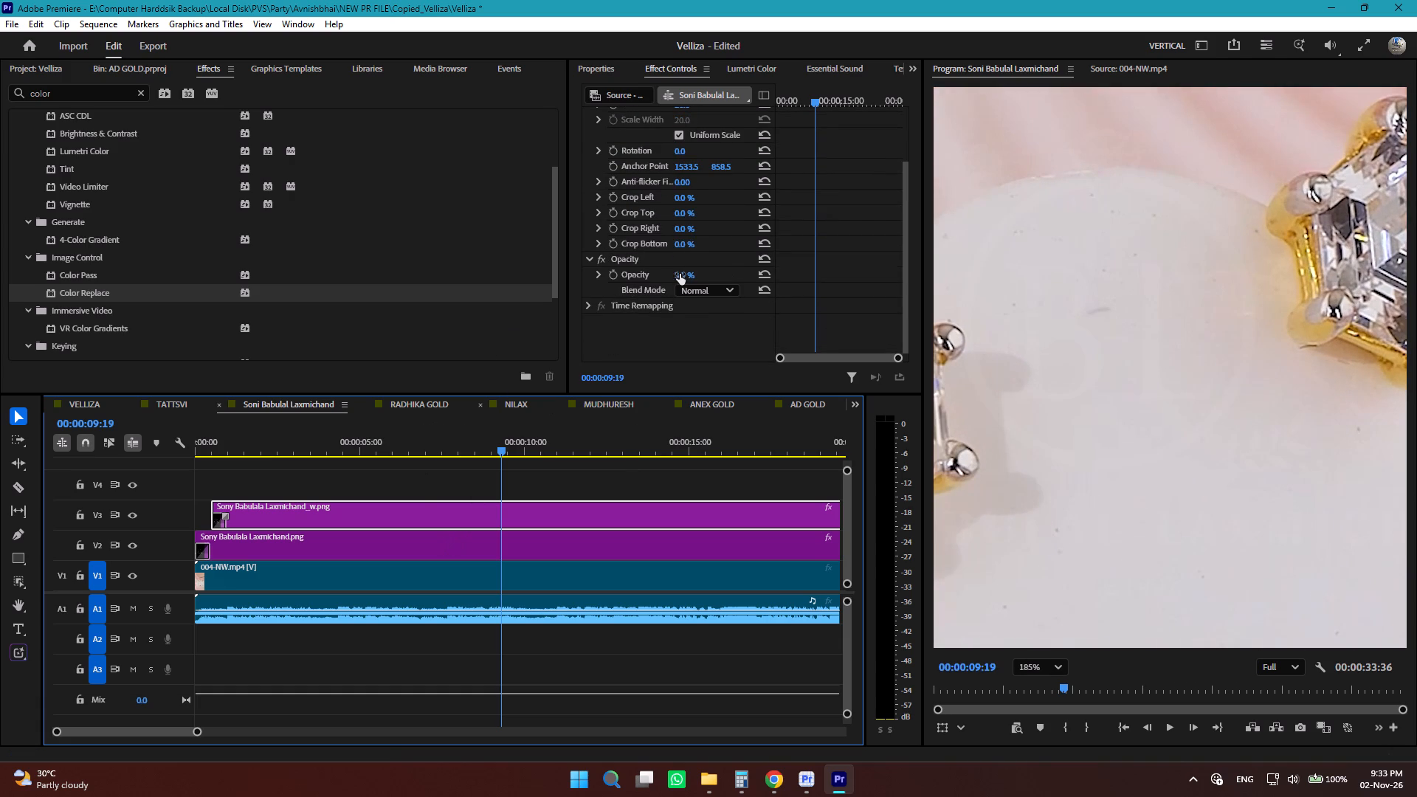
left_click(681, 274)
key("5")
key("Return")
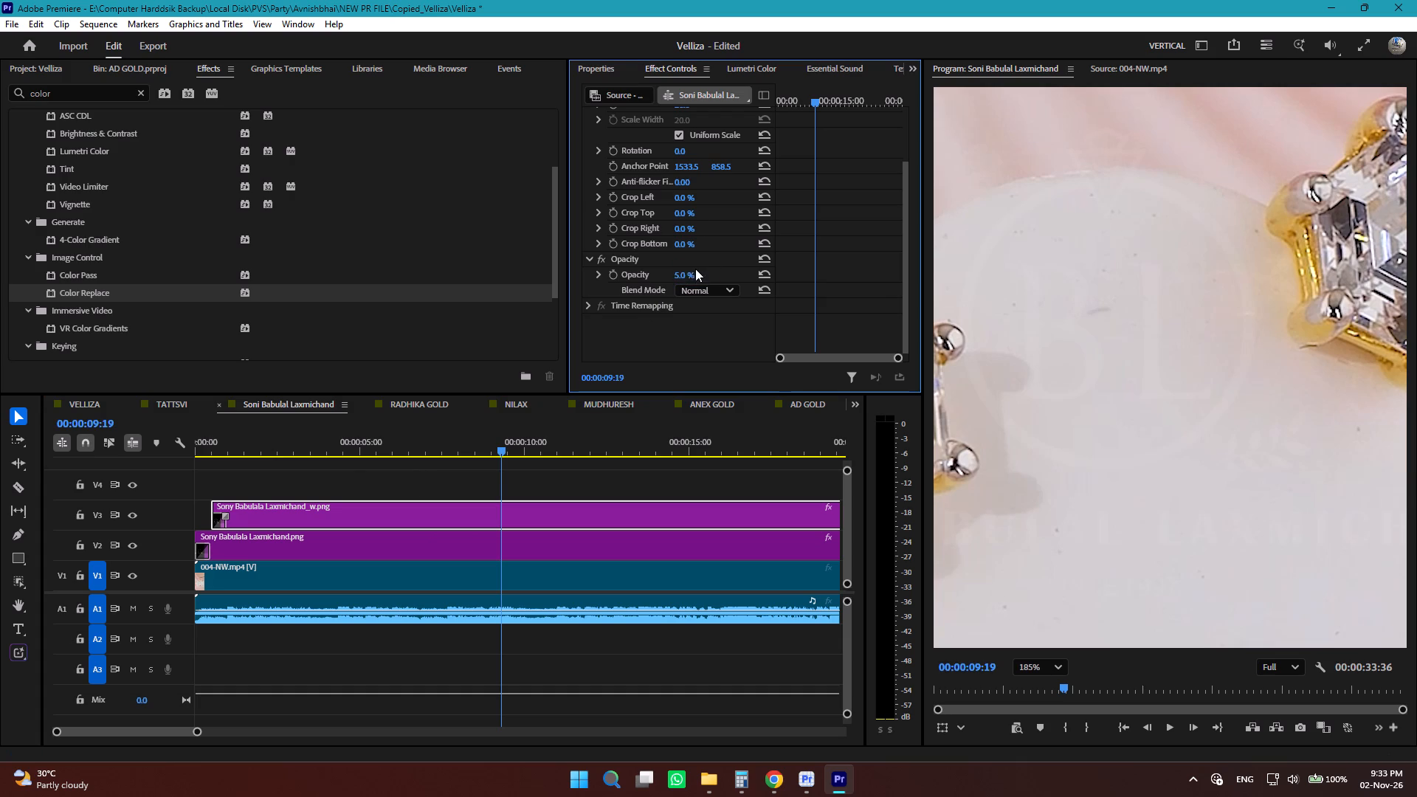
Set the V3 logo clip's opacity to 5% in the TATTSVI sequence, with the playhead moved to 00:00:22:08.
left_click(174, 406)
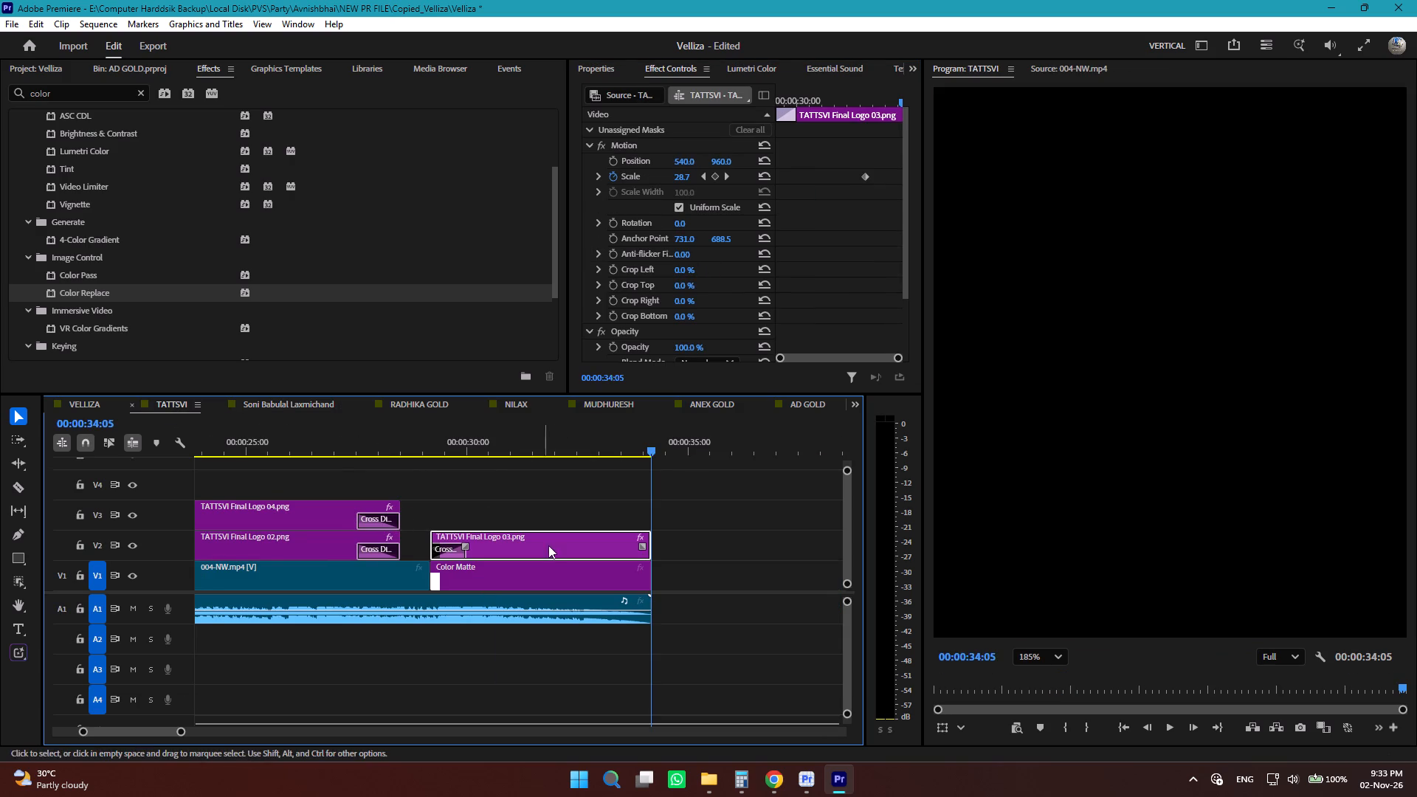
left_click_drag(364, 427, 260, 481)
scroll(1176, 392, "up", 1)
scroll(1176, 392, "down", 13)
scroll(1179, 393, "up", 1)
scroll(1182, 394, "down", 9)
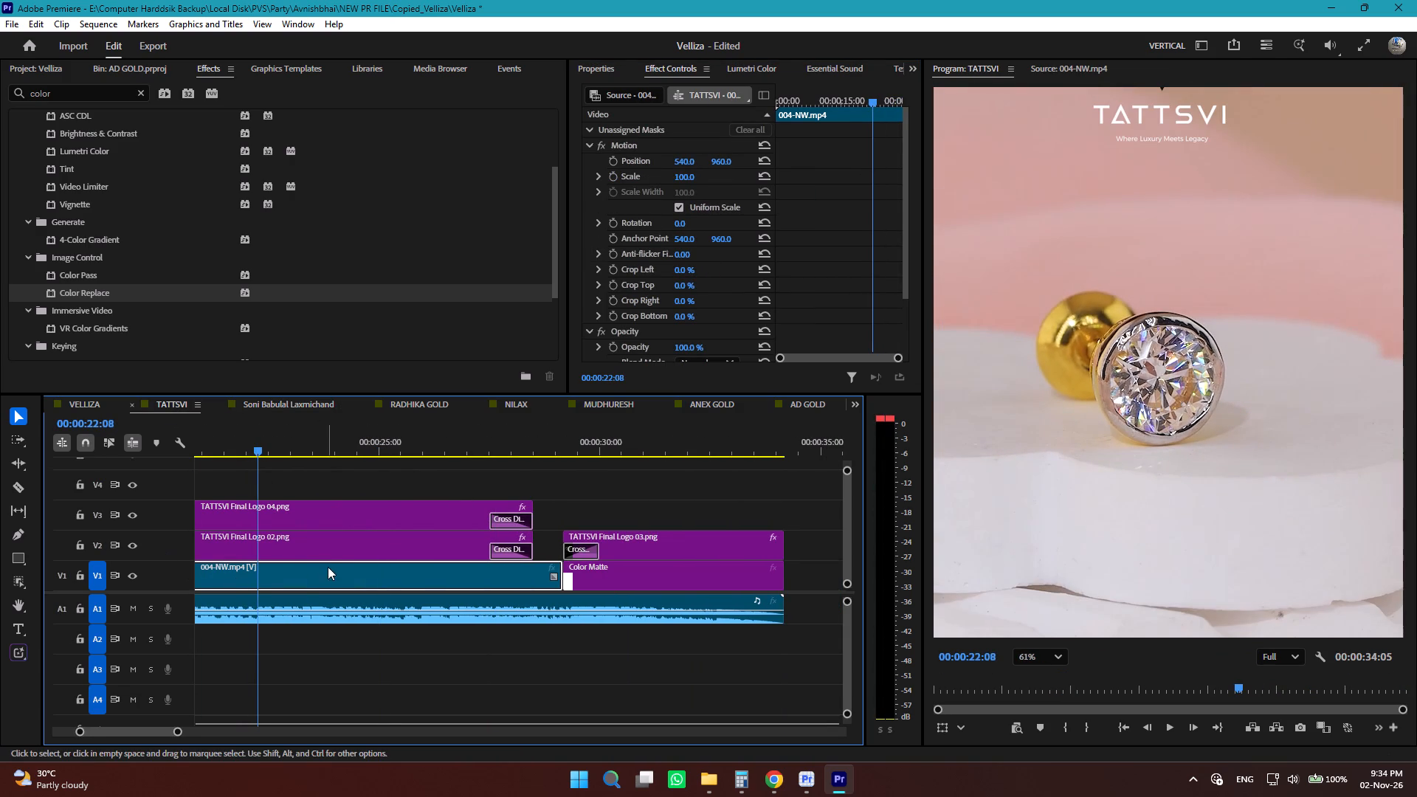
left_click(323, 547)
left_click(326, 514)
scroll(734, 280, "down", 3)
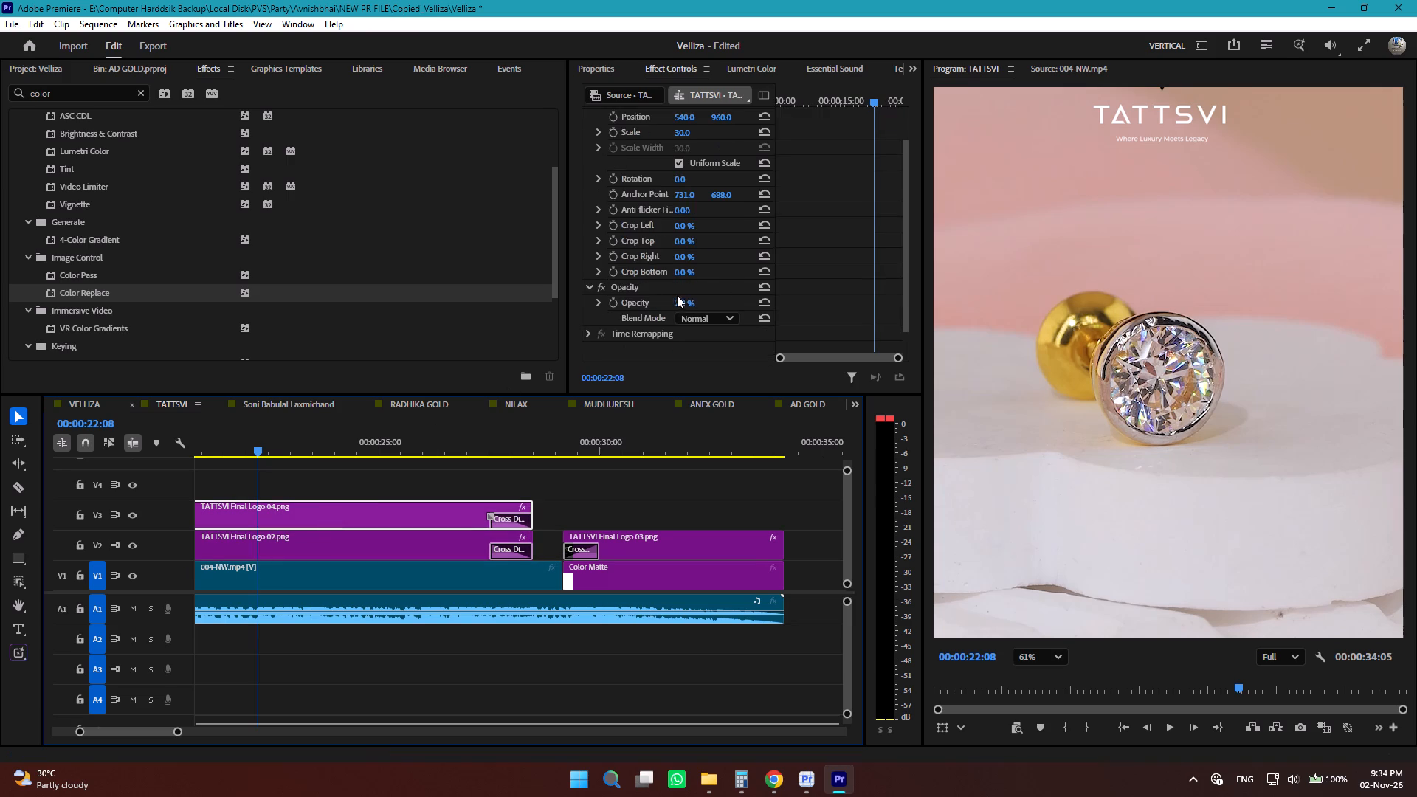
left_click(681, 302)
key("5")
key("Return")
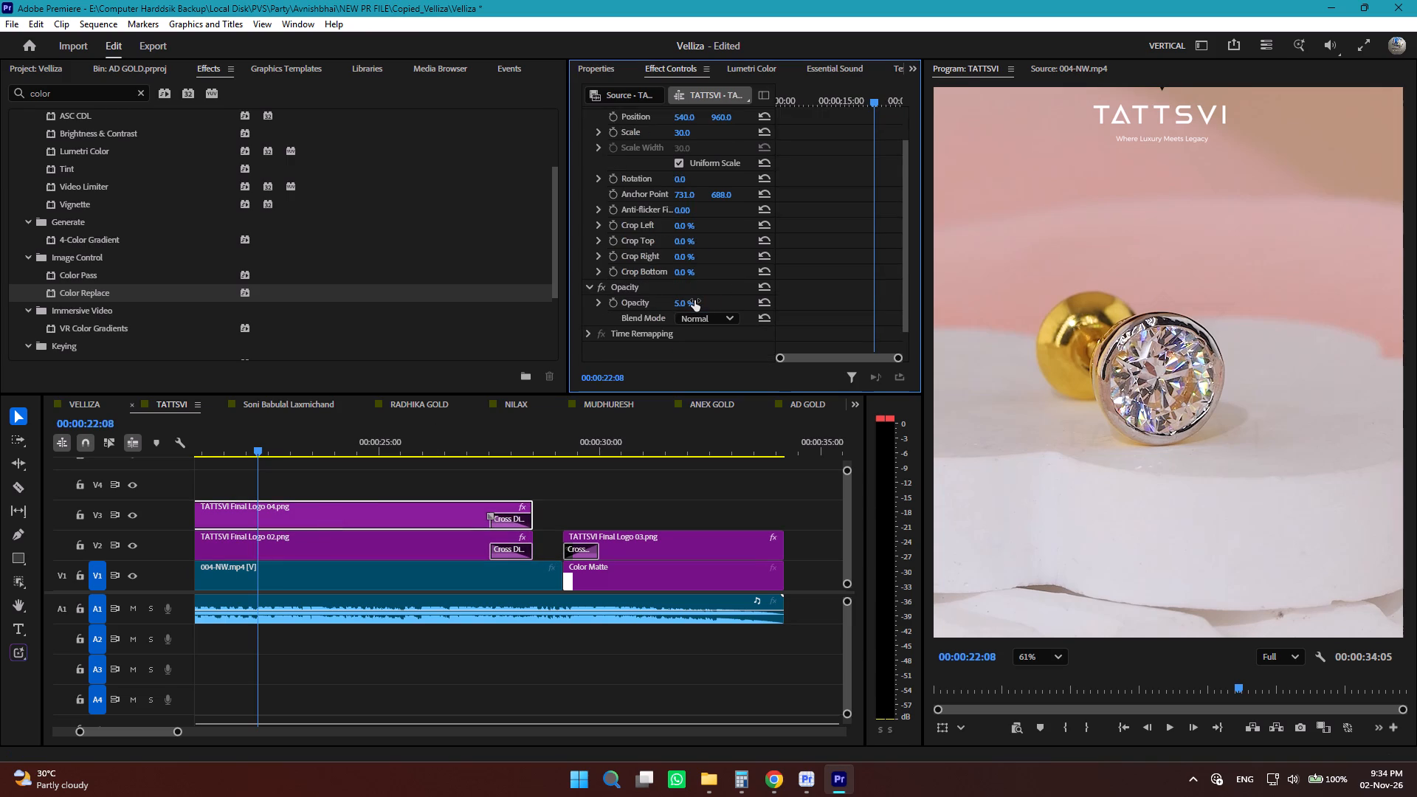
Paste the copied Color Replace effect onto the V3 TATTSVI Final Logo 04.png clip.
scroll(1324, 391, "down", 10)
scroll(1224, 414, "up", 7)
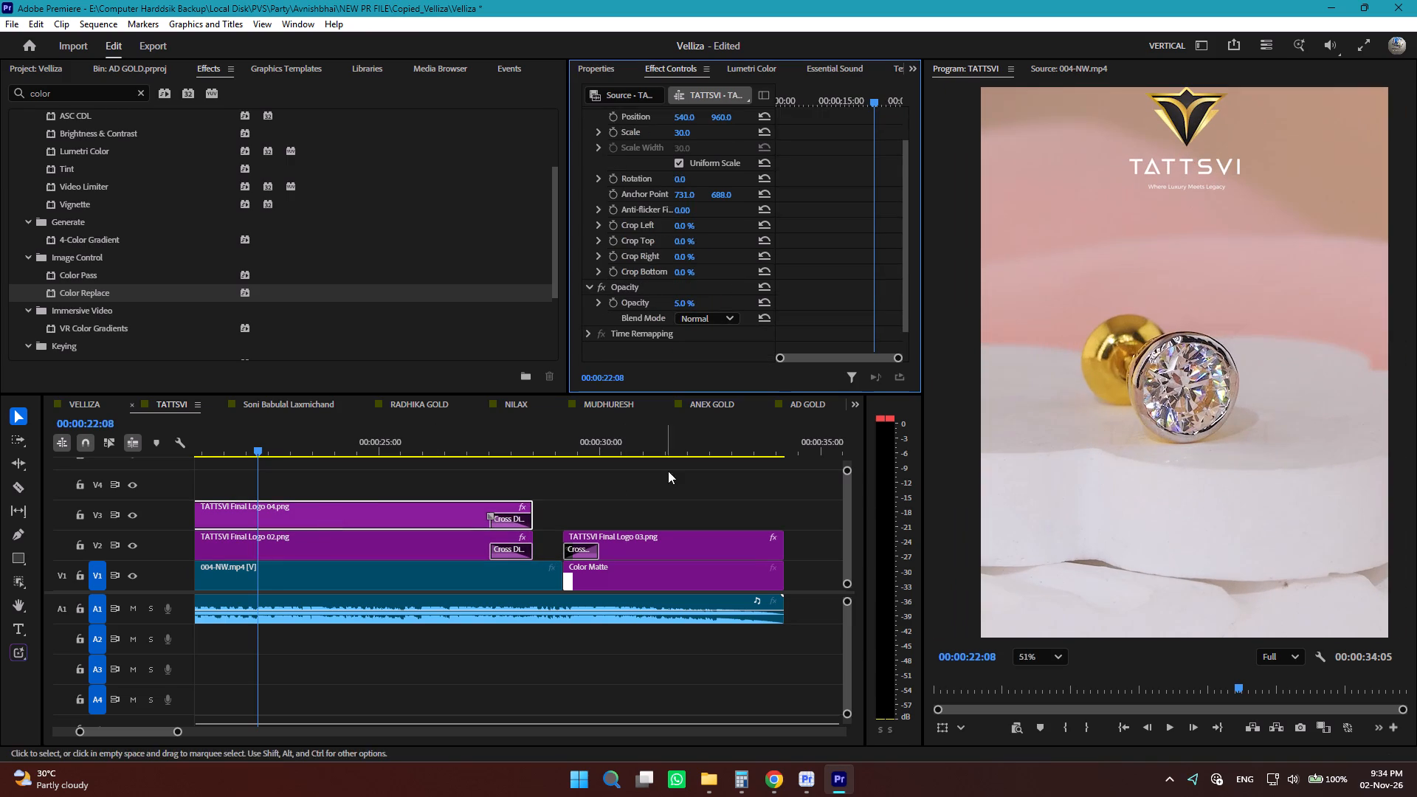
scroll(1252, 398, "up", 11)
scroll(1255, 465, "down", 1)
scroll(1253, 465, "up", 4)
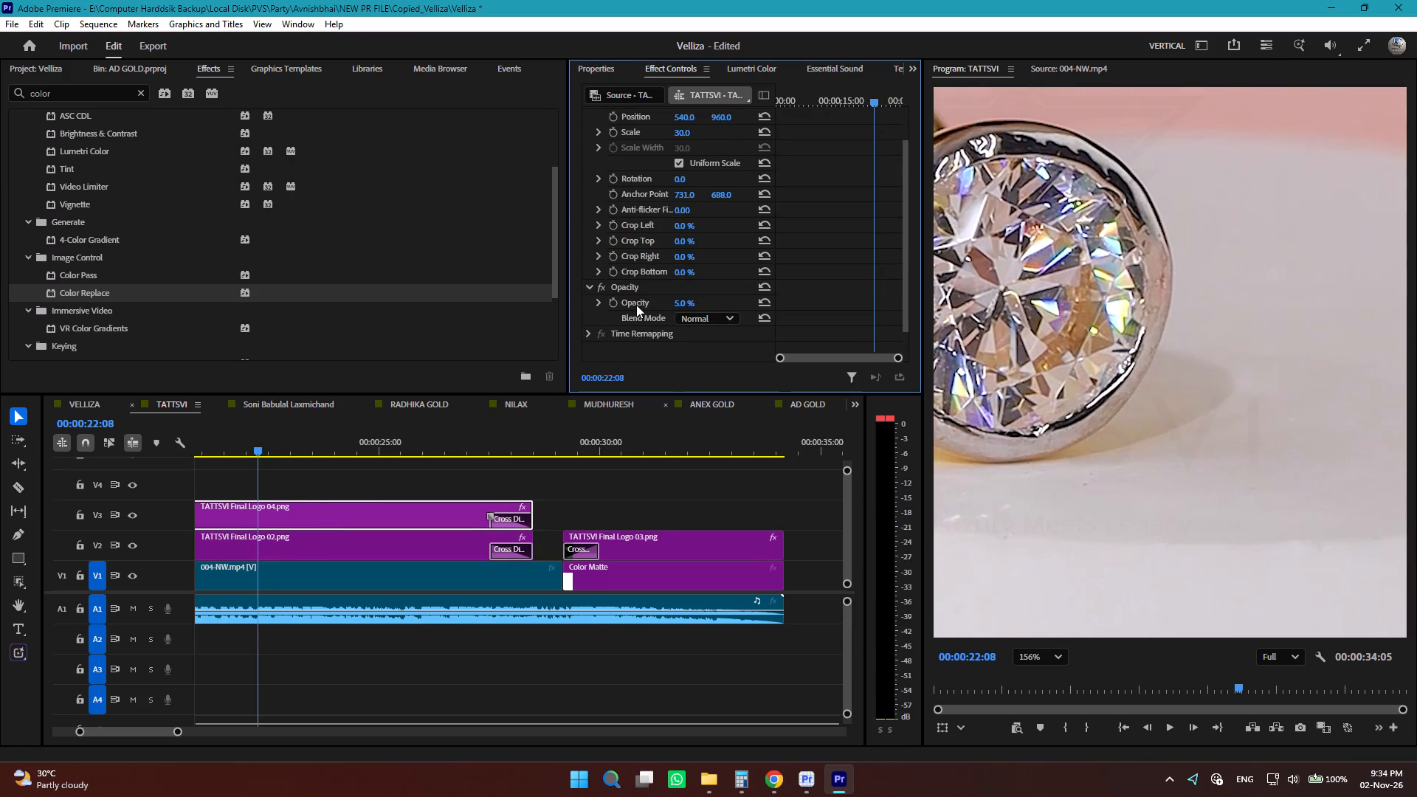
left_click(277, 505, "ctrl")
key("ctrl+v")
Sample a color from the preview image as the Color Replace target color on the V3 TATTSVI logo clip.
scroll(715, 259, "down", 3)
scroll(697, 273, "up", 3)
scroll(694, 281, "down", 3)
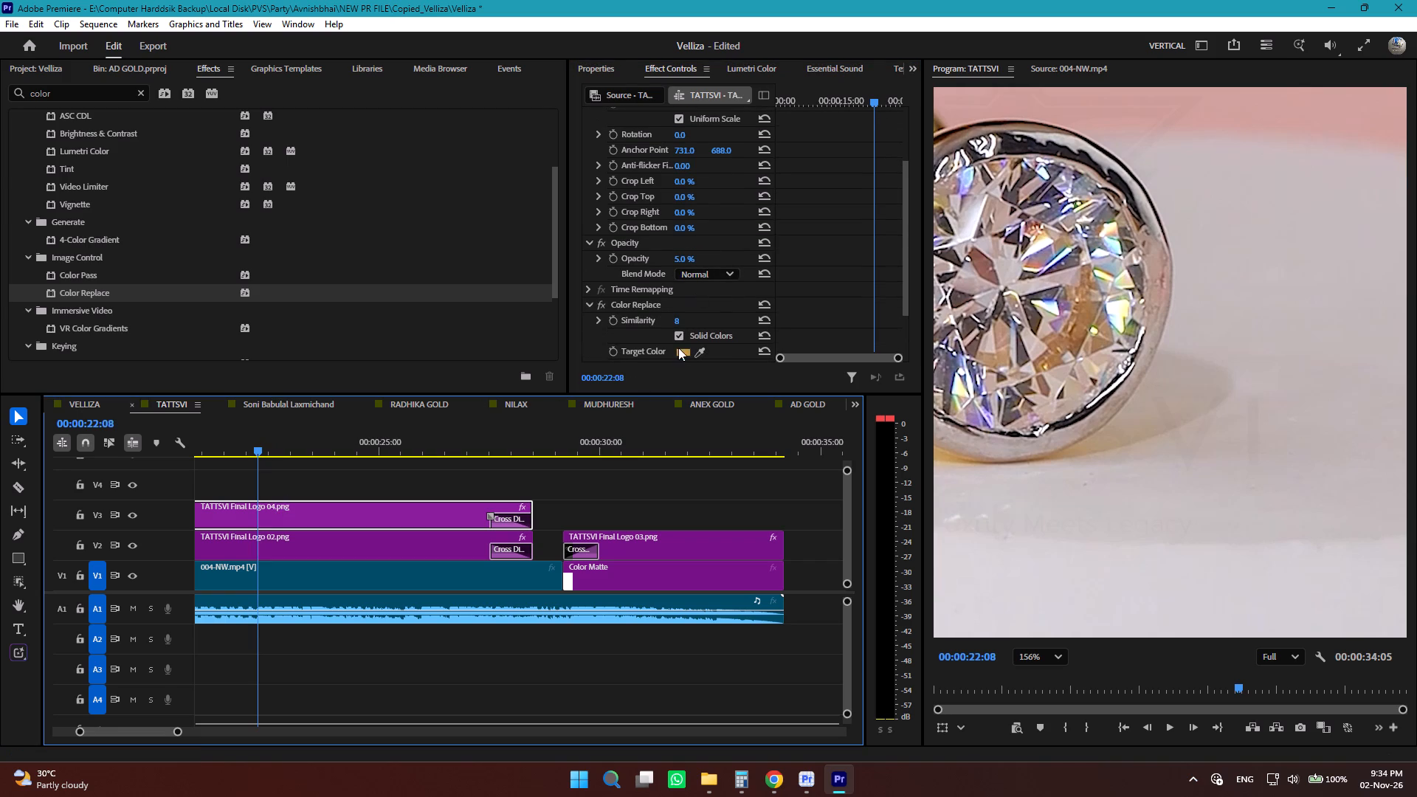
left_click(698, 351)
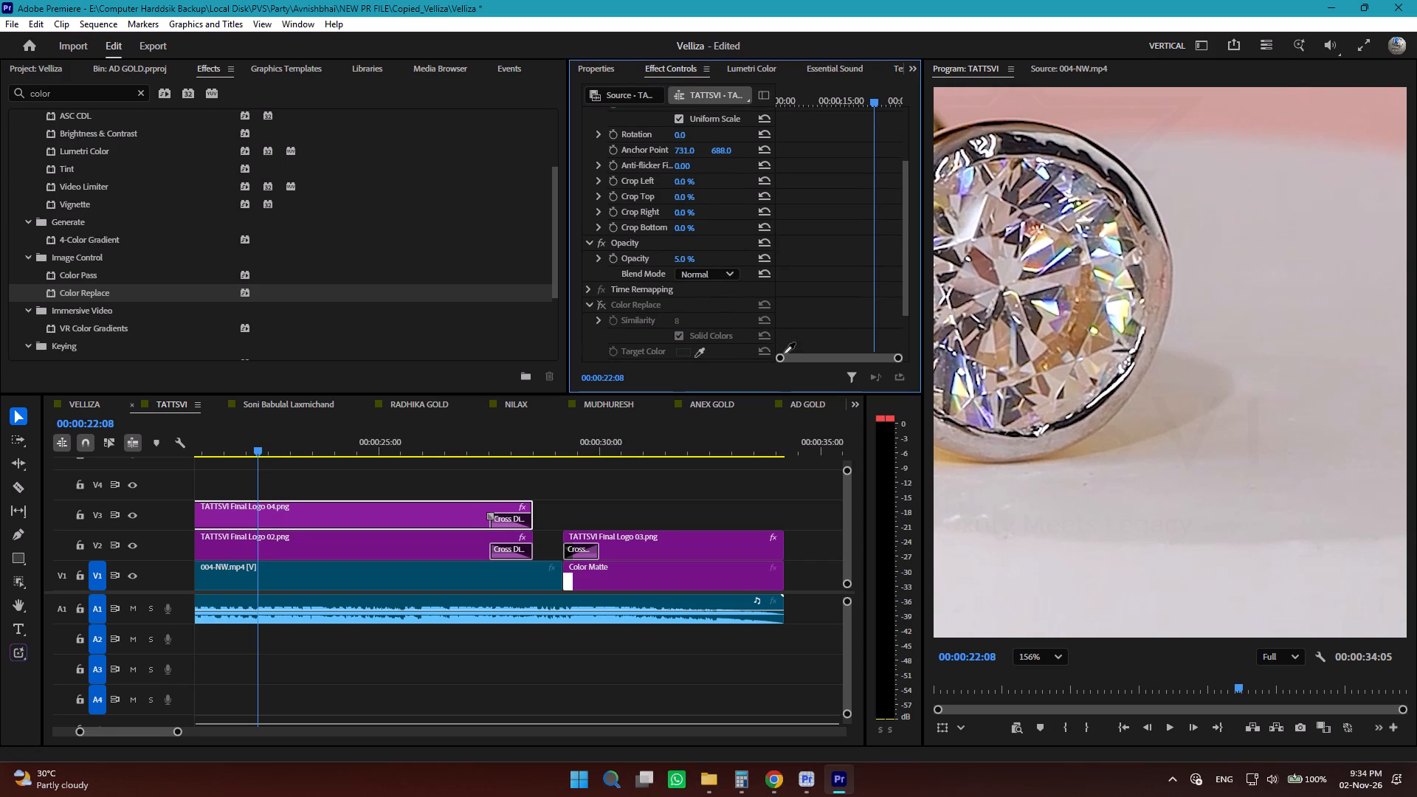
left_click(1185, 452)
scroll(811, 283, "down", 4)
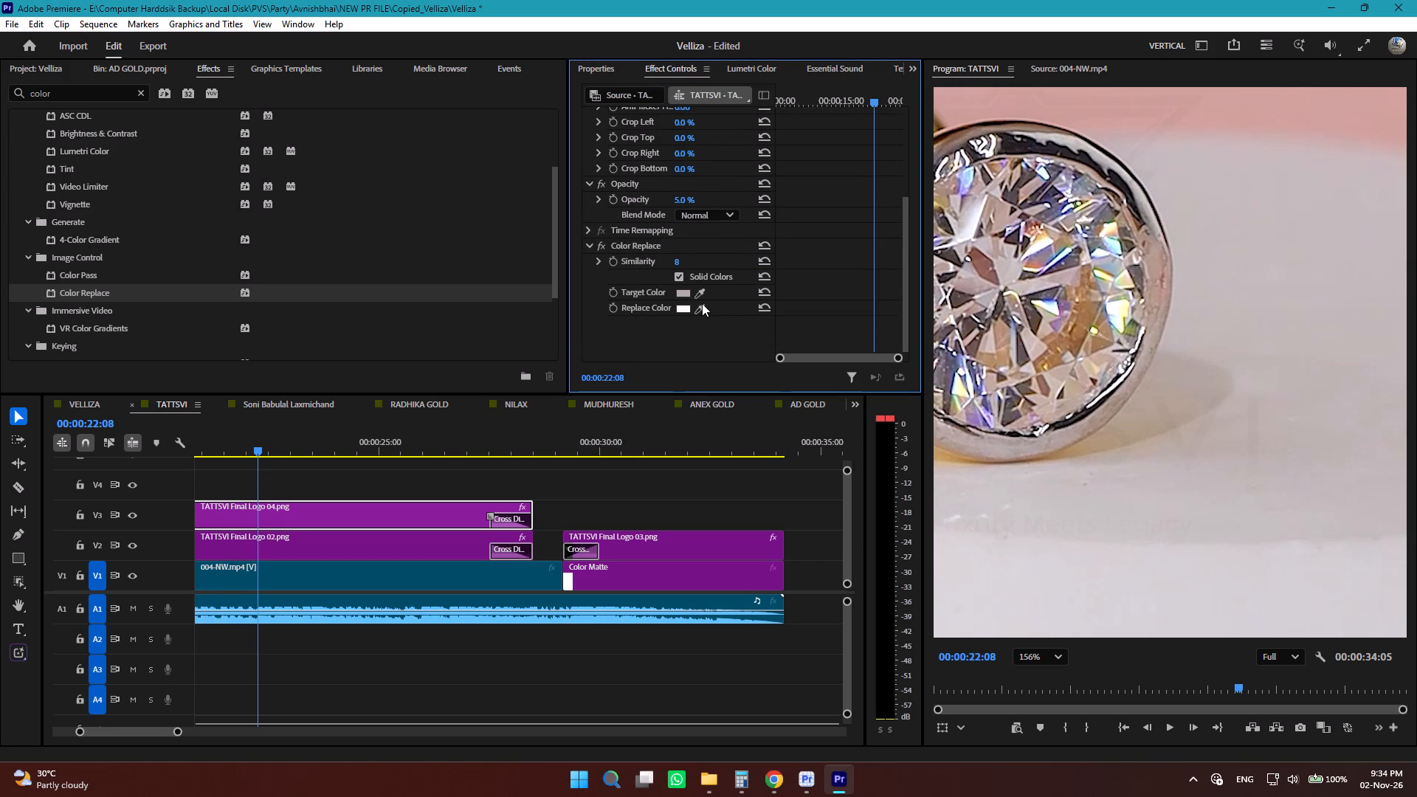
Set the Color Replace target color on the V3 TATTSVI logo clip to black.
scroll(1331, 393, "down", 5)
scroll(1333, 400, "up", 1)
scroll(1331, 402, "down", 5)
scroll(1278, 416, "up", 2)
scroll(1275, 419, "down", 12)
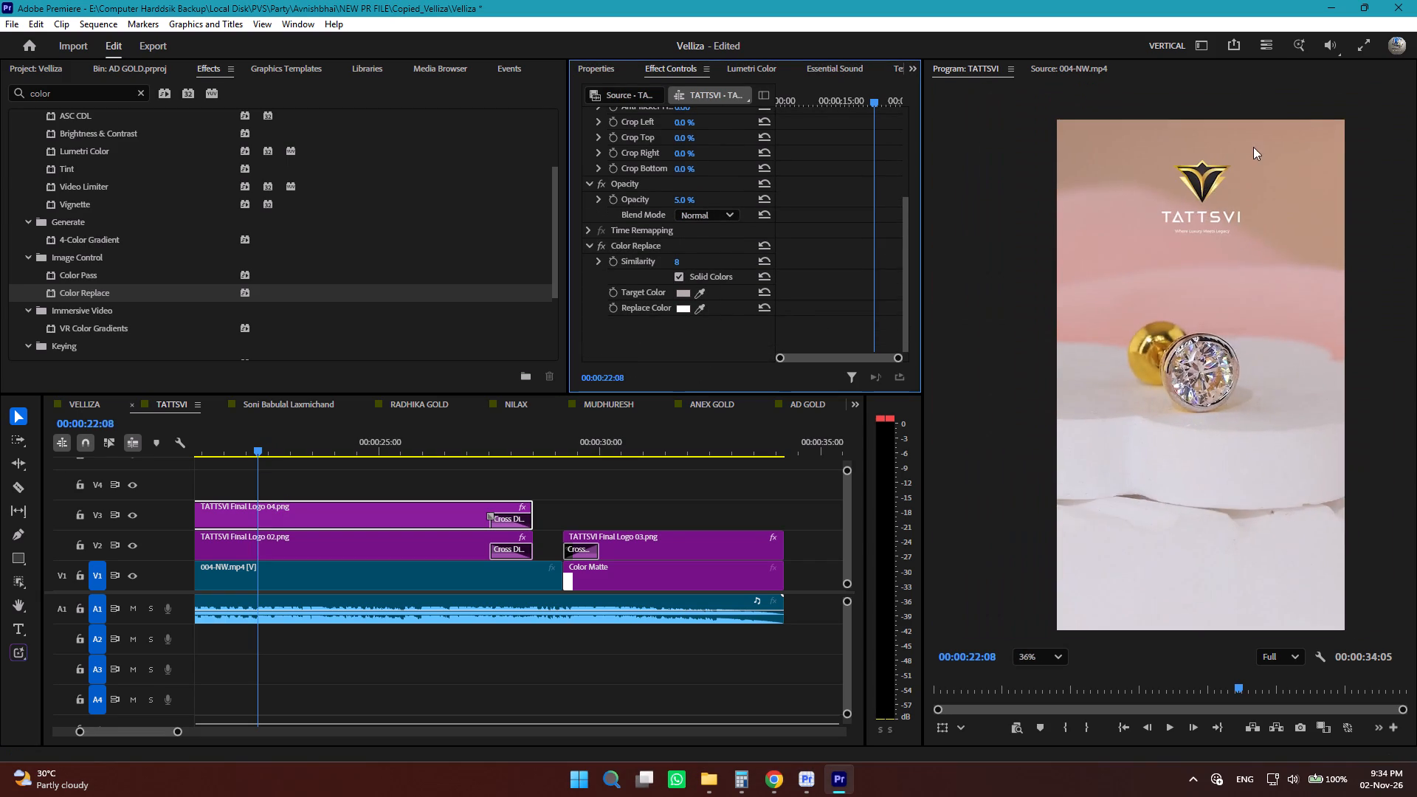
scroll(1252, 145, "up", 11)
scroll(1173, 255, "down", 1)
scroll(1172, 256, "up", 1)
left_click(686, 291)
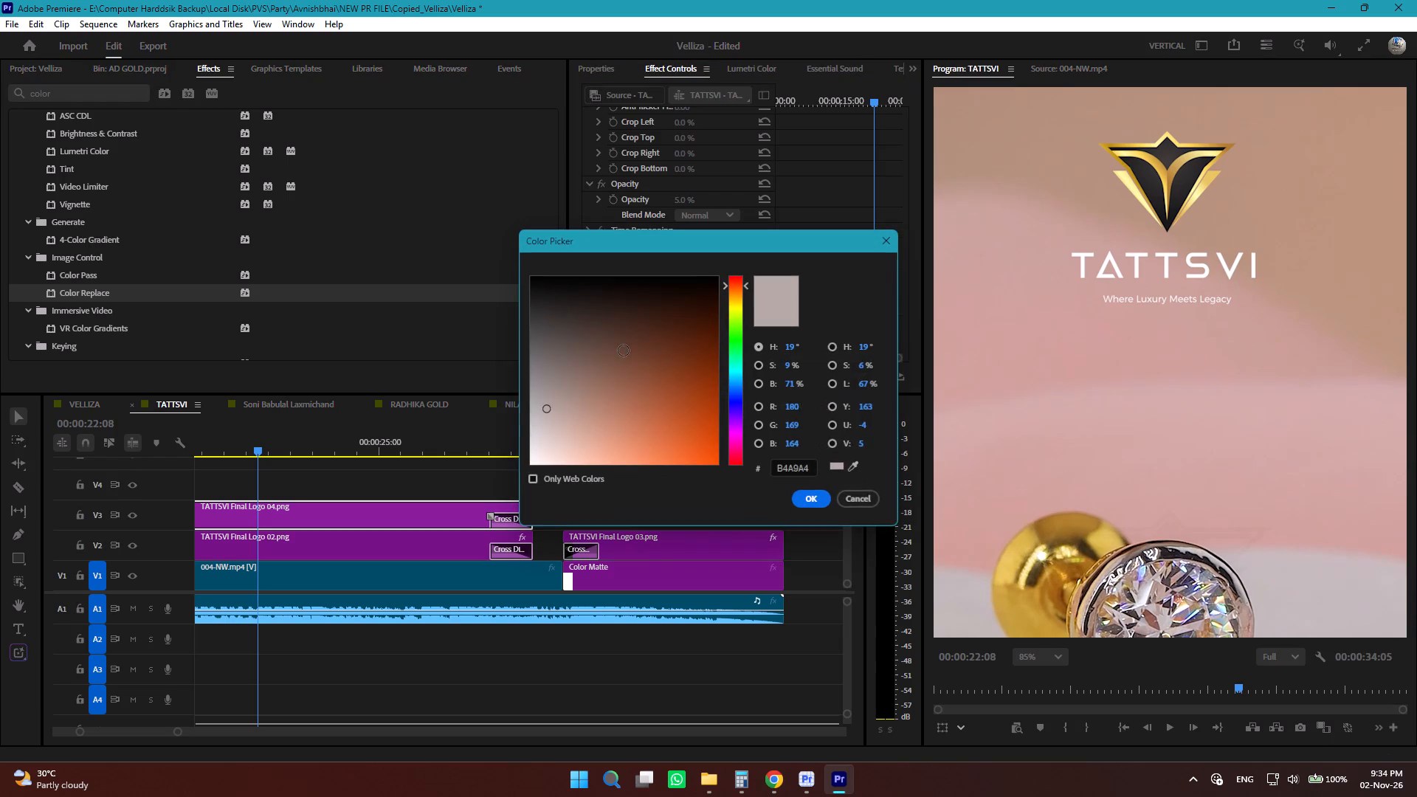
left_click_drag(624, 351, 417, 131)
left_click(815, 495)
Raise the V3 TATTSVI logo clip's opacity to 100% and sample the logo's dark color as the Color Replace target color.
scroll(1192, 404, "down", 9)
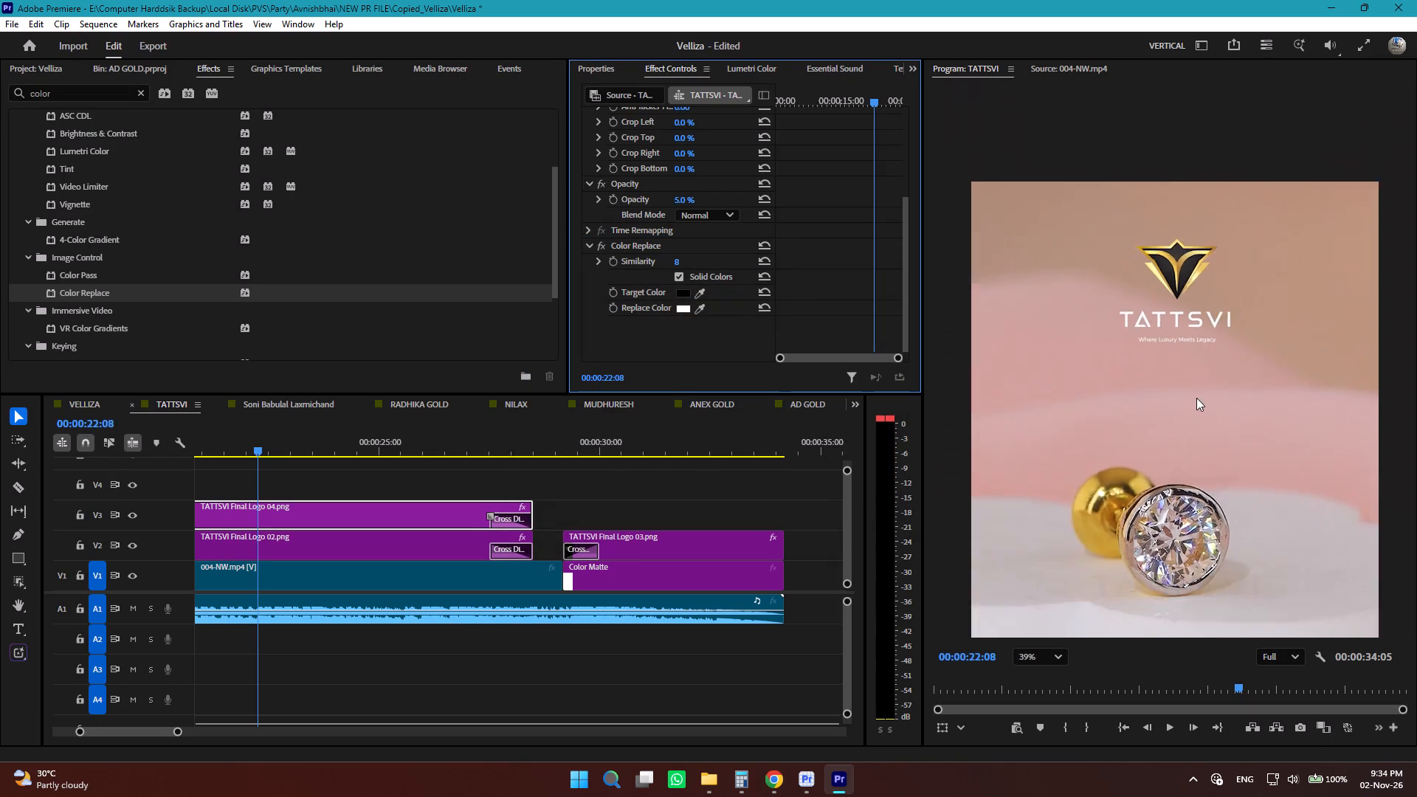
scroll(1196, 398, "down", 3)
scroll(1211, 536, "up", 19)
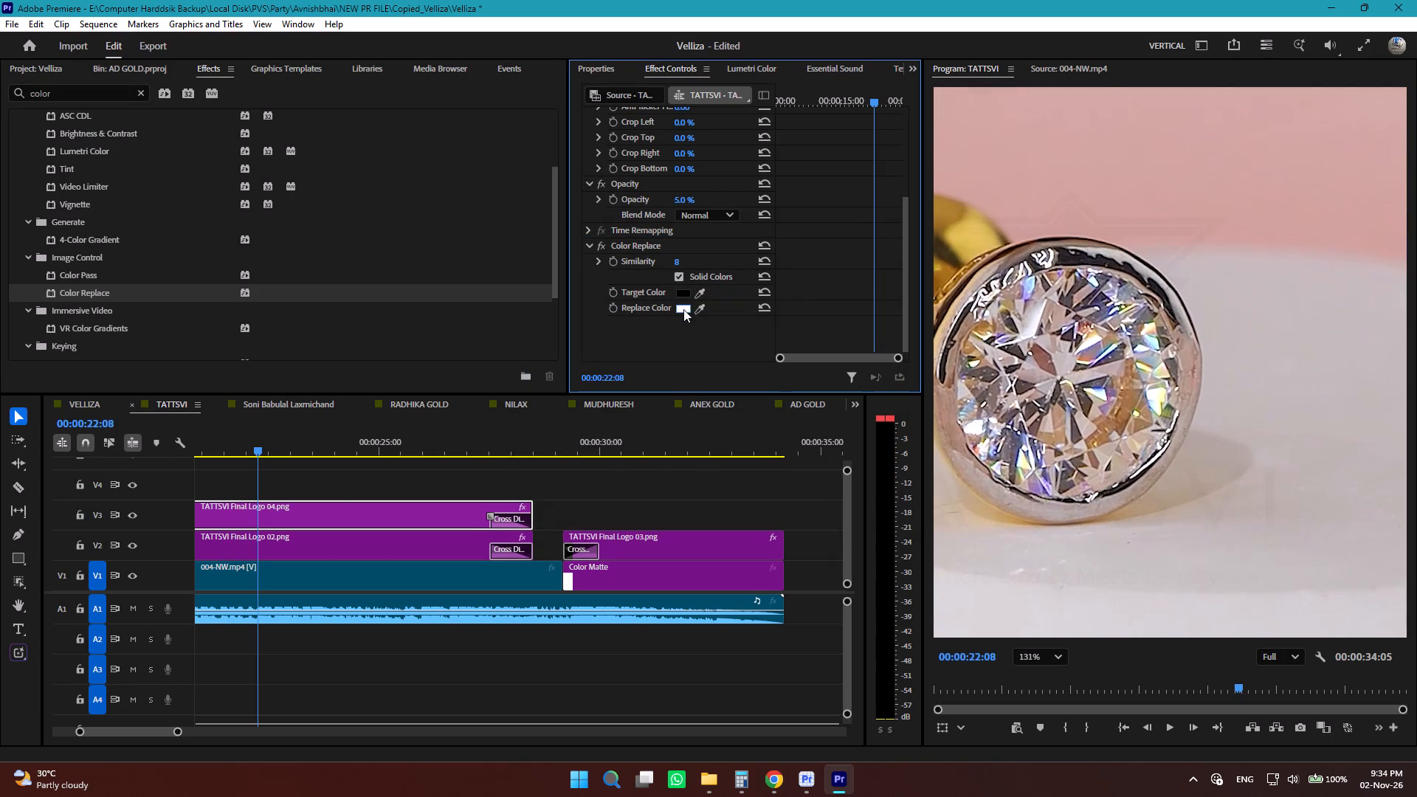
left_click(310, 533)
left_click(314, 512)
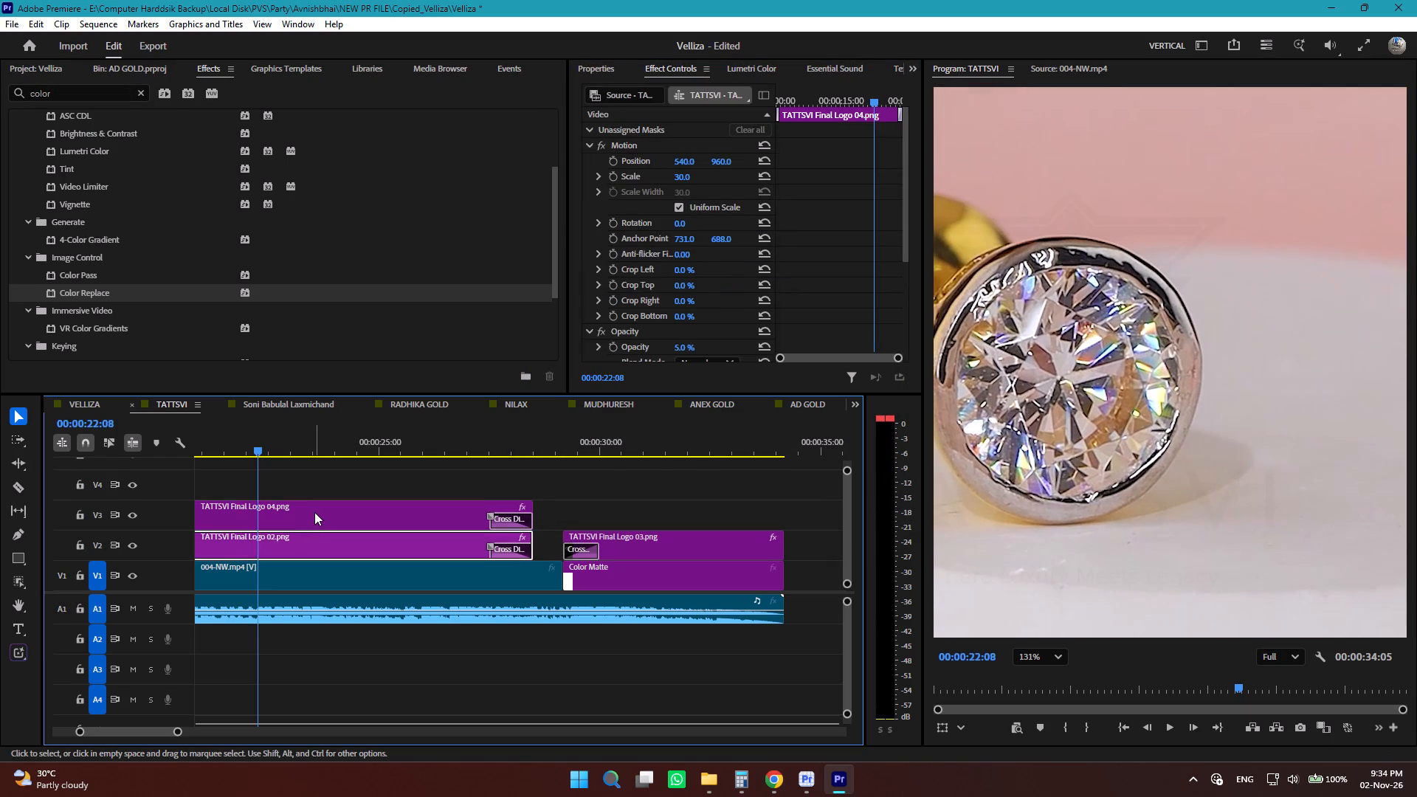
scroll(700, 283, "down", 6)
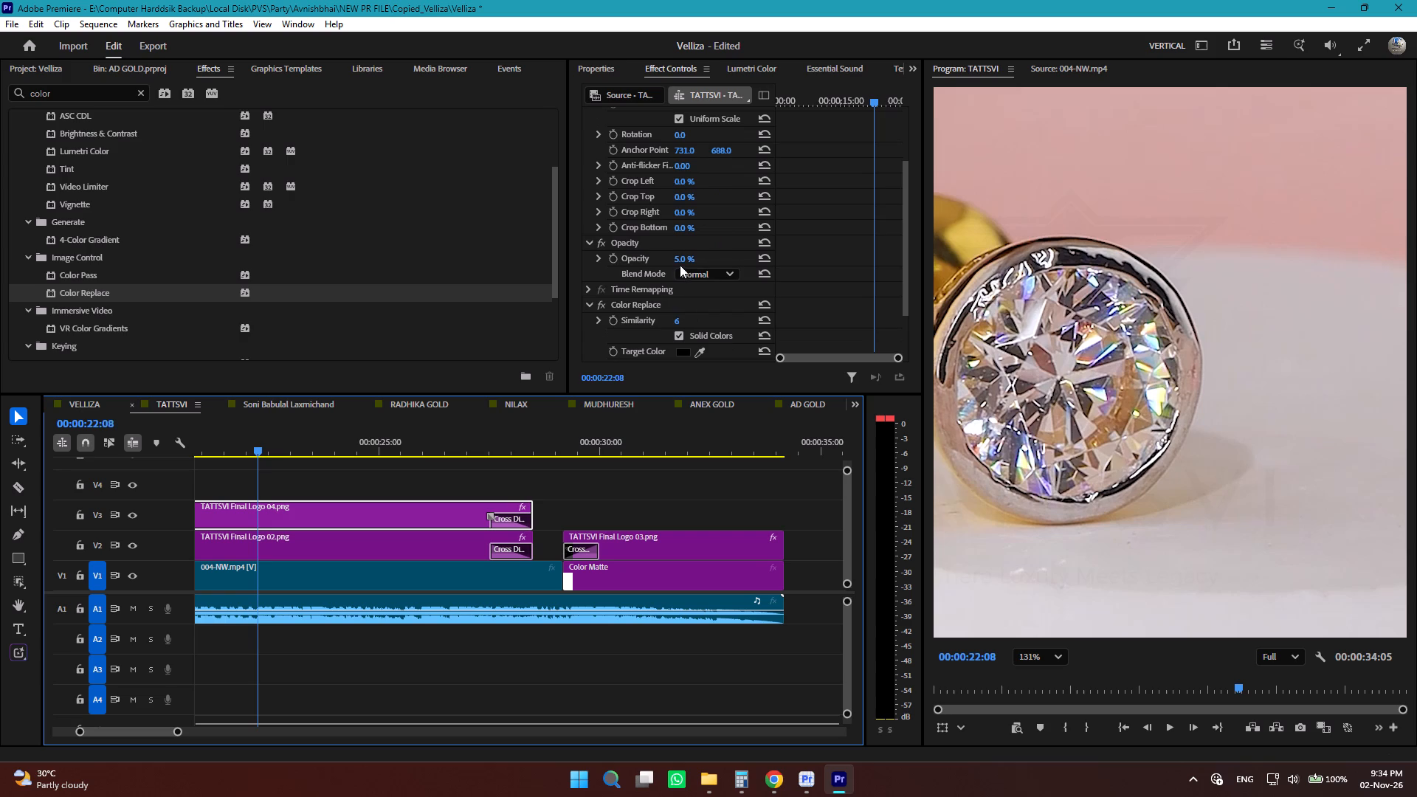
left_click(683, 259)
left_click(694, 256)
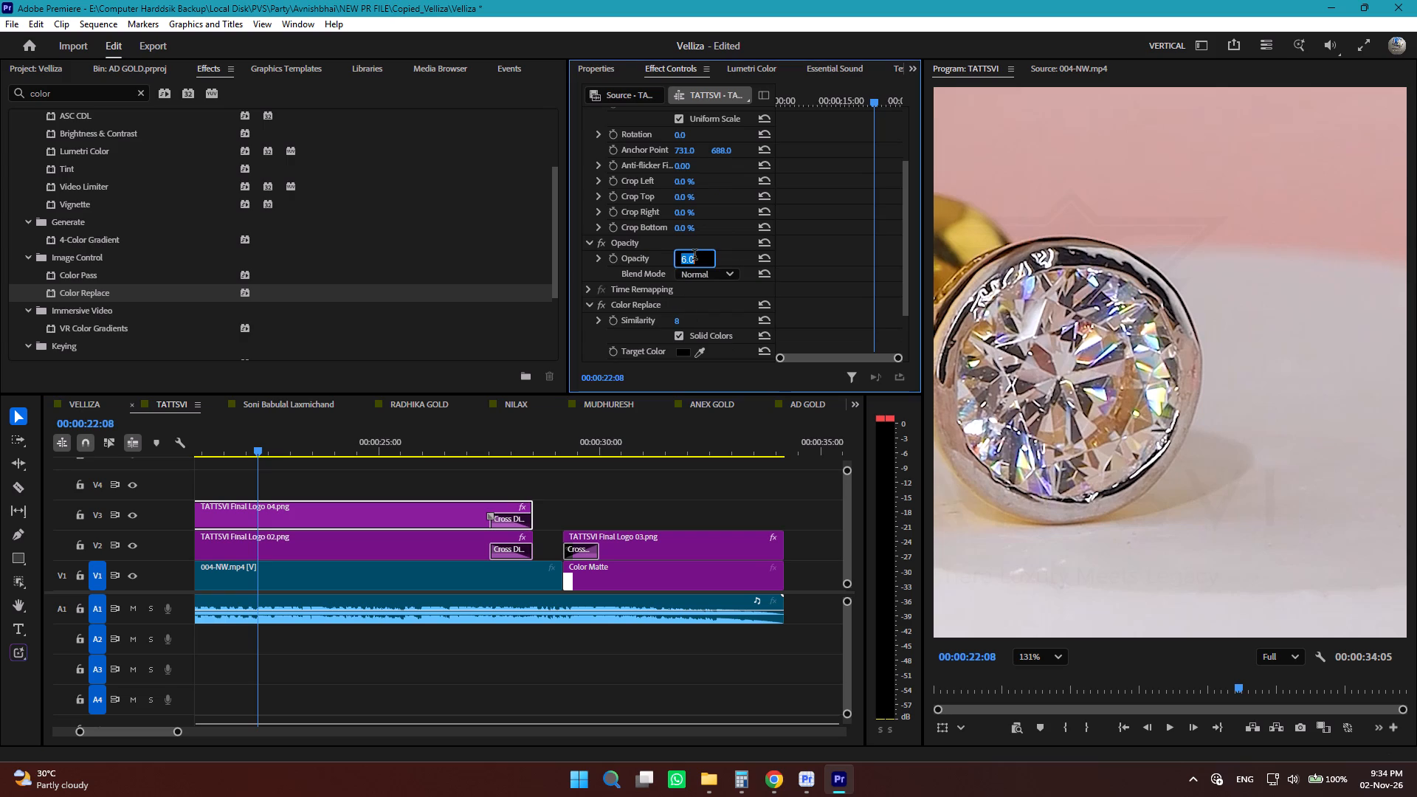
type("100")
key("Return")
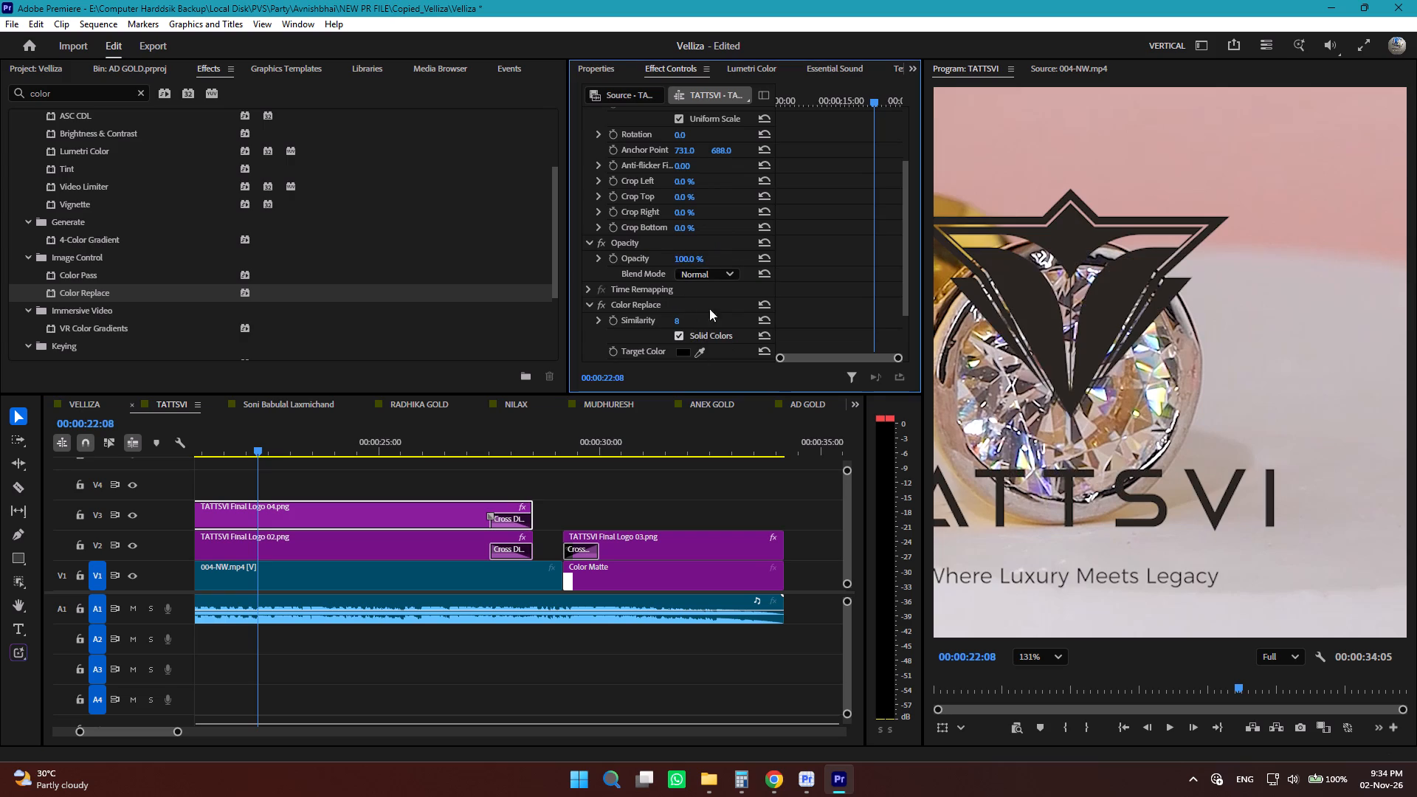
left_click(697, 349)
left_click(1086, 338)
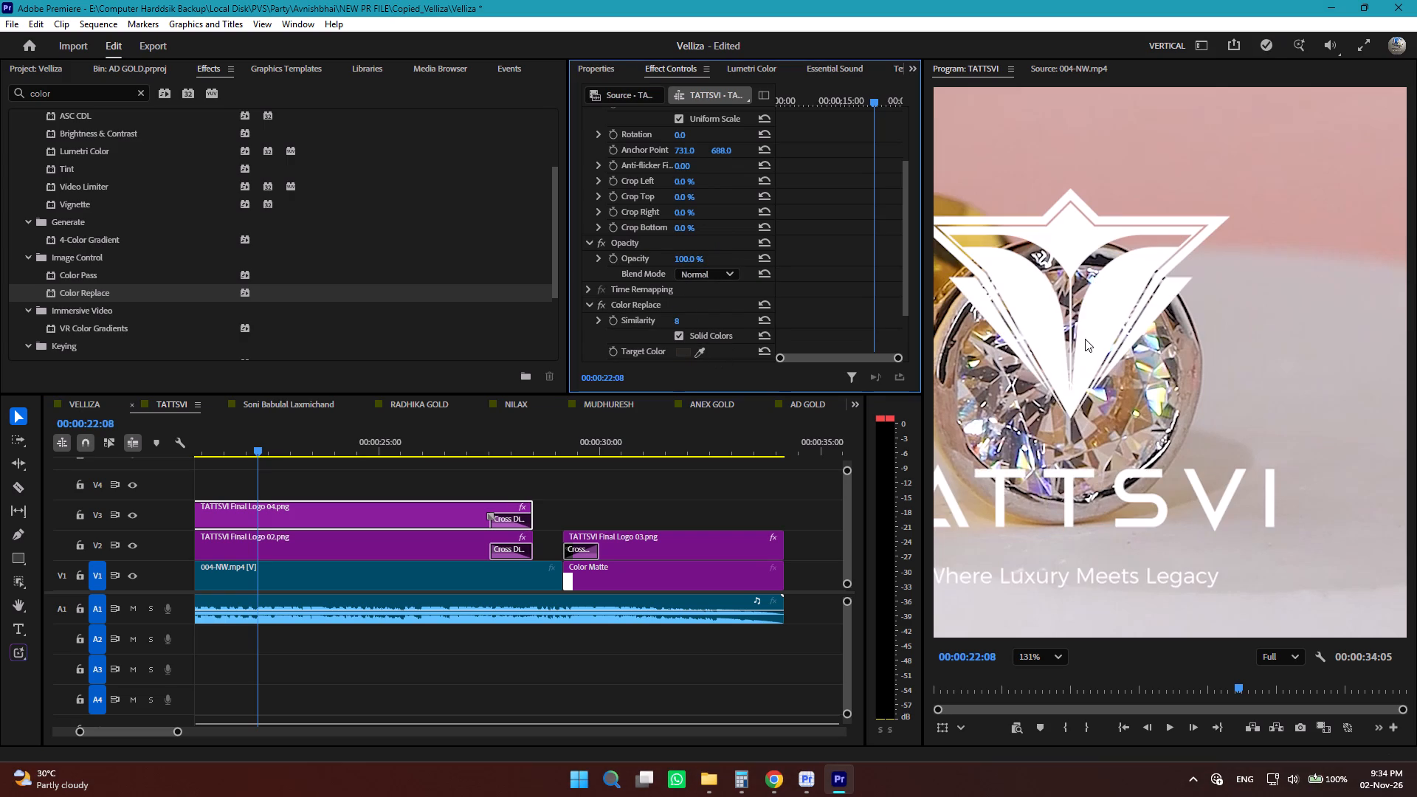
Set the V3 TATTSVI logo clip's opacity back to 5%.
left_click(680, 256)
key("5")
key("Return")
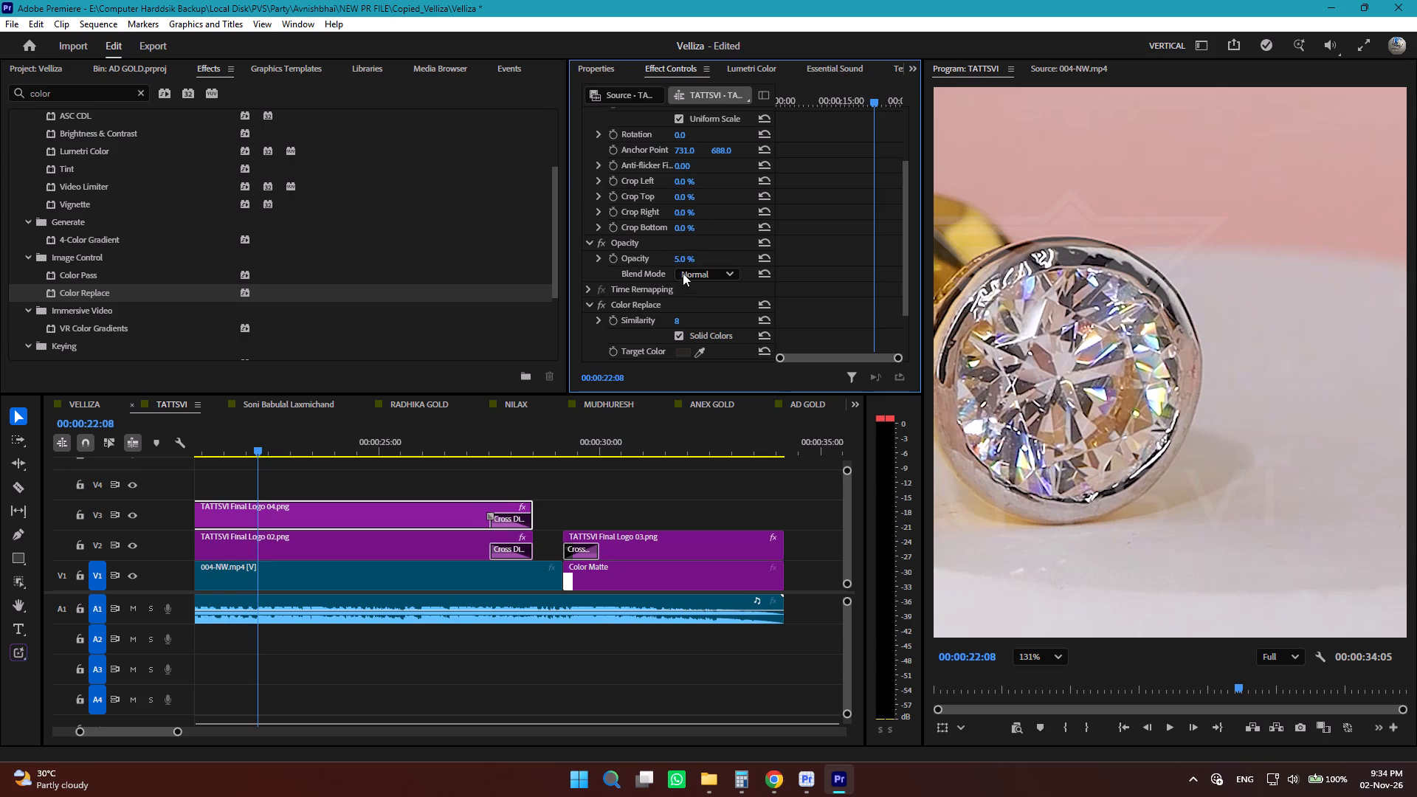
Set the opacity of the V3 logo clip in the TATTSVI sequence to 10%.
left_click(681, 259)
type("10")
key("Return")
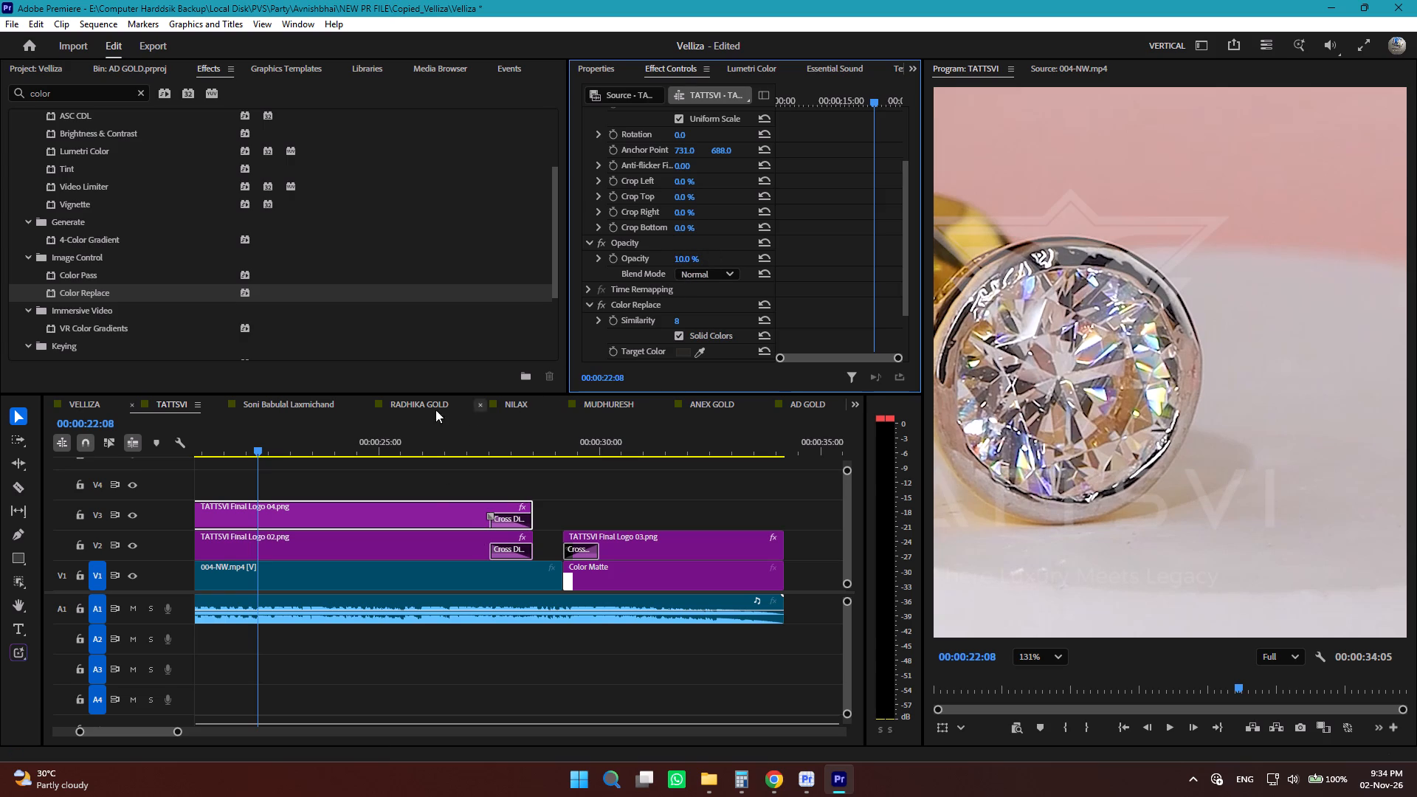
left_click(261, 398)
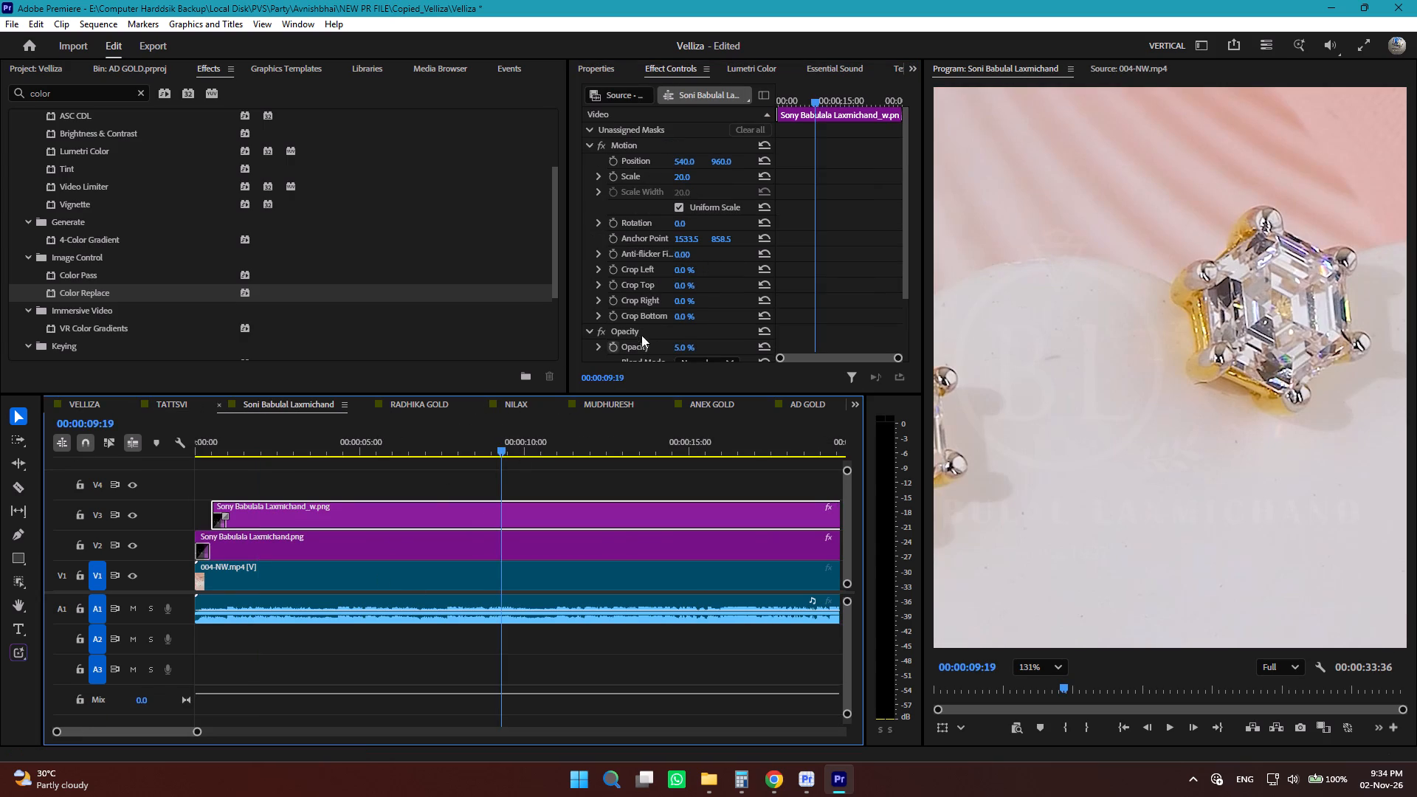
left_click(682, 341)
double_click(684, 341)
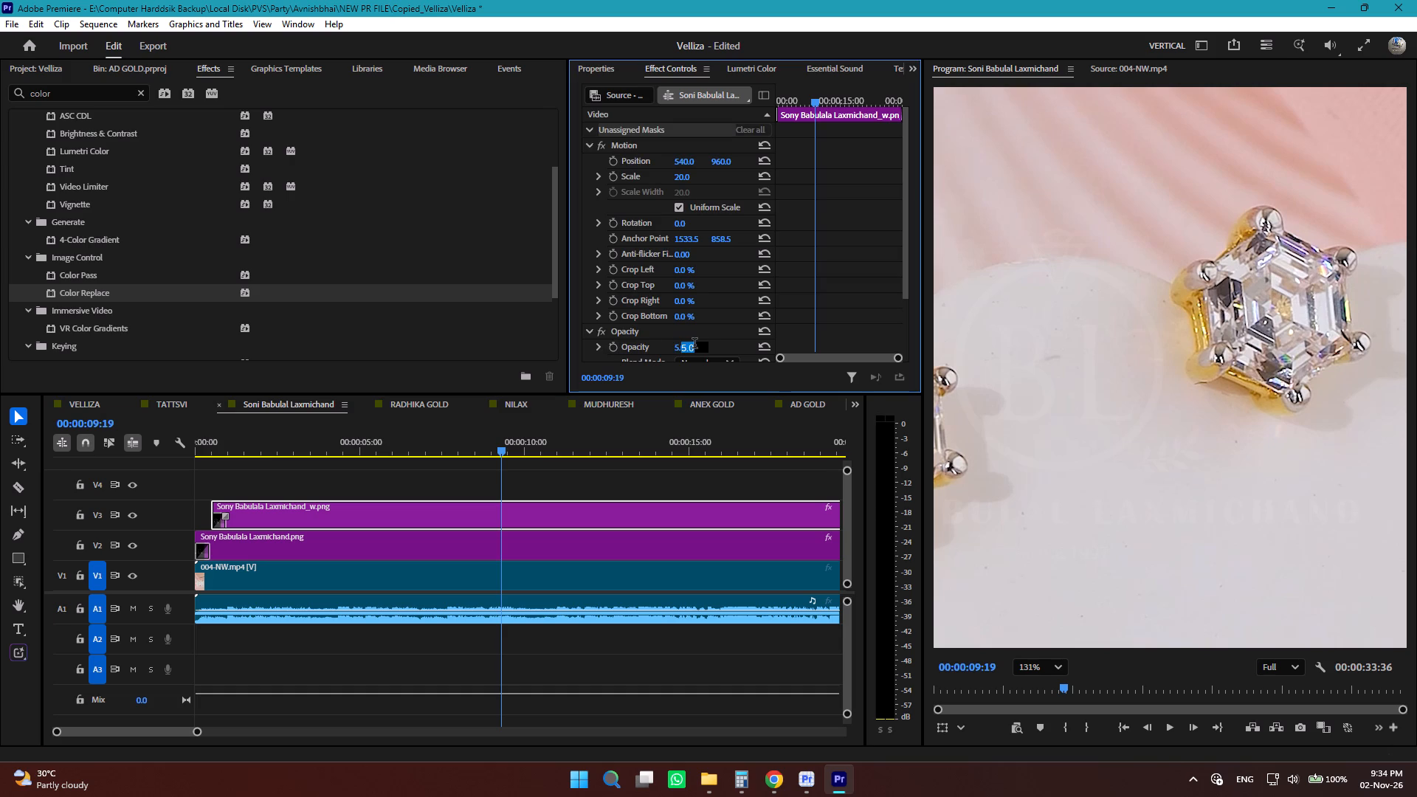
type("10")
key("Return")
Set the opacity of the V3 logo clip in the RADHIKA GOLD sequence to 10%.
left_click(441, 405)
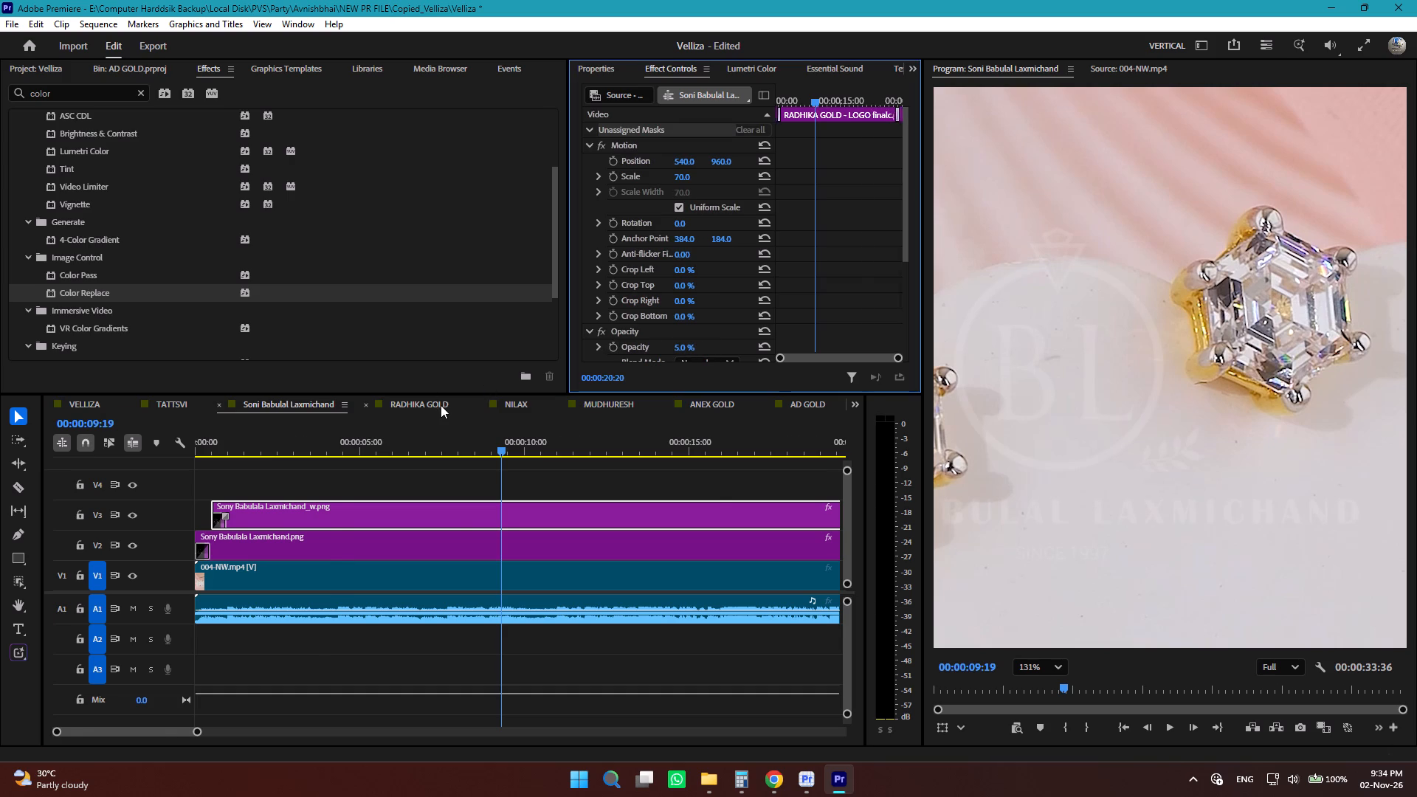
left_click(678, 346)
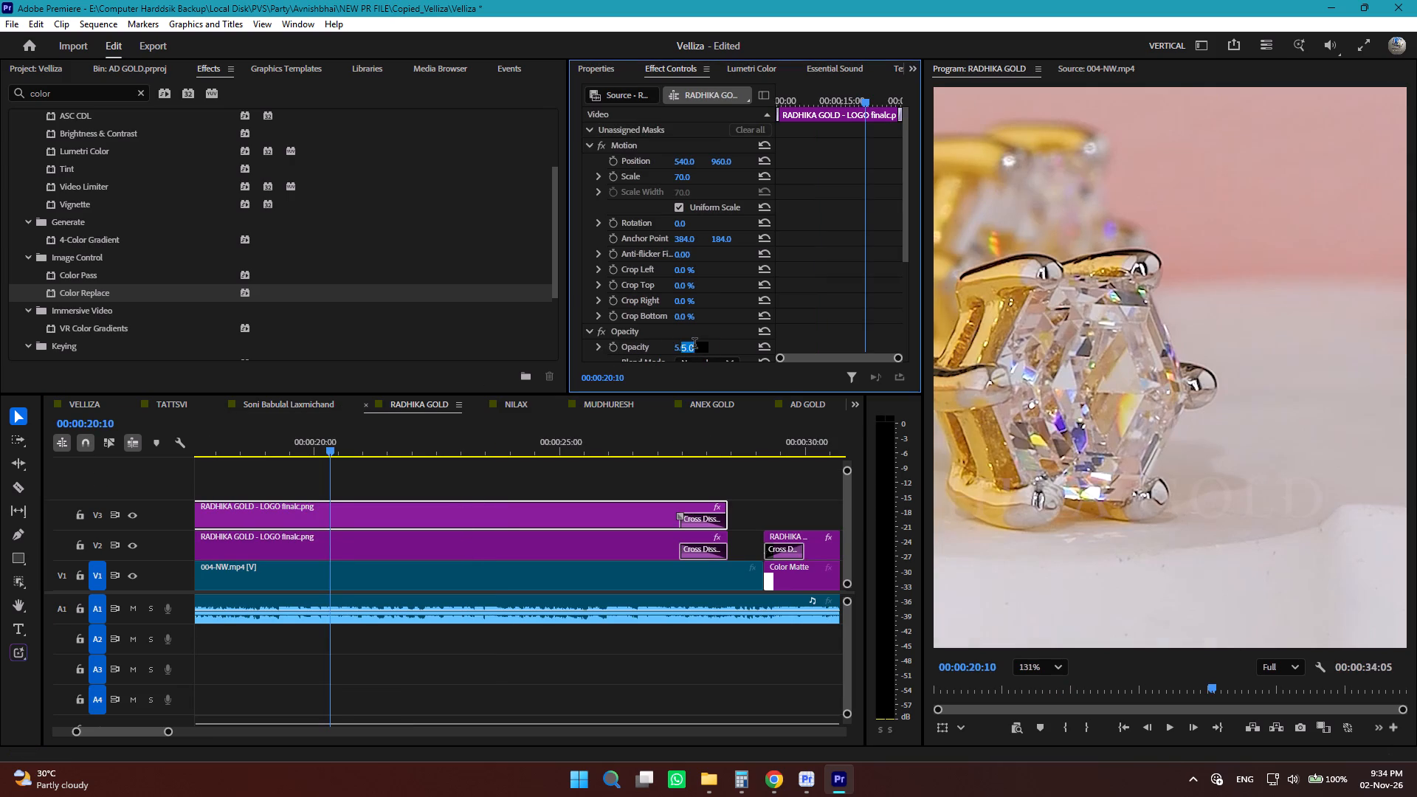
type("10")
key("Return")
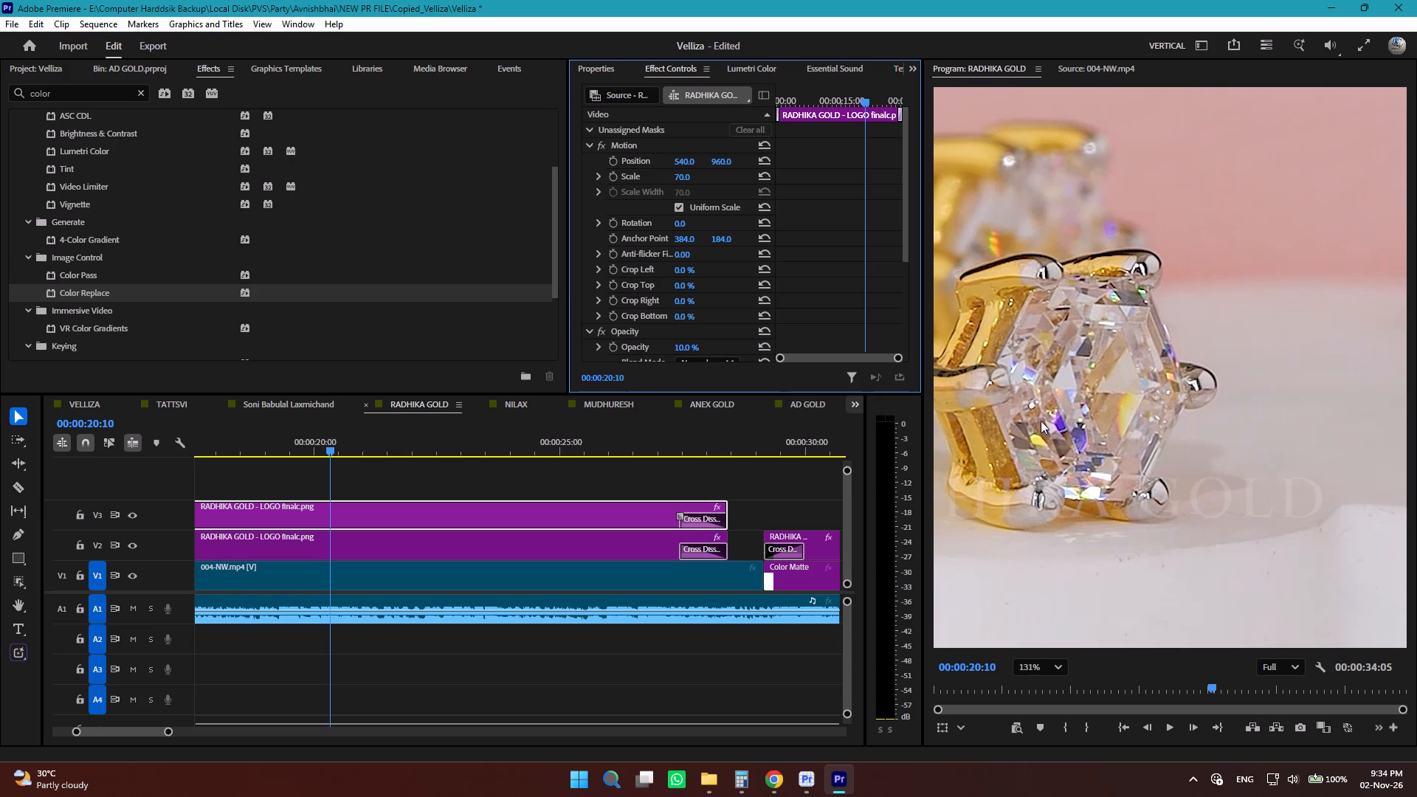
Copy the Color Replace effect from the V3 RADHIKA GOLD logo clip.
scroll(661, 266, "down", 3)
scroll(661, 273, "up", 1)
scroll(661, 273, "down", 8)
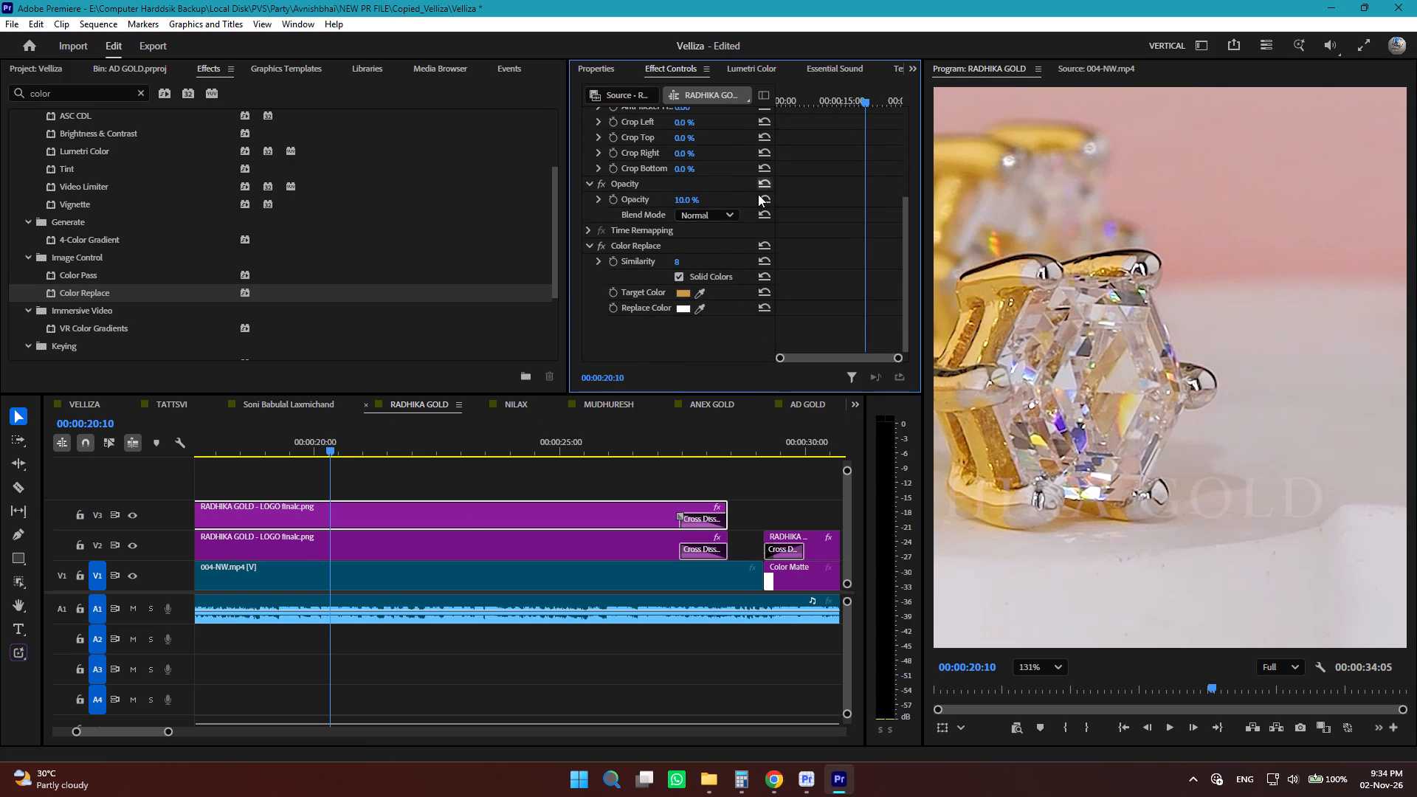
scroll(690, 258, "down", 2)
left_click(631, 238)
key("ctrl+c")
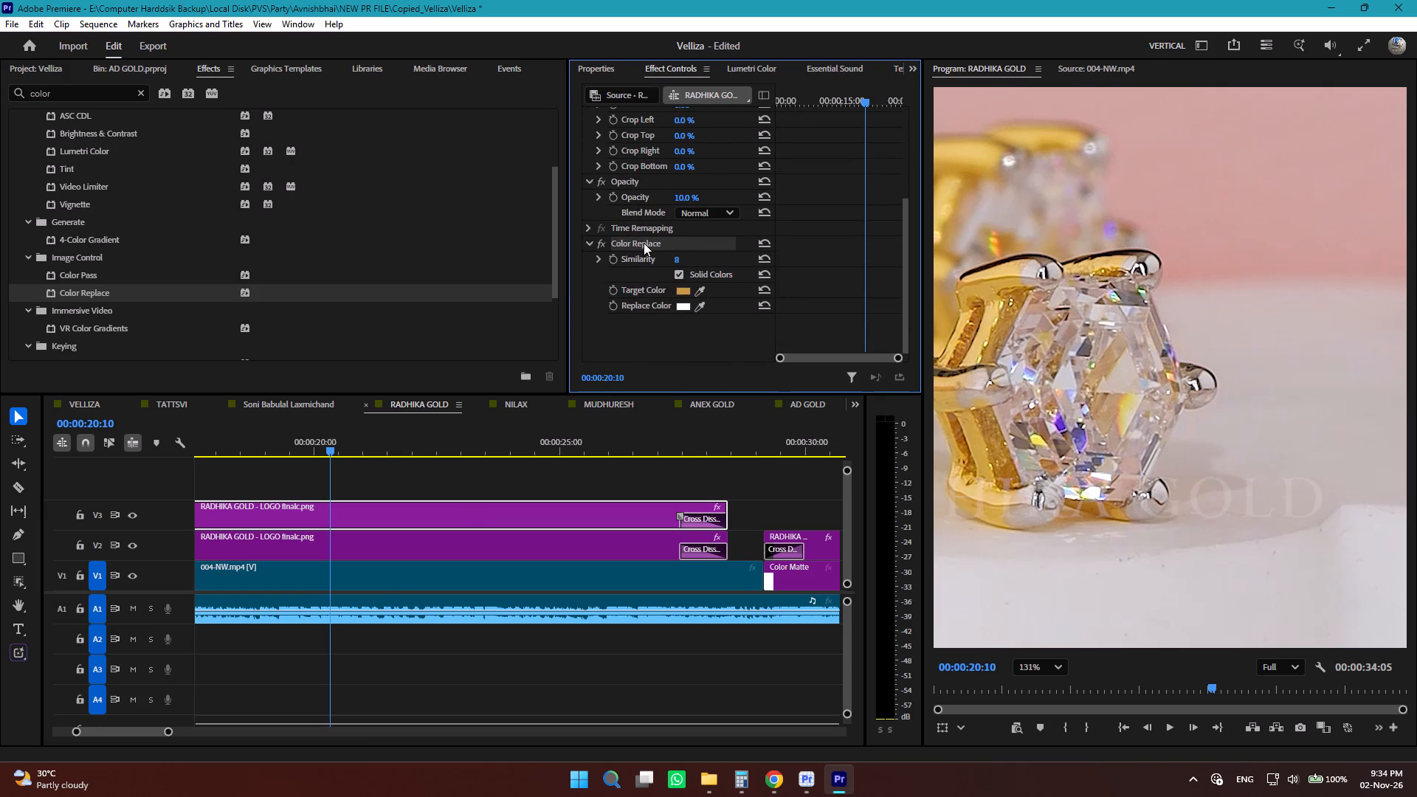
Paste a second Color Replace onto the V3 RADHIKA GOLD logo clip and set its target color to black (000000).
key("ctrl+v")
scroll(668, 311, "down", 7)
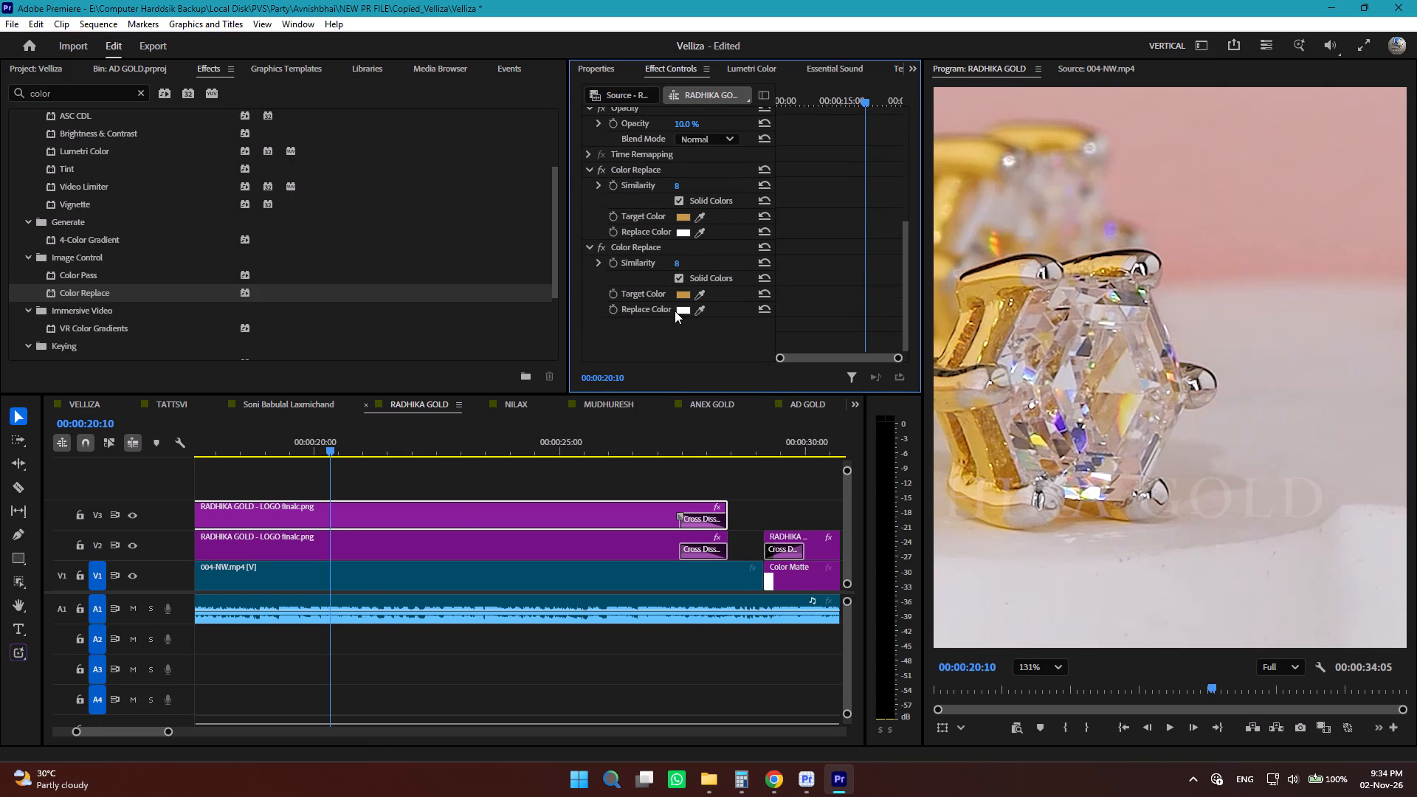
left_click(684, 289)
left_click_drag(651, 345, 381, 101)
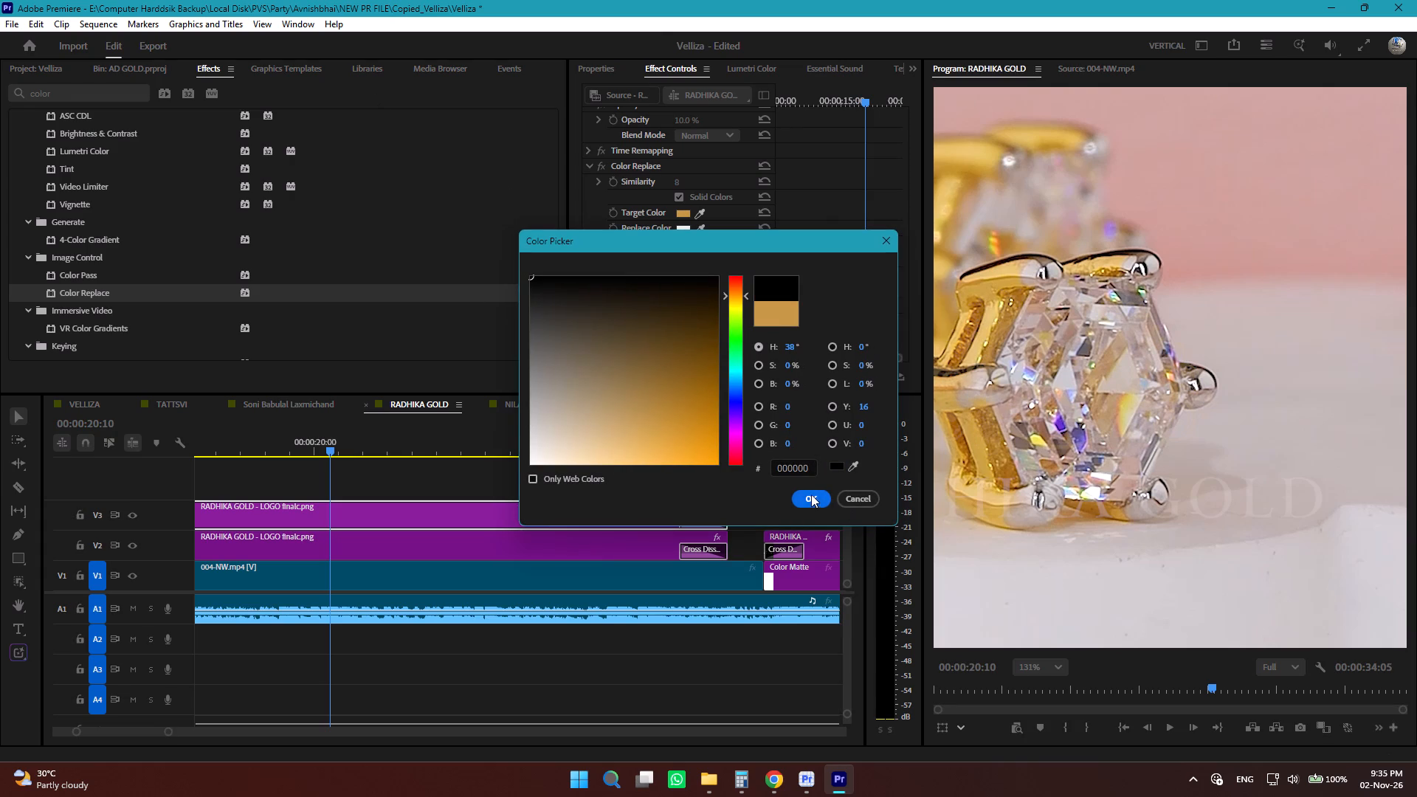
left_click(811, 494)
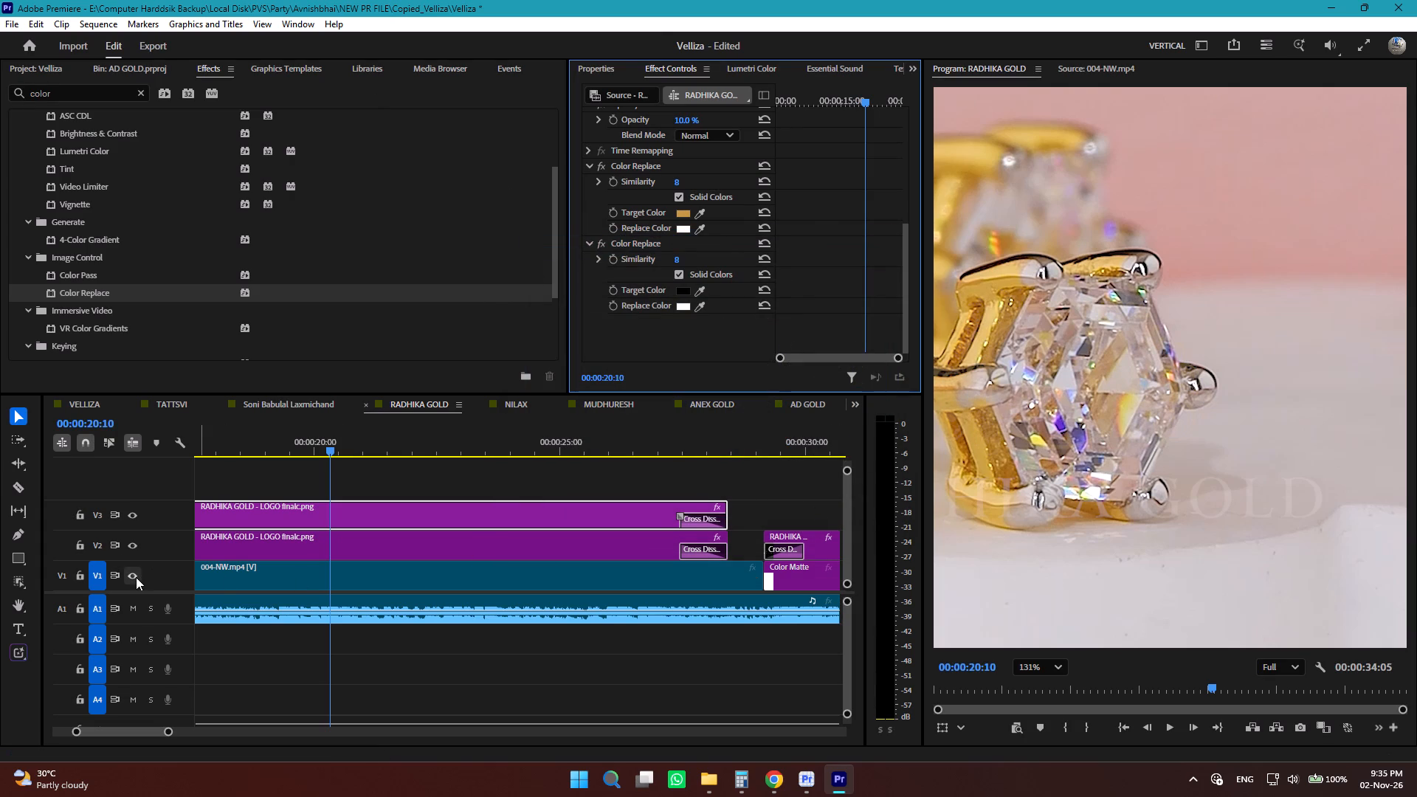
Hide the V1 video track in the RADHIKA GOLD sequence.
left_click(134, 577)
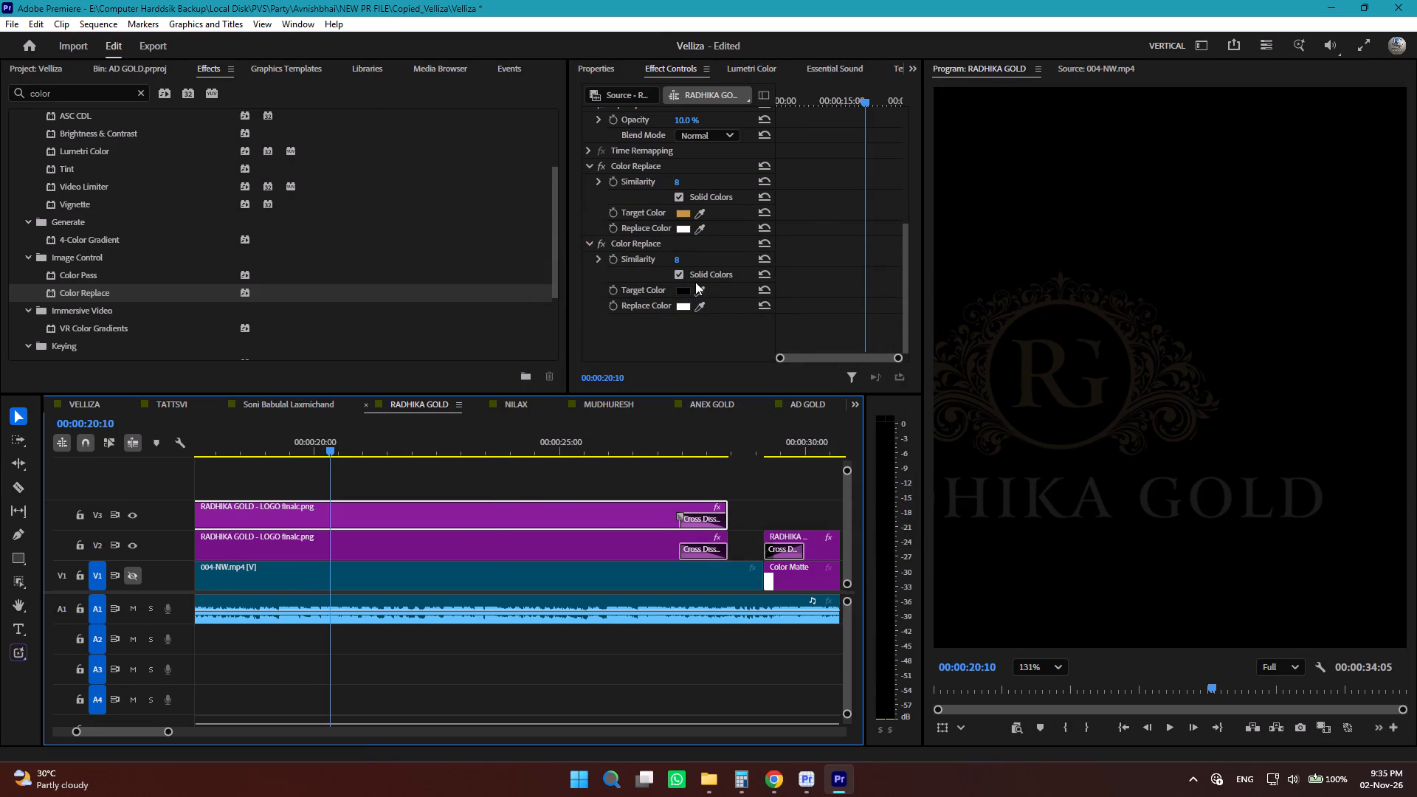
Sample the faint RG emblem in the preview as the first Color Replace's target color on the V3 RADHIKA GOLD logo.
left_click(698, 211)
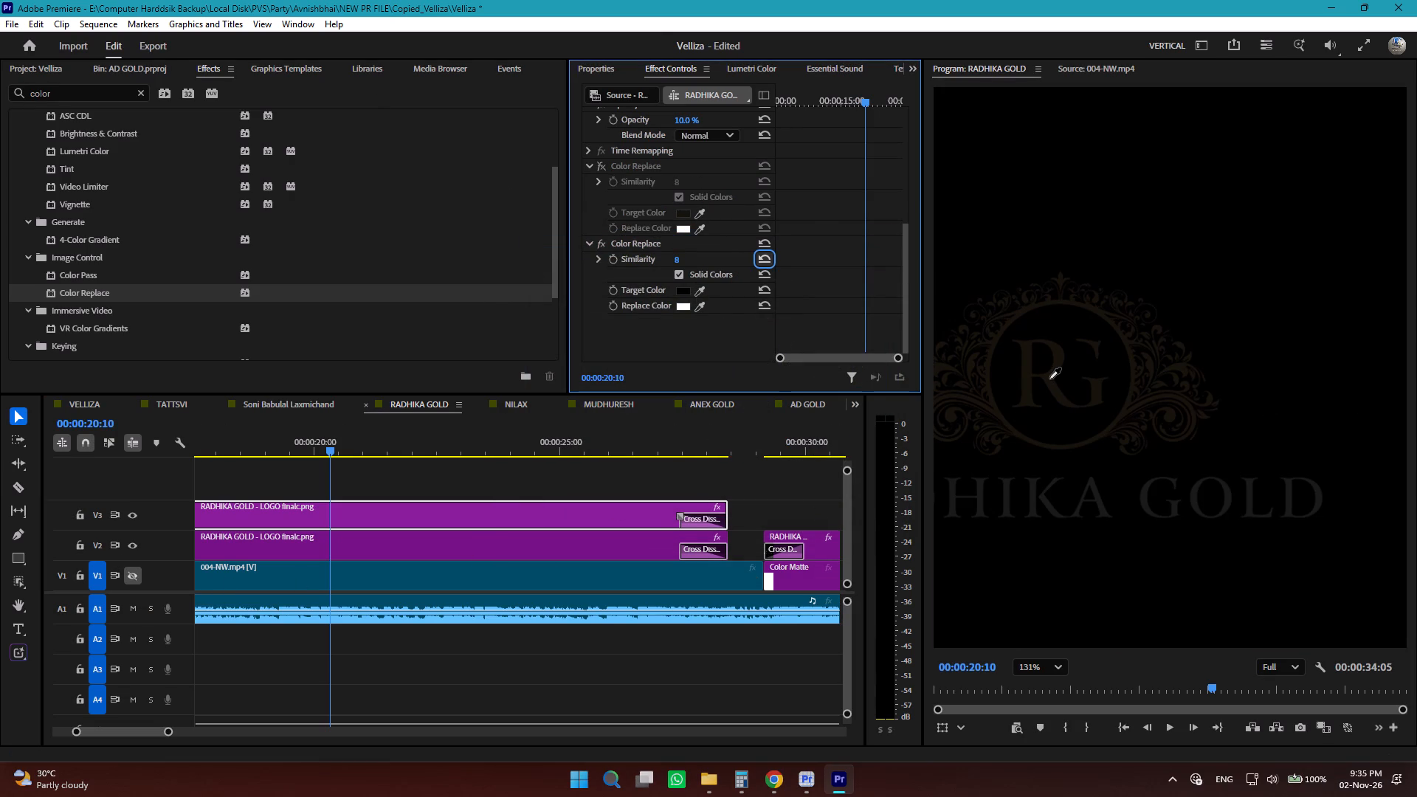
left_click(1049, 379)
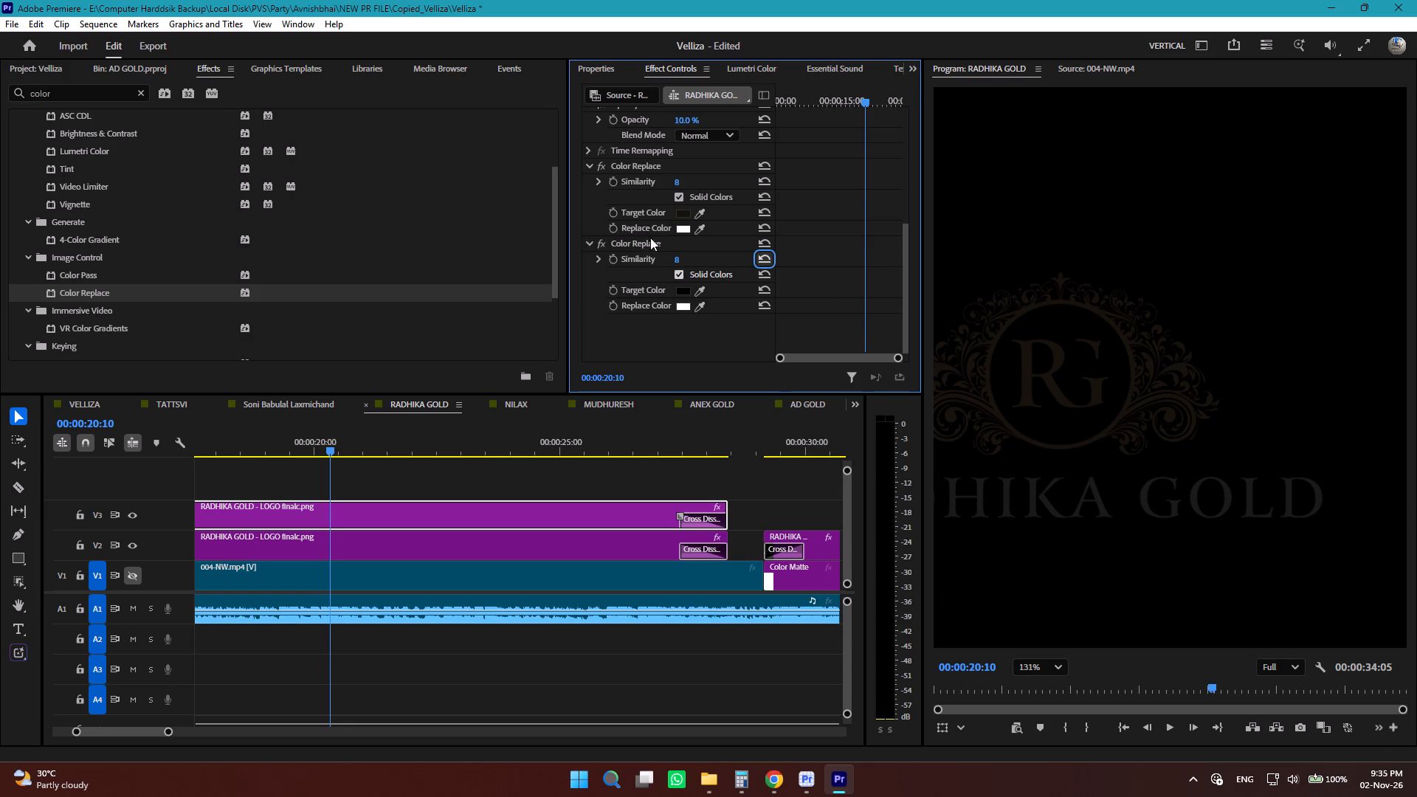
Raise the V3 RADHIKA GOLD logo's opacity to 100% and sample the emblem's gold as the first Color Replace's target color.
scroll(661, 225, "up", 1)
scroll(661, 225, "down", 3)
scroll(661, 225, "up", 4)
scroll(689, 164, "up", 5)
left_click(676, 250)
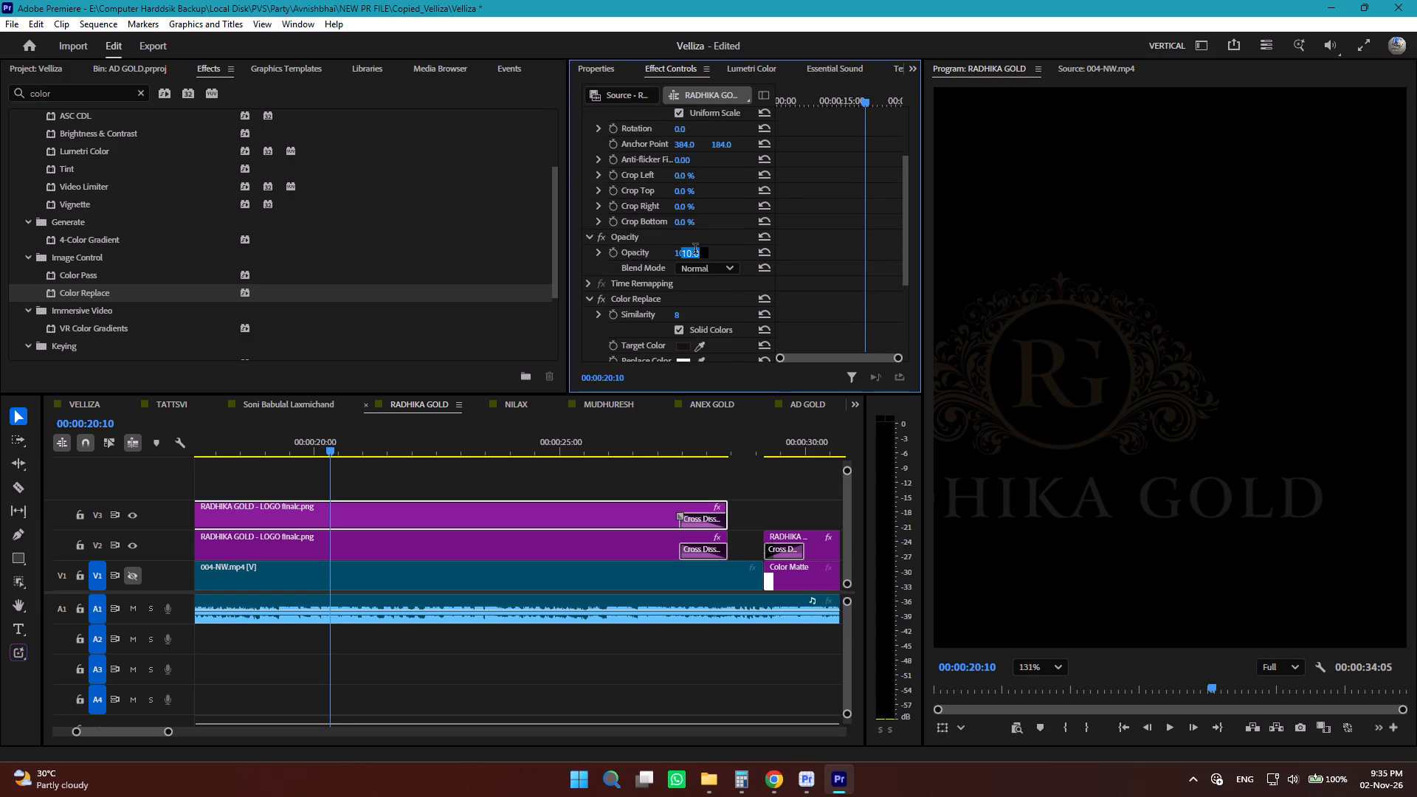
type("100")
key("Return")
scroll(719, 268, "down", 5)
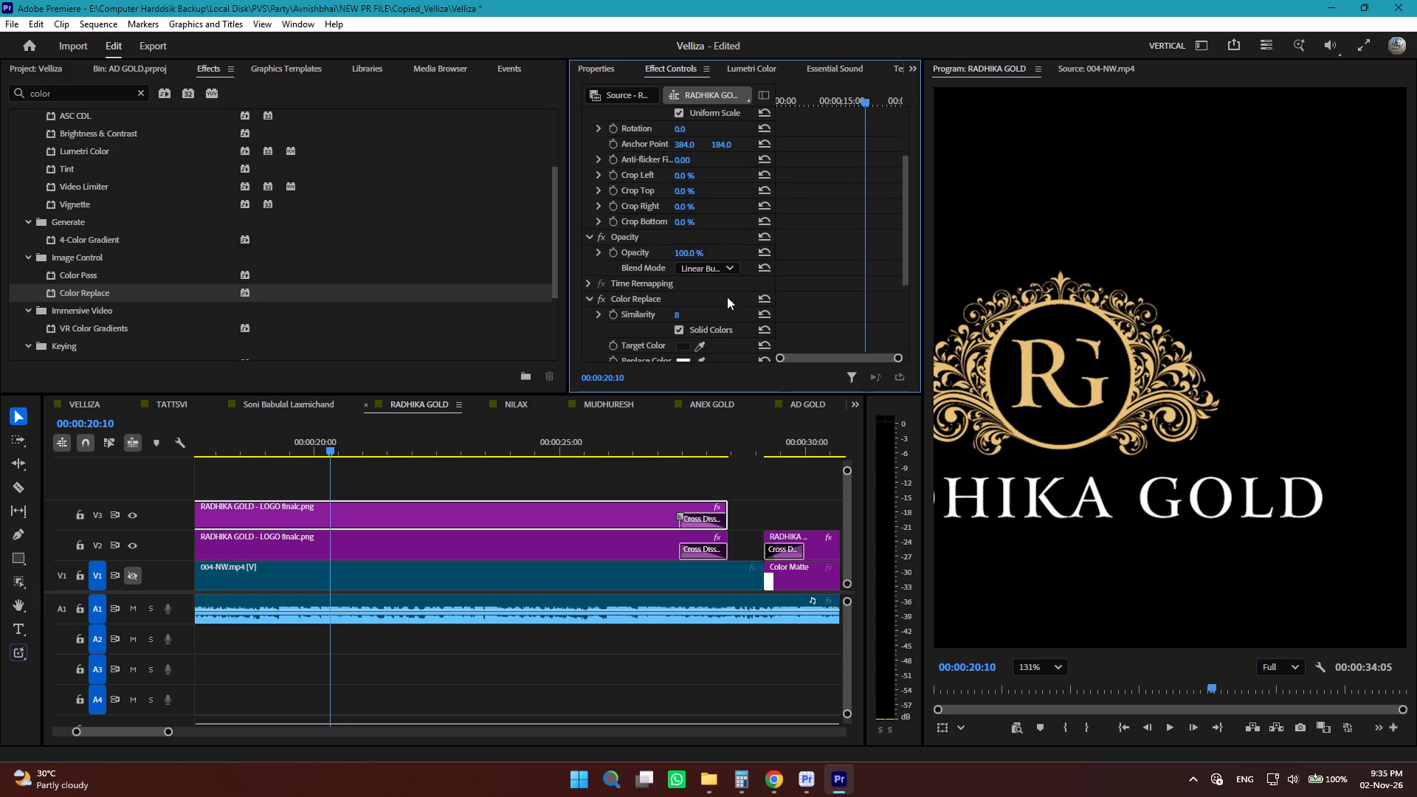
scroll(703, 271, "up", 6)
scroll(703, 271, "down", 4)
scroll(703, 271, "up", 4)
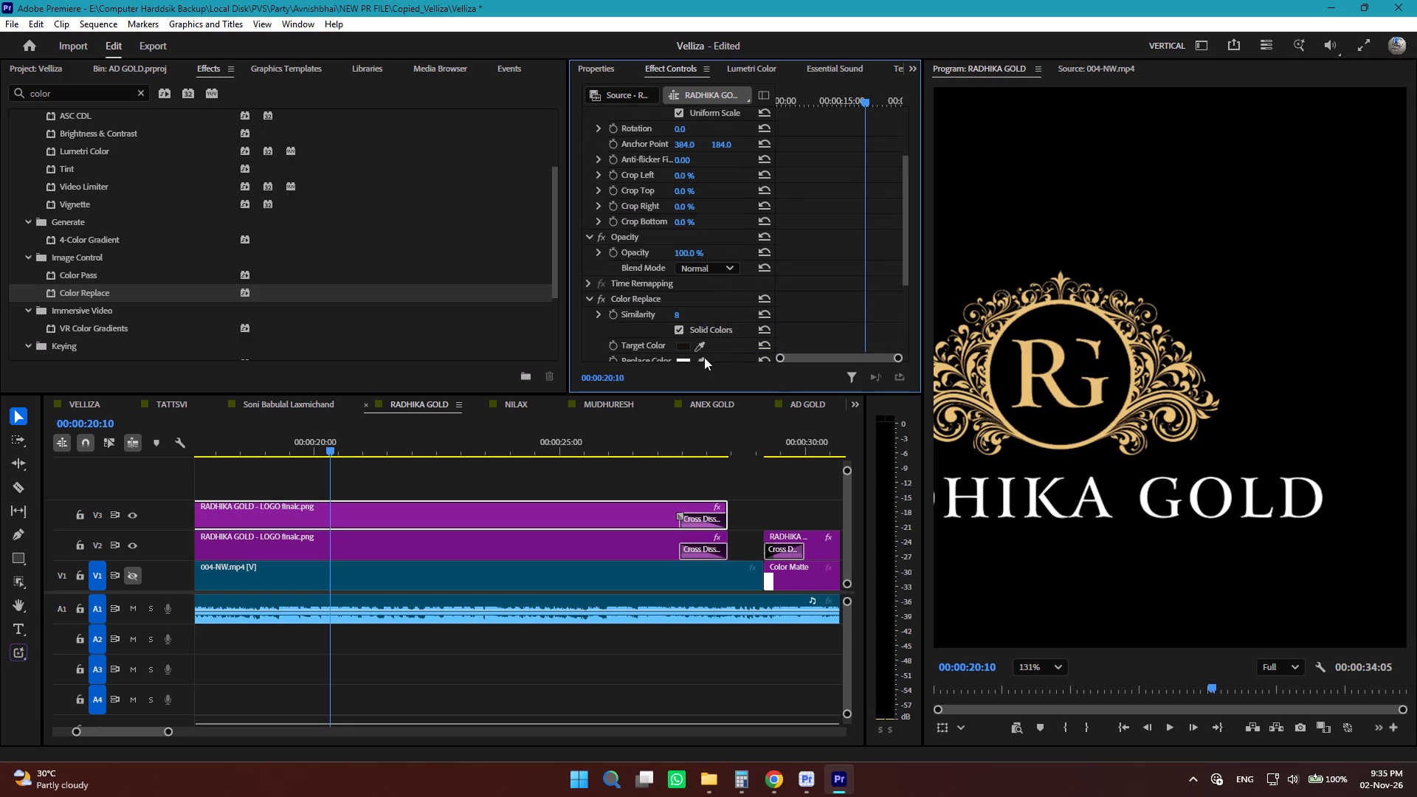
left_click(704, 348)
left_click(1029, 387)
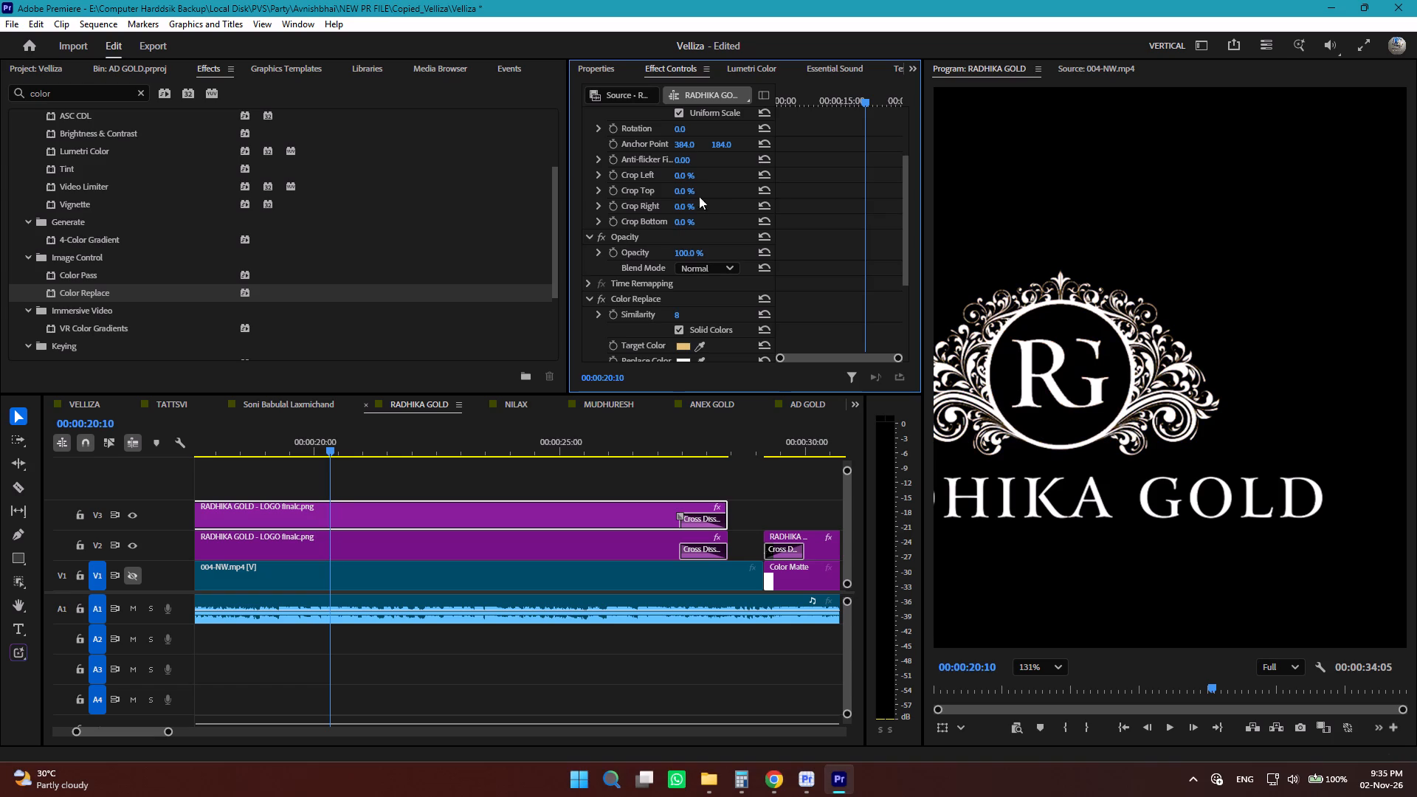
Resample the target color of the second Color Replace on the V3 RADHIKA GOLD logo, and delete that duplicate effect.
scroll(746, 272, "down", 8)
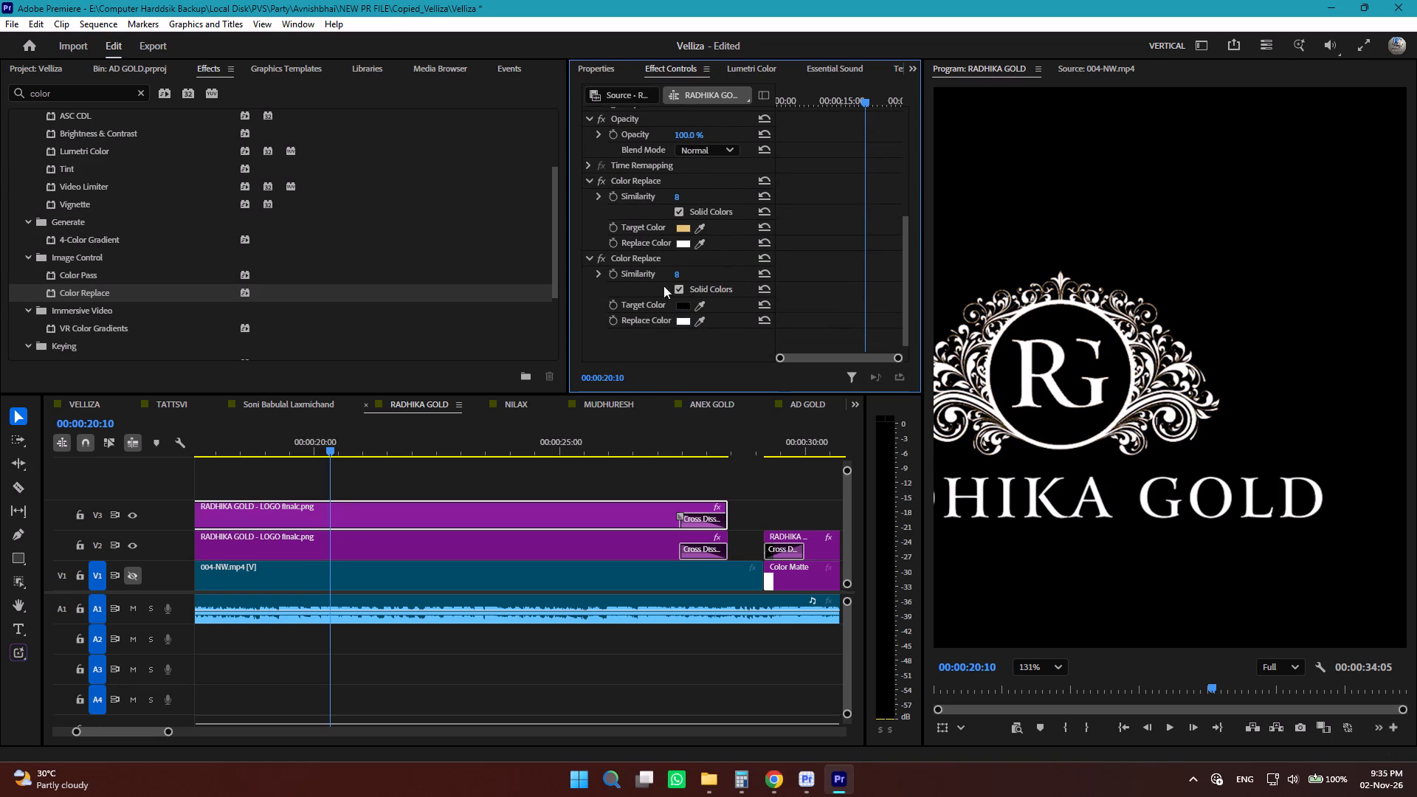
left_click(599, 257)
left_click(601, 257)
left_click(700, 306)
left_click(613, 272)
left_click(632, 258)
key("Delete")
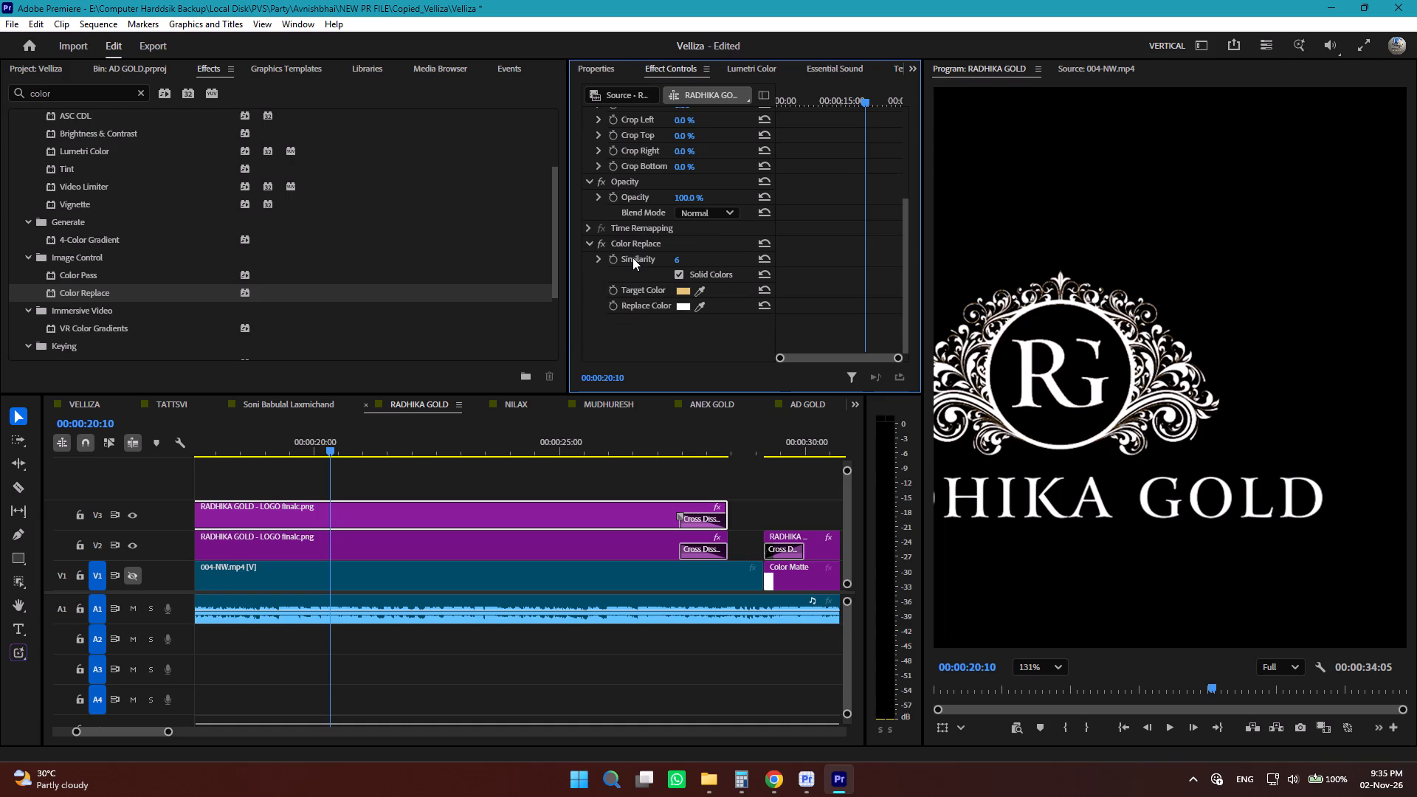
Show the V1 video track again and set the V3 RADHIKA GOLD logo clip's opacity back to 10%.
left_click(125, 576)
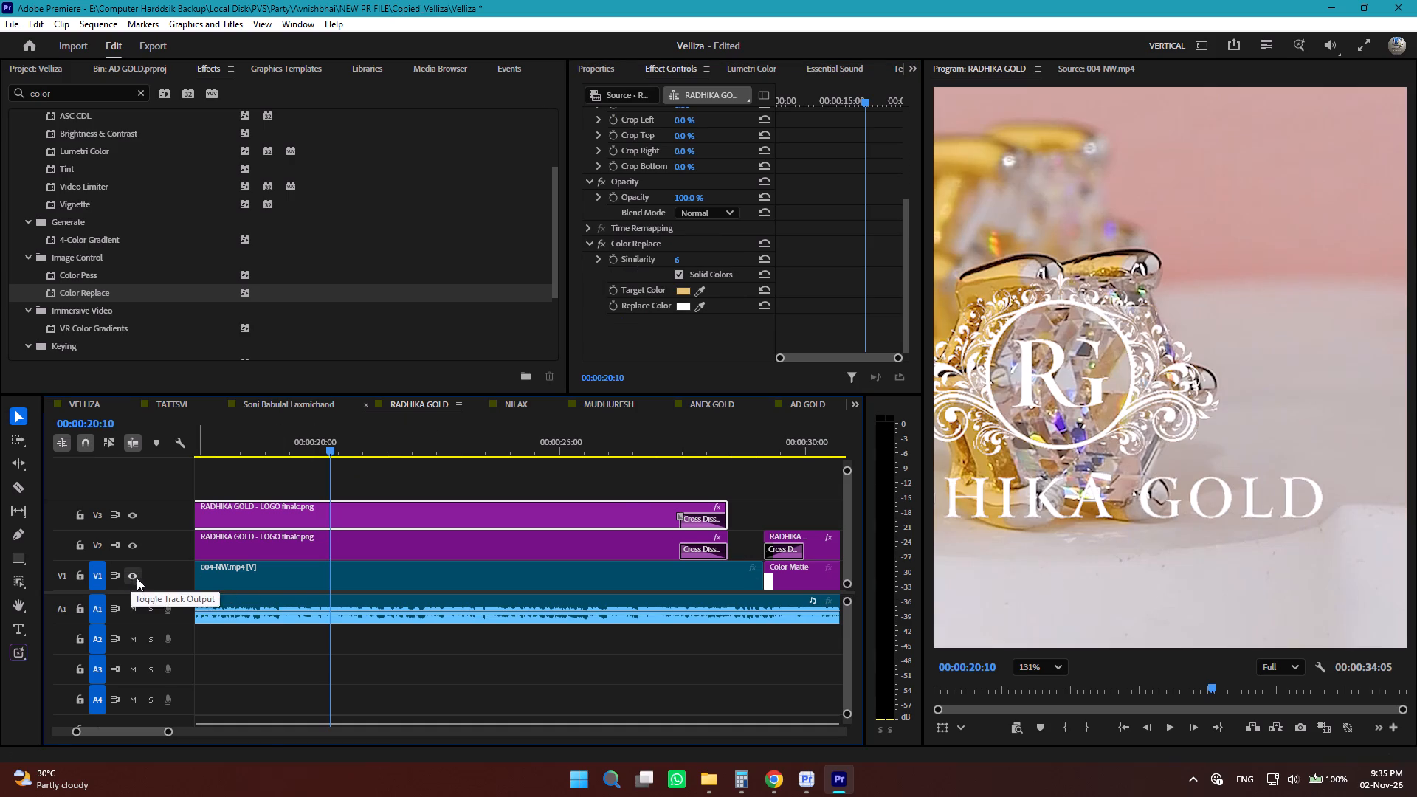
scroll(699, 174, "up", 1)
left_click(686, 210)
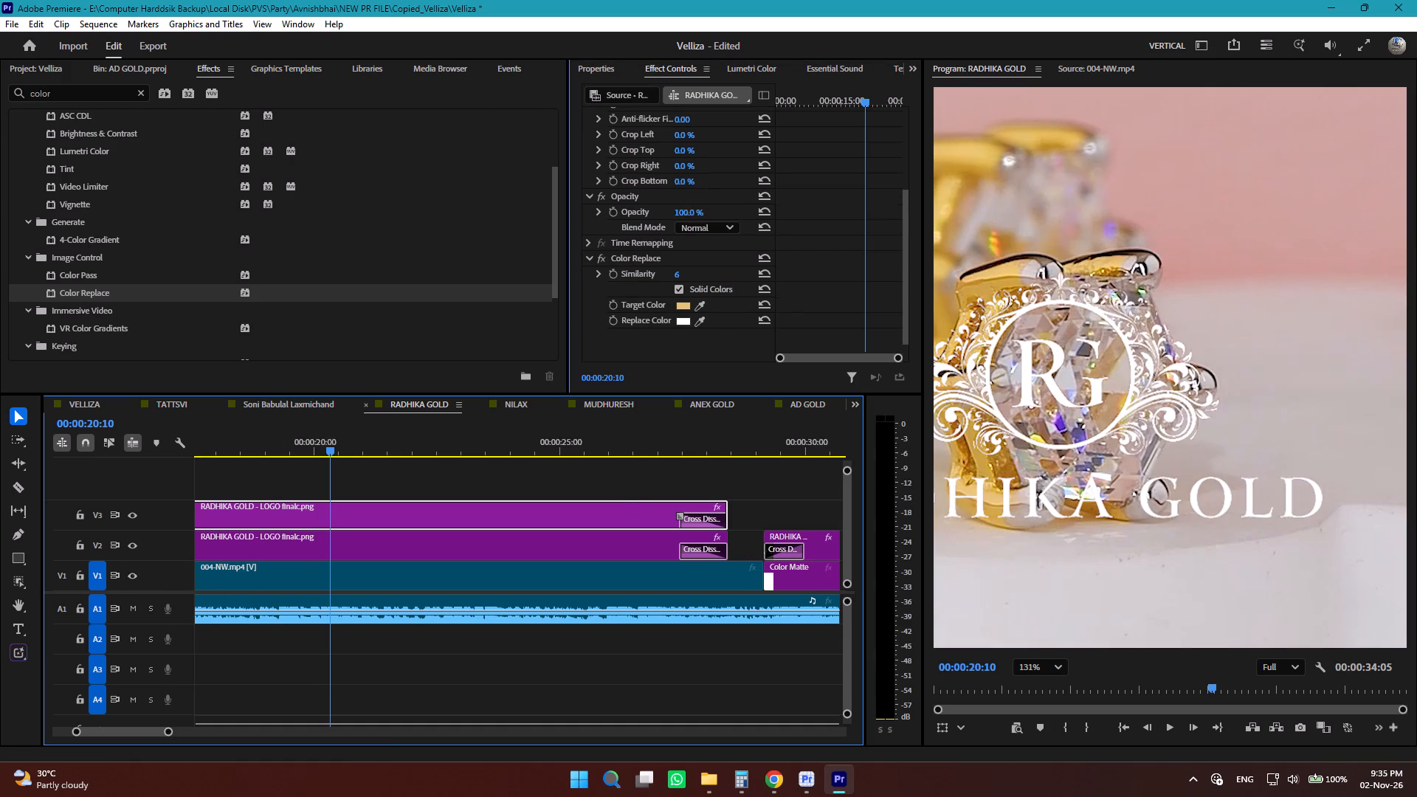
type("10")
key("Return")
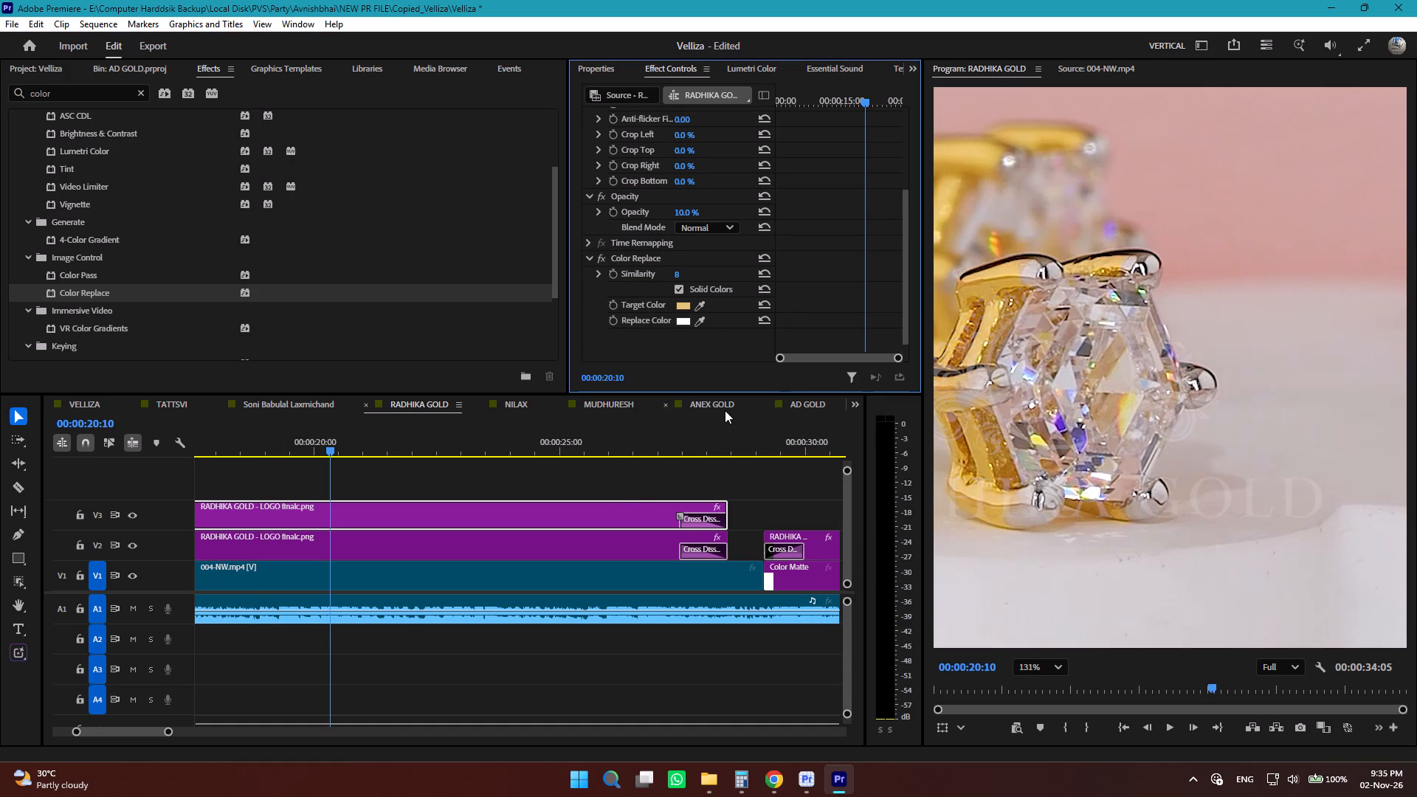
In the VELLIZA sequence, move the V.png logo clip from track V4 down to V3.
left_click(266, 402)
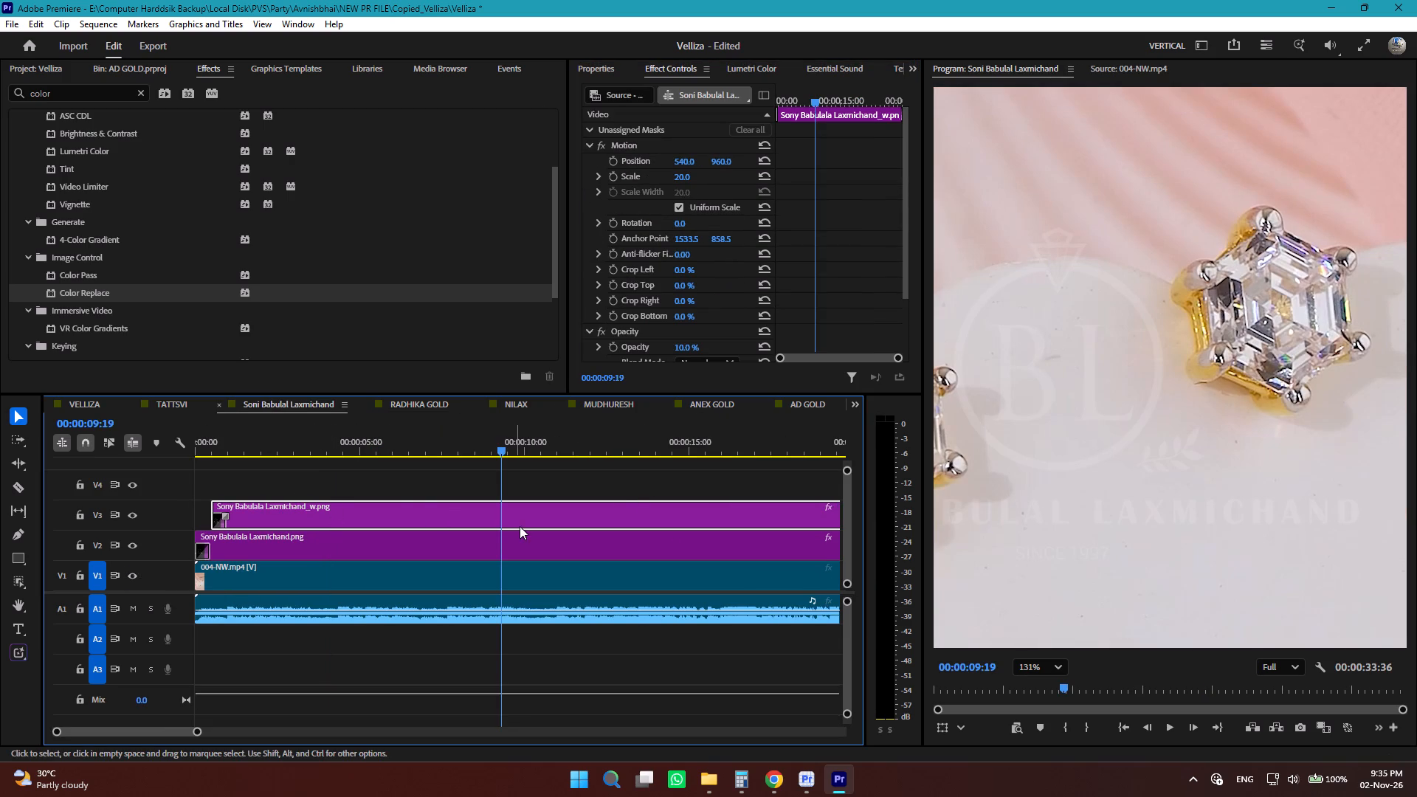
left_click(161, 406)
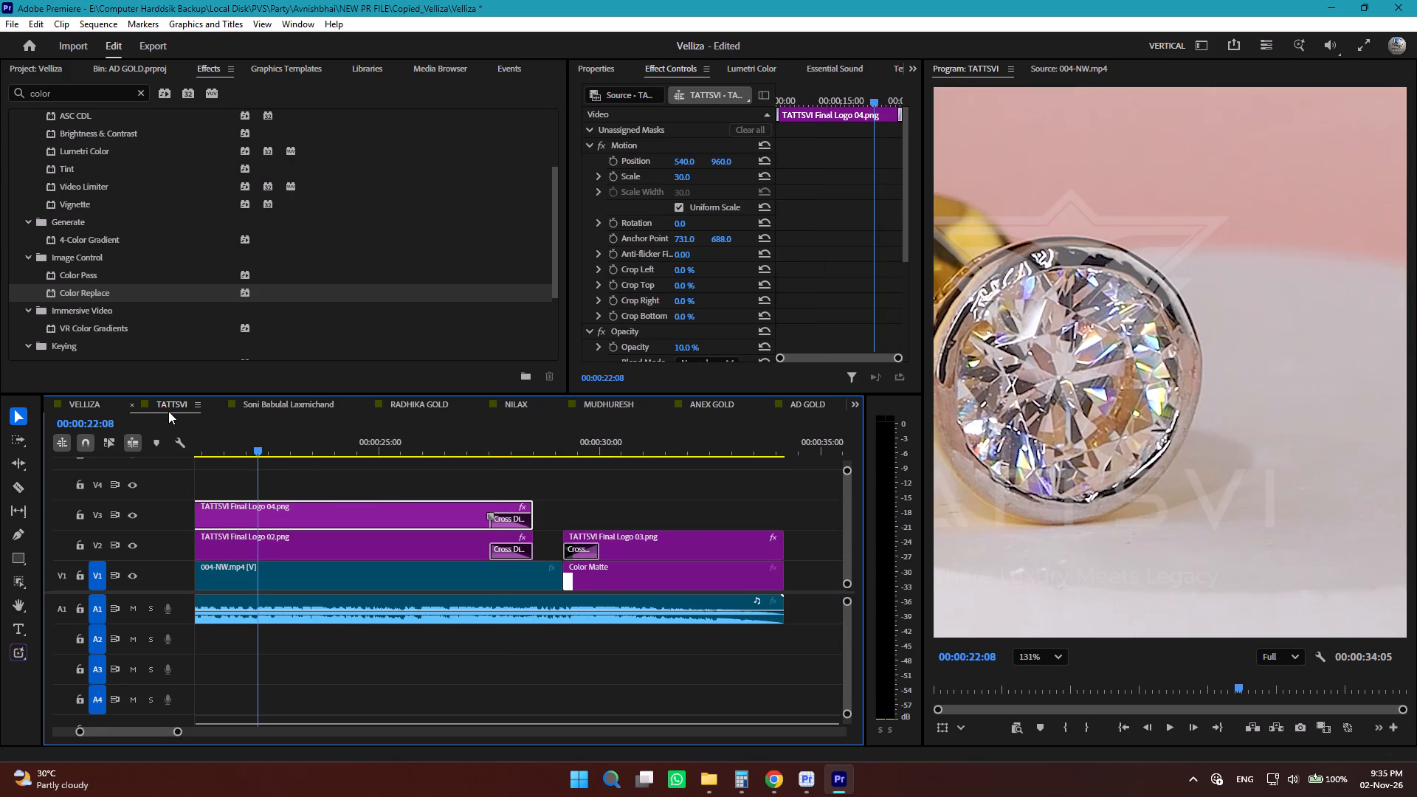
left_click(95, 408)
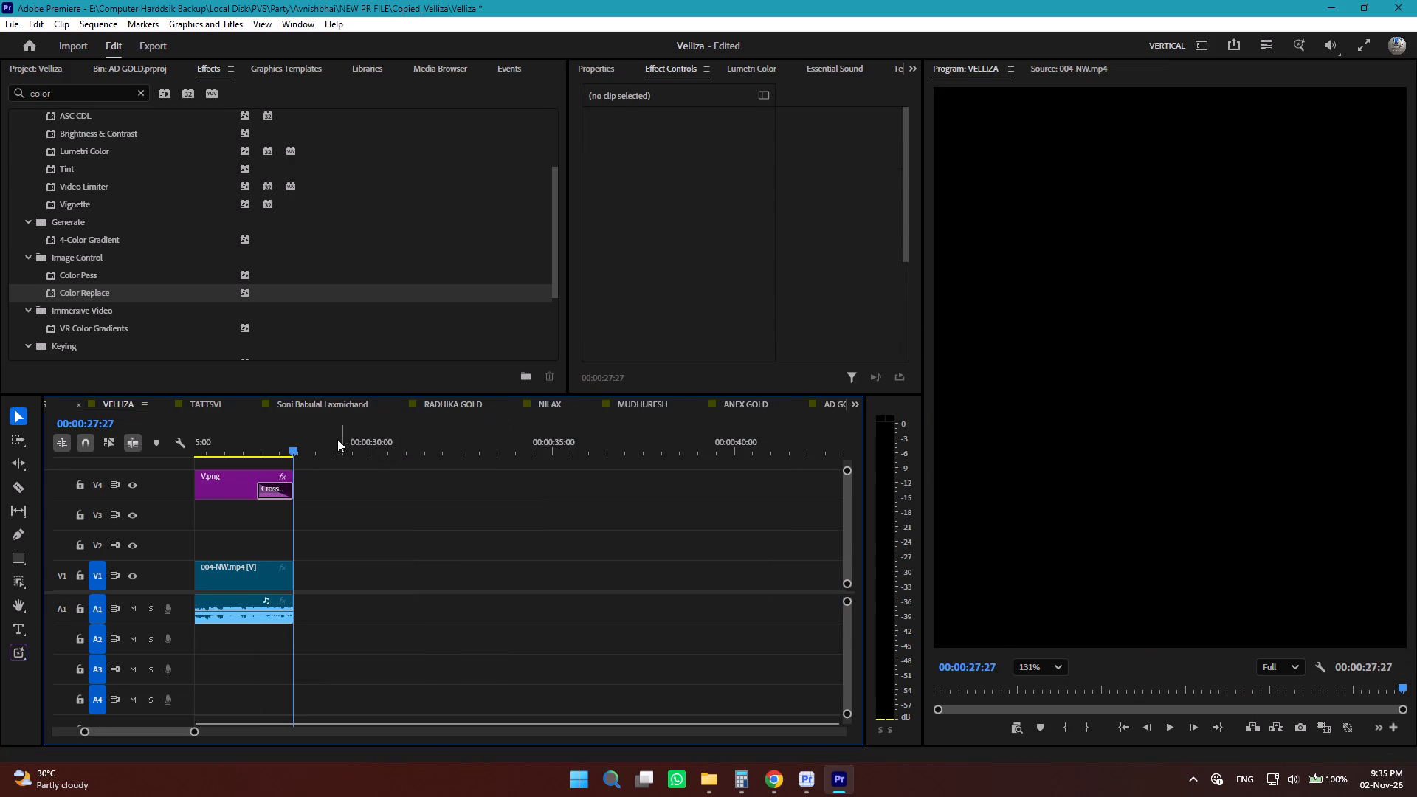
left_click_drag(292, 450, 135, 483)
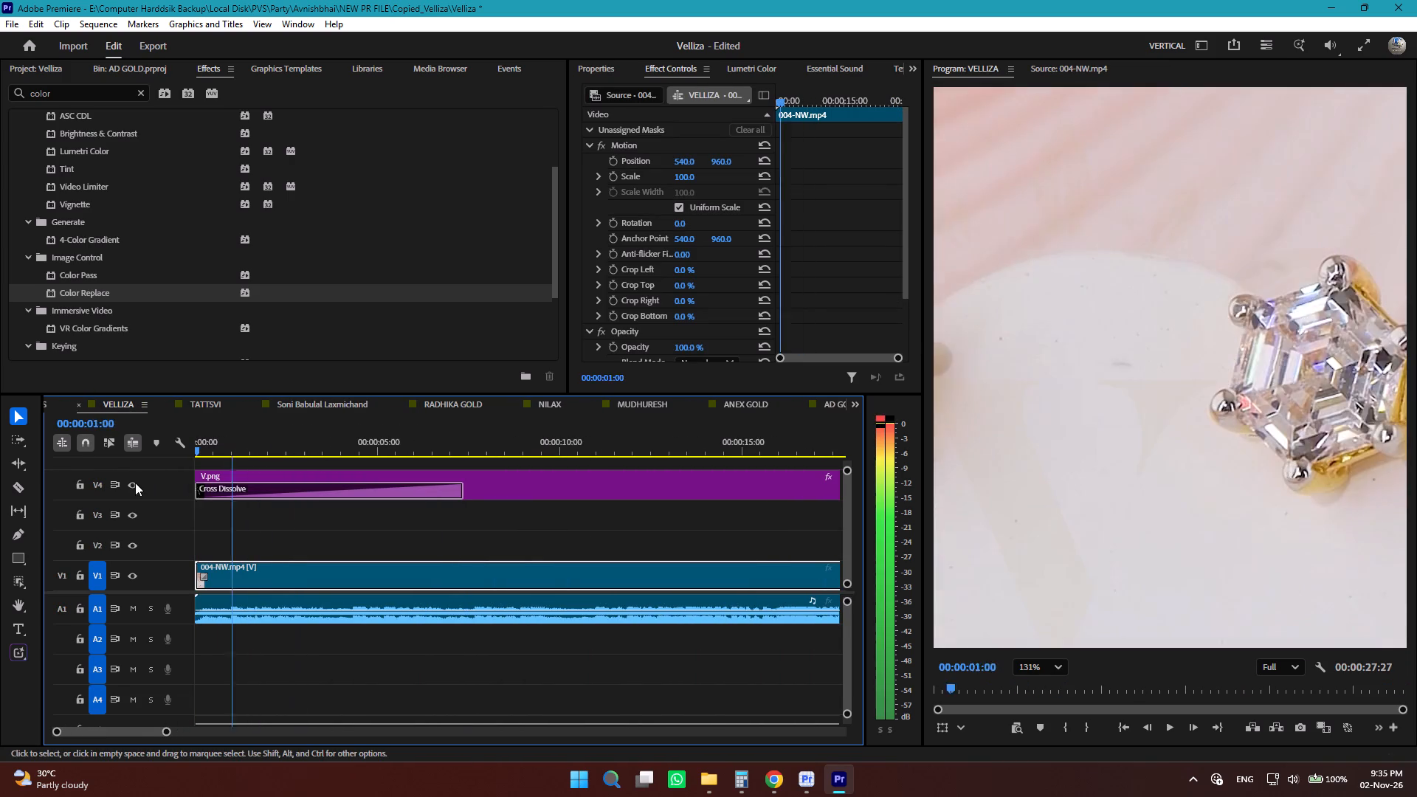
left_click_drag(135, 483, 649, 491)
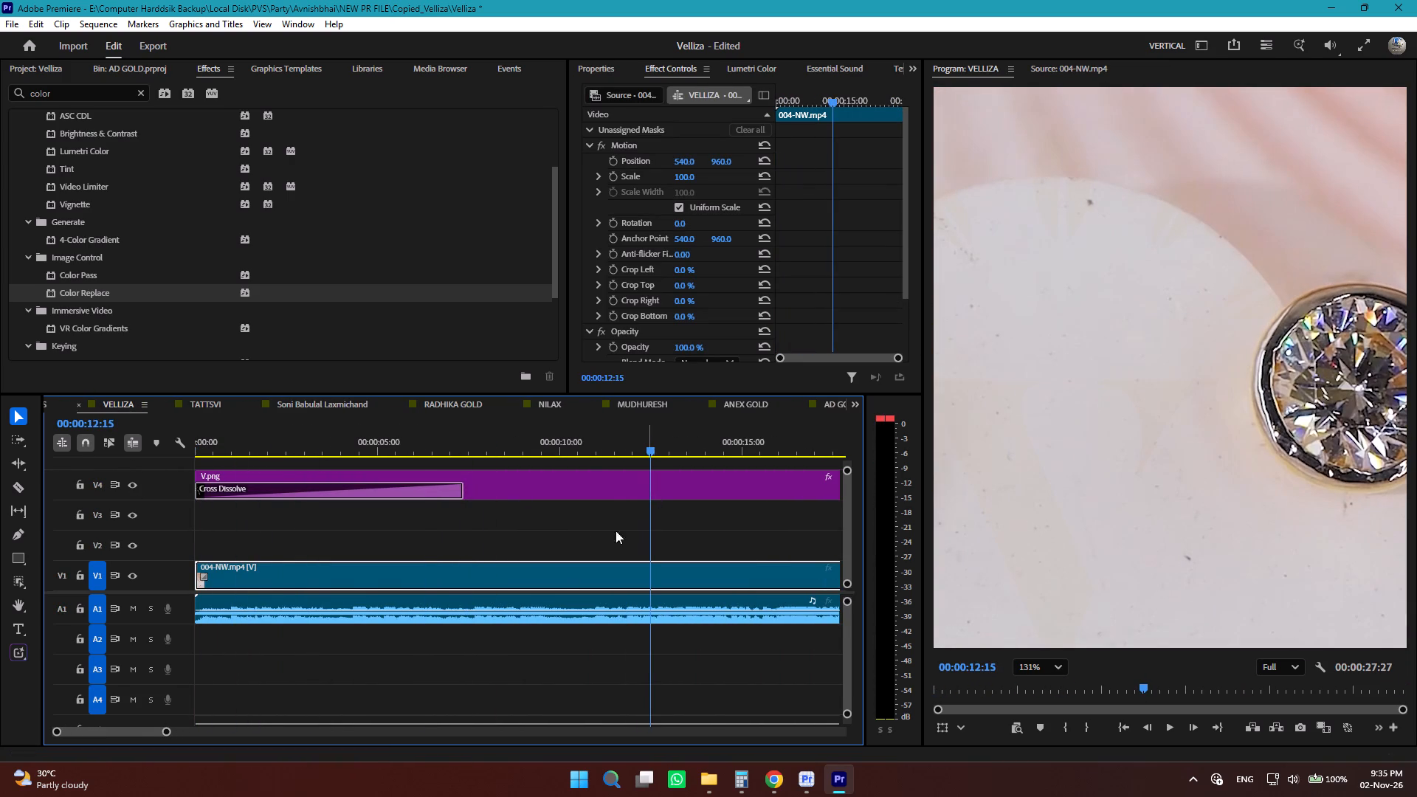
scroll(420, 561, "down", 5, "alt")
scroll(413, 570, "up", 1, "alt")
scroll(413, 570, "down", 3, "alt")
scroll(425, 559, "up", 1, "alt")
left_click_drag(475, 496, 475, 524)
left_click(475, 524)
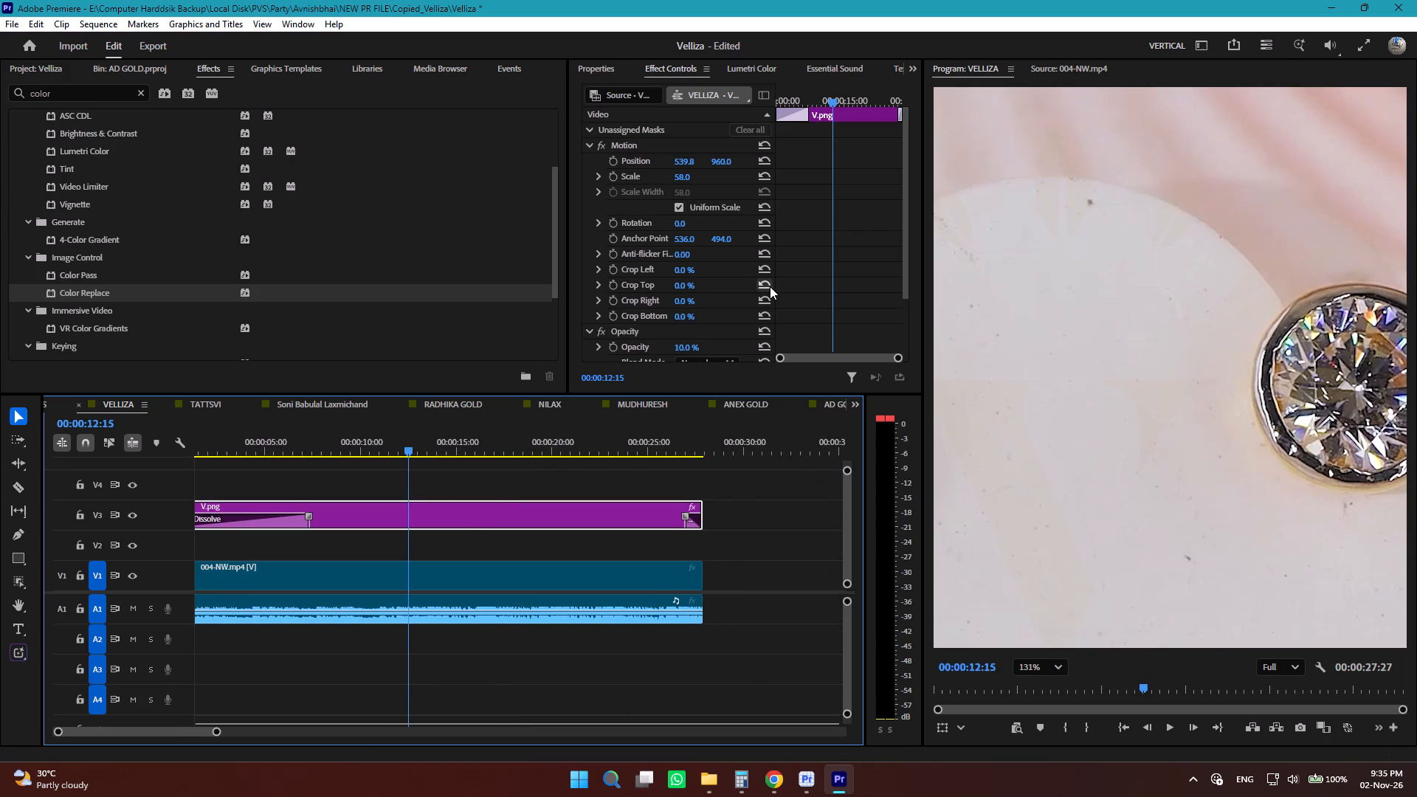
Paste the copied Color Replace effect onto the V.png logo clip on V3 in the VELLIZA sequence.
scroll(1199, 351, "down", 1)
scroll(1199, 351, "up", 1)
scroll(1199, 351, "down", 4)
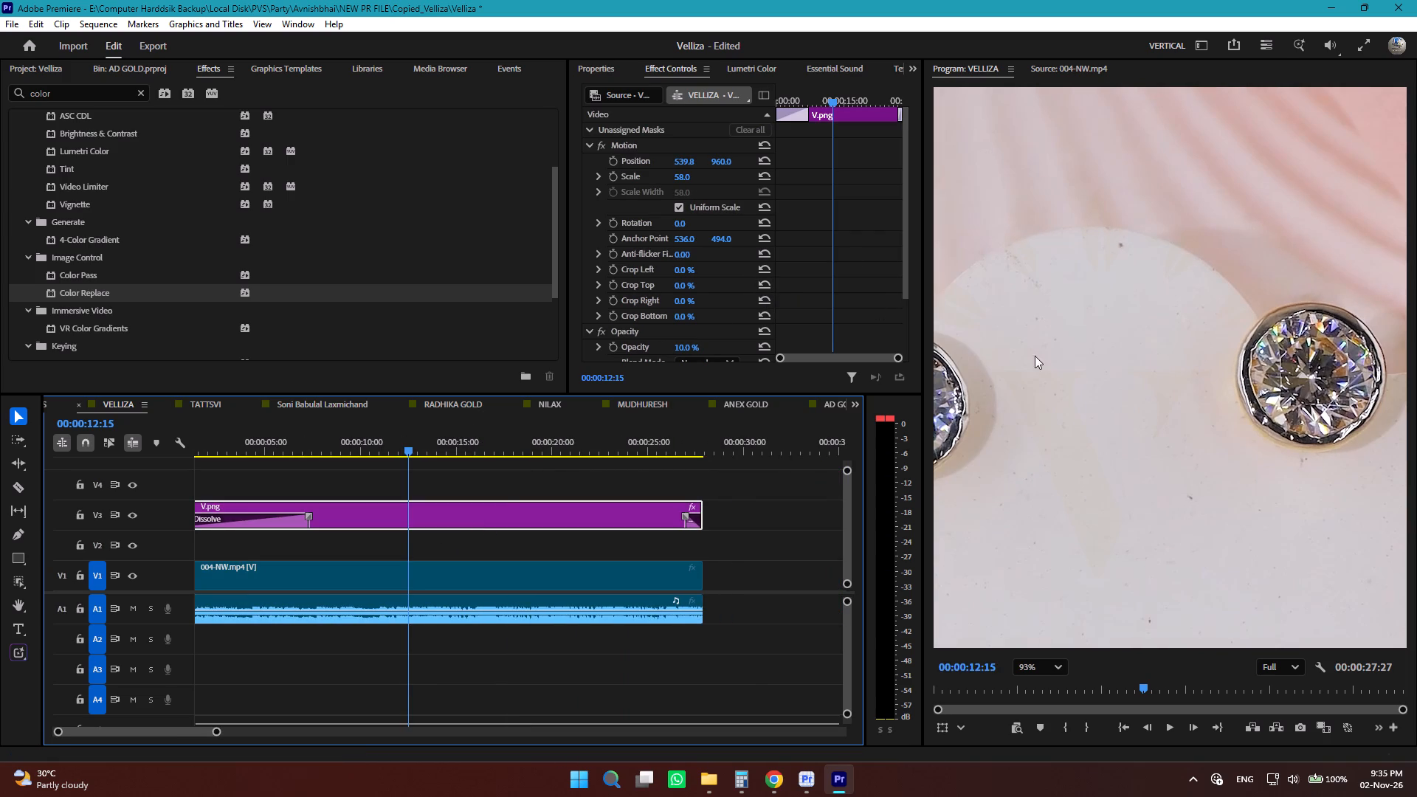
left_click(387, 511)
key("ctrl+v")
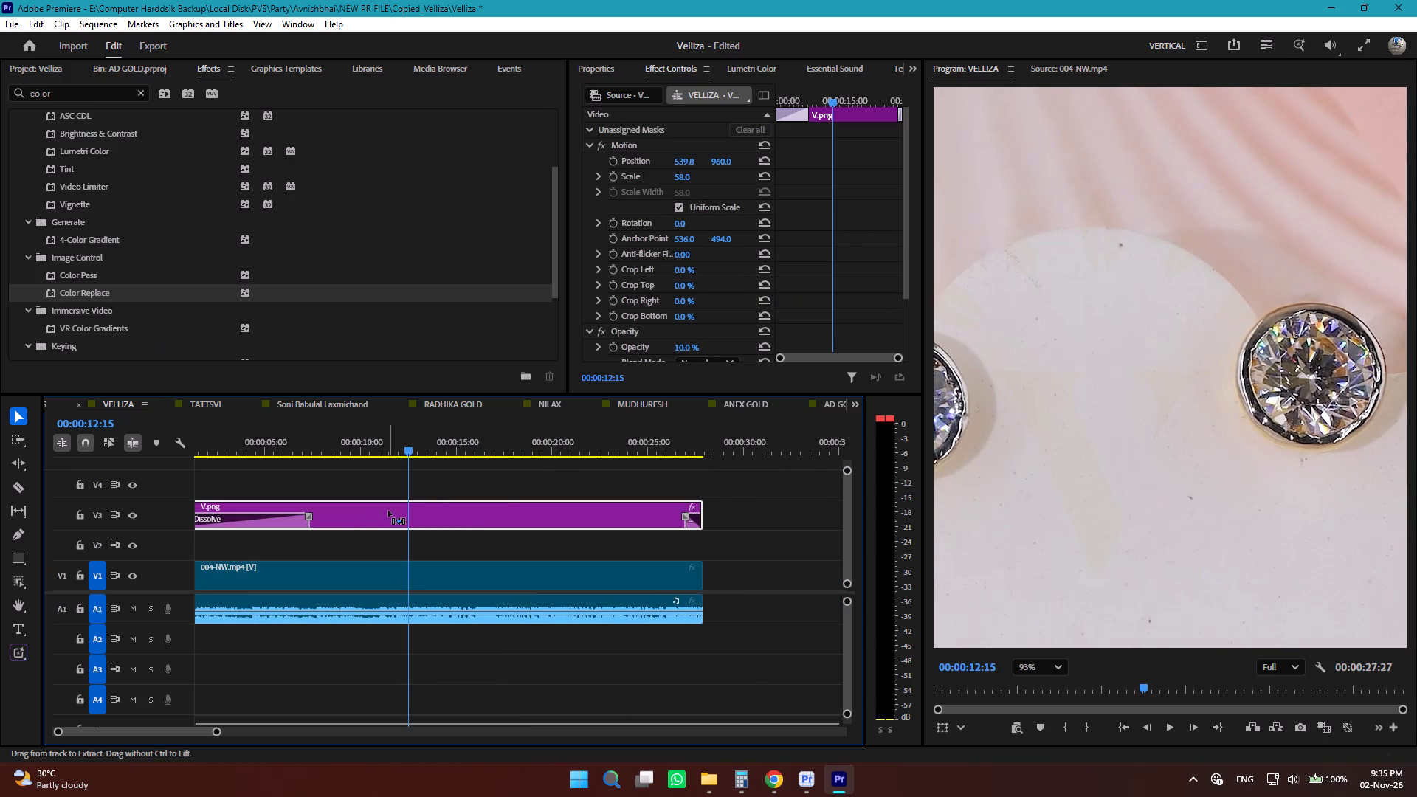
scroll(658, 266, "up", 5)
scroll(660, 266, "down", 8)
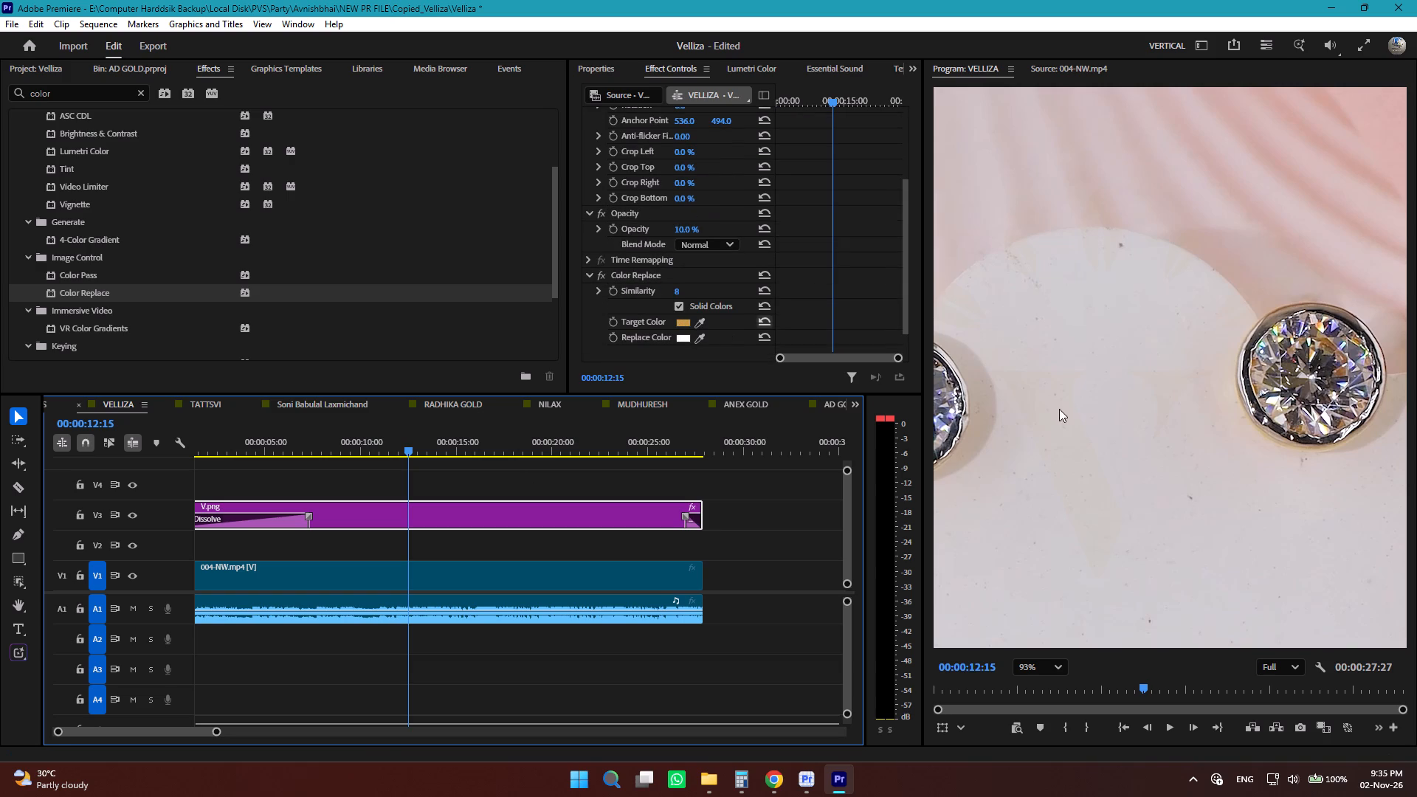
Hide the V1 video track in the VELLIZA sequence.
left_click(133, 578)
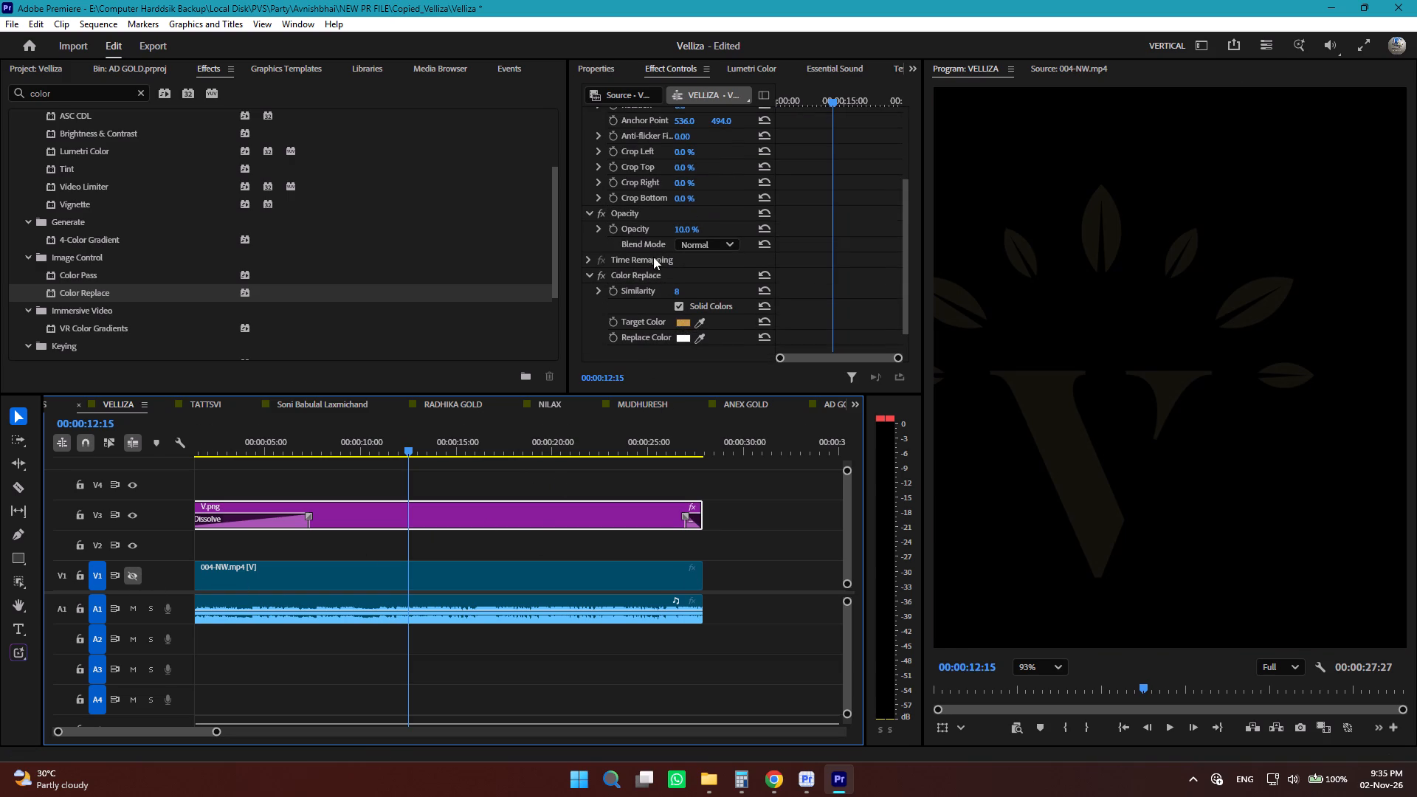
Raise the V.png clip's opacity to 100% and sample the V logo's gold as the Color Replace target colour.
left_click_drag(678, 232, 1262, 218)
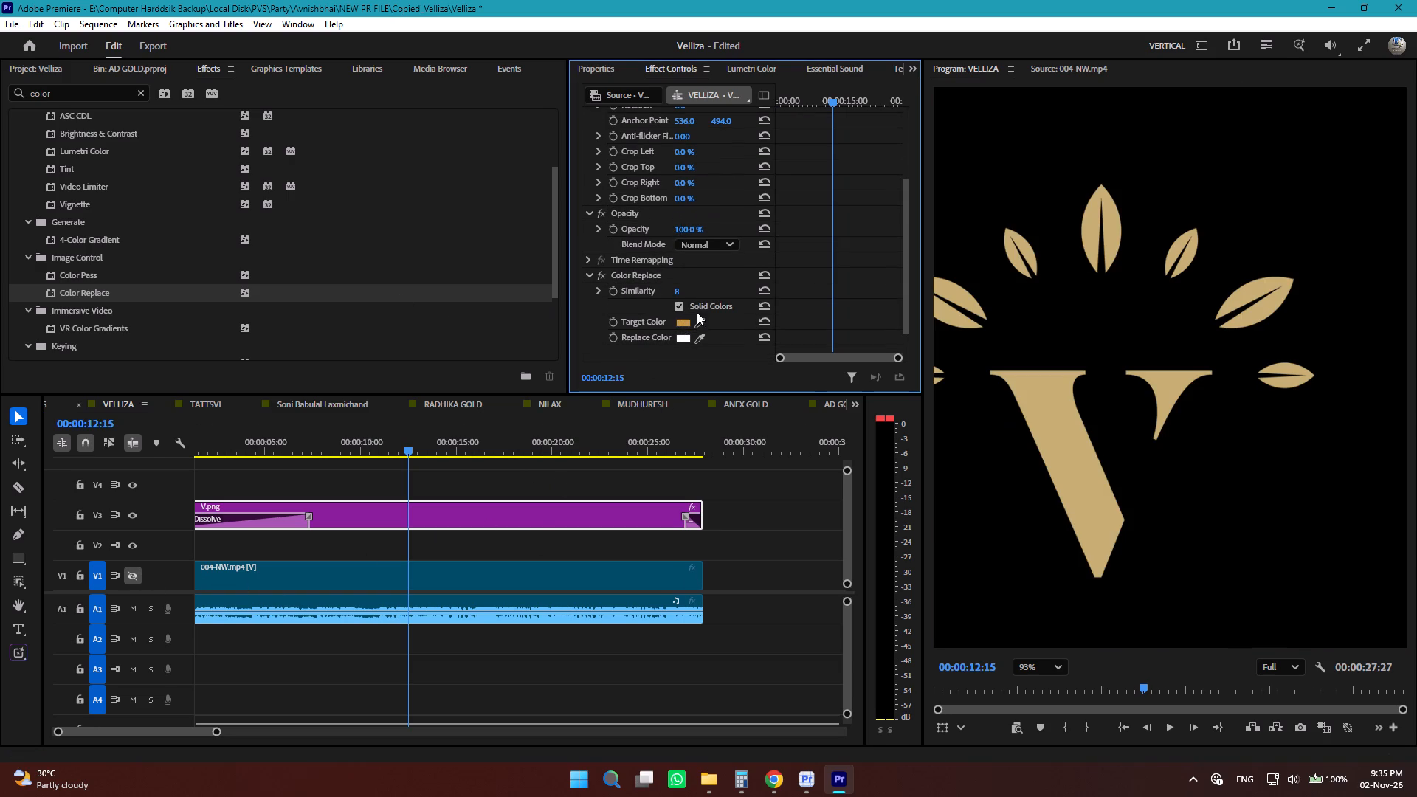
left_click(703, 322)
left_click(1075, 458)
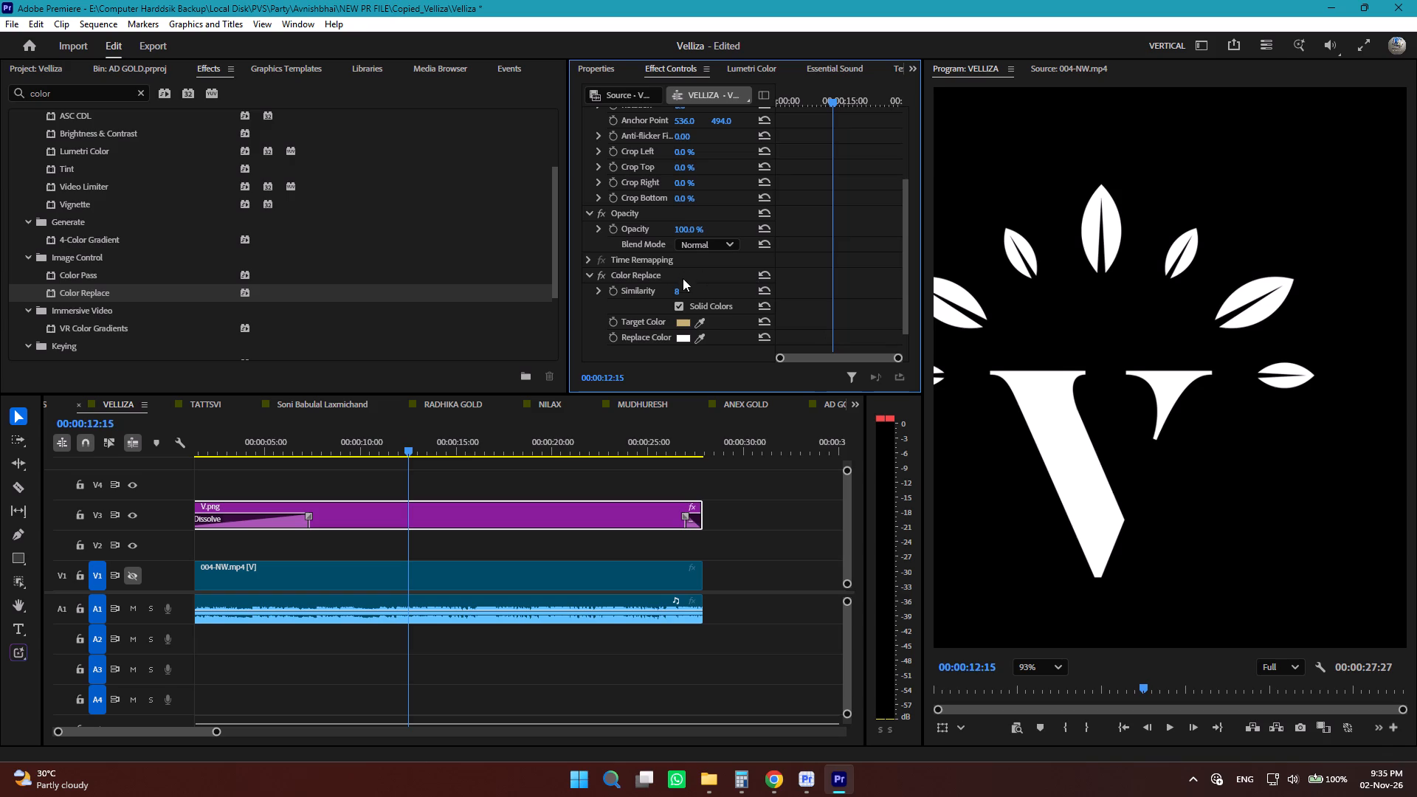
Set the V.png watermark's opacity to 10% and show the V1 video track again in the VELLIZA sequence.
left_click(688, 230)
type("10")
key("Return")
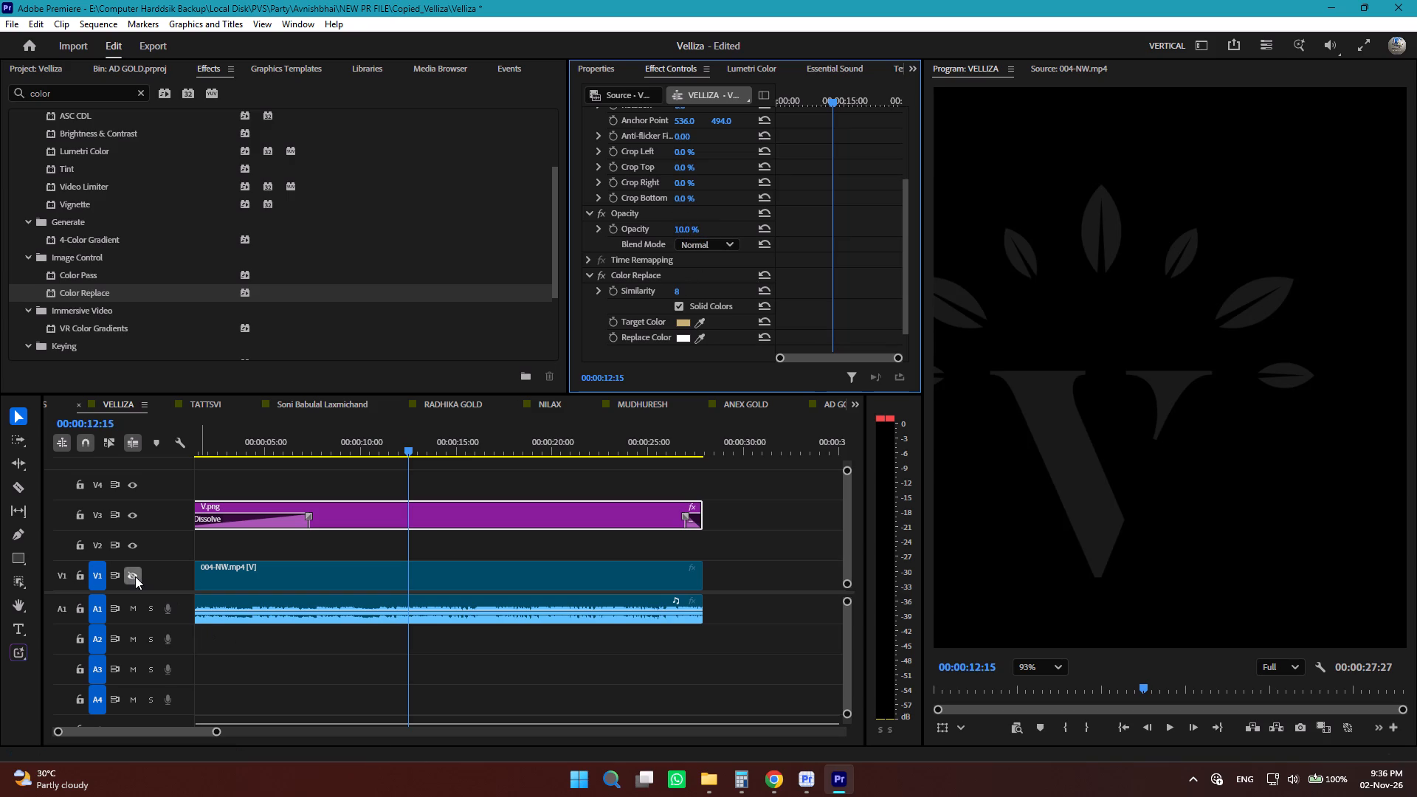
left_click(135, 576)
left_click(705, 639)
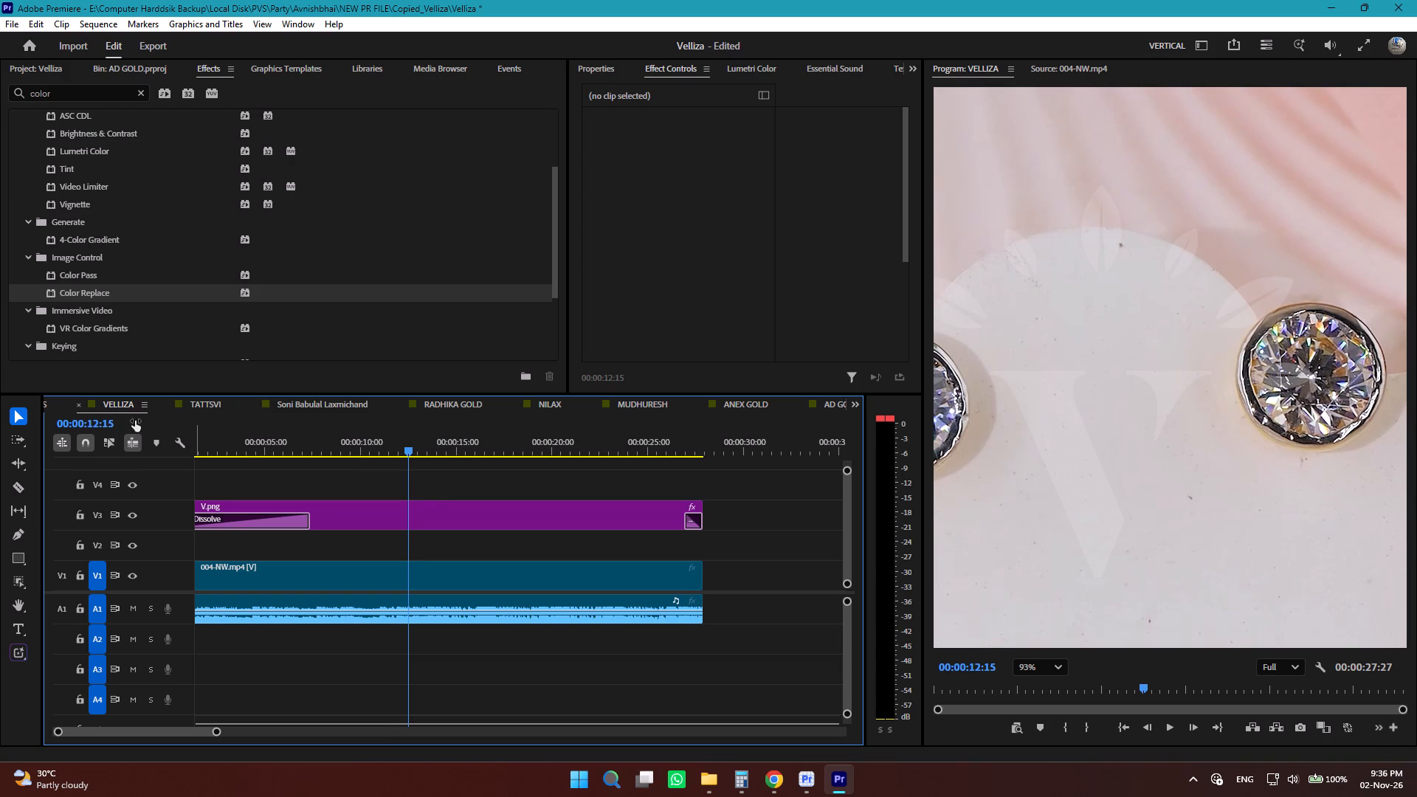
Reorder the open sequences so that VELLIZA comes last, after AD GOLD.
left_click_drag(116, 405, 828, 404)
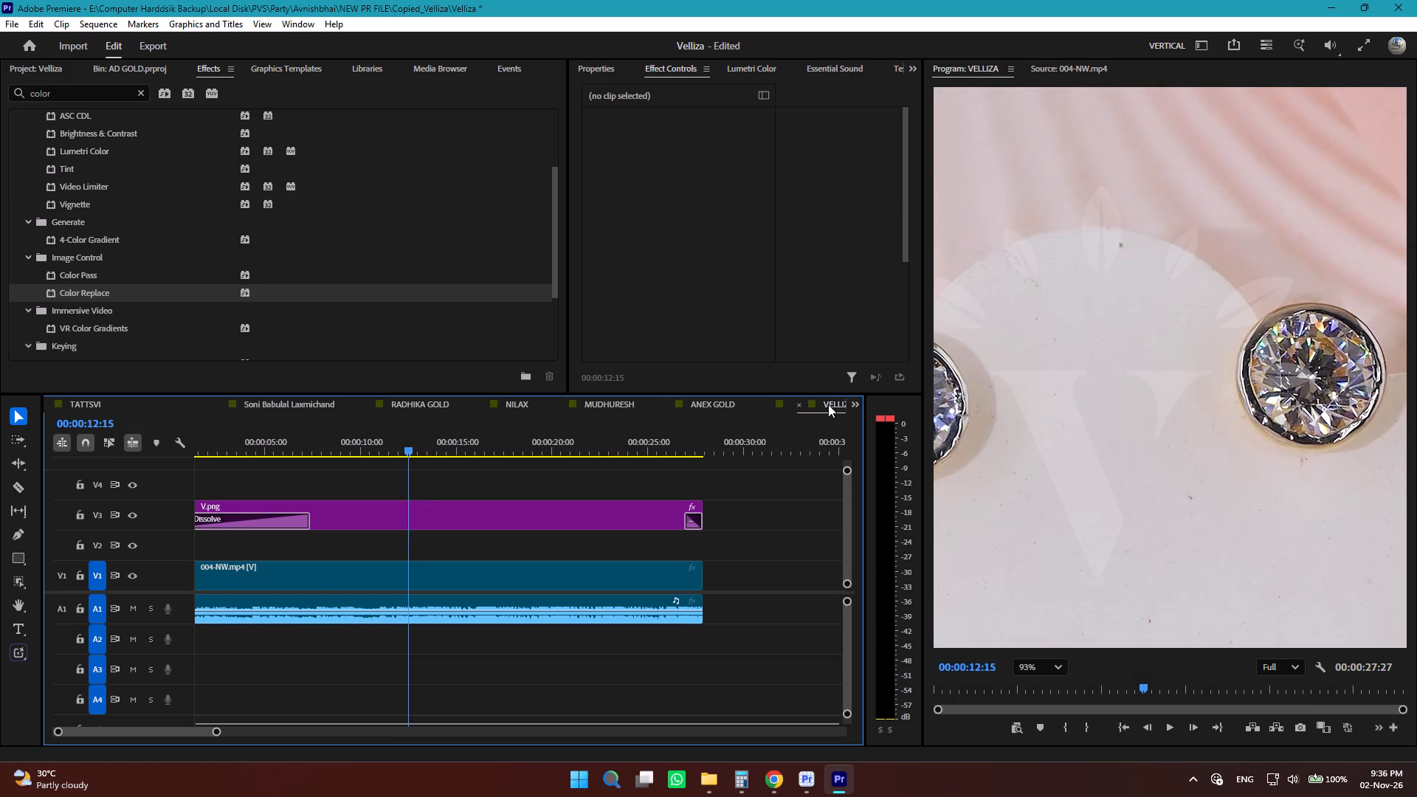
left_click_drag(828, 404, 852, 404)
Open the Vrundavan gold sequence.
left_click(852, 404)
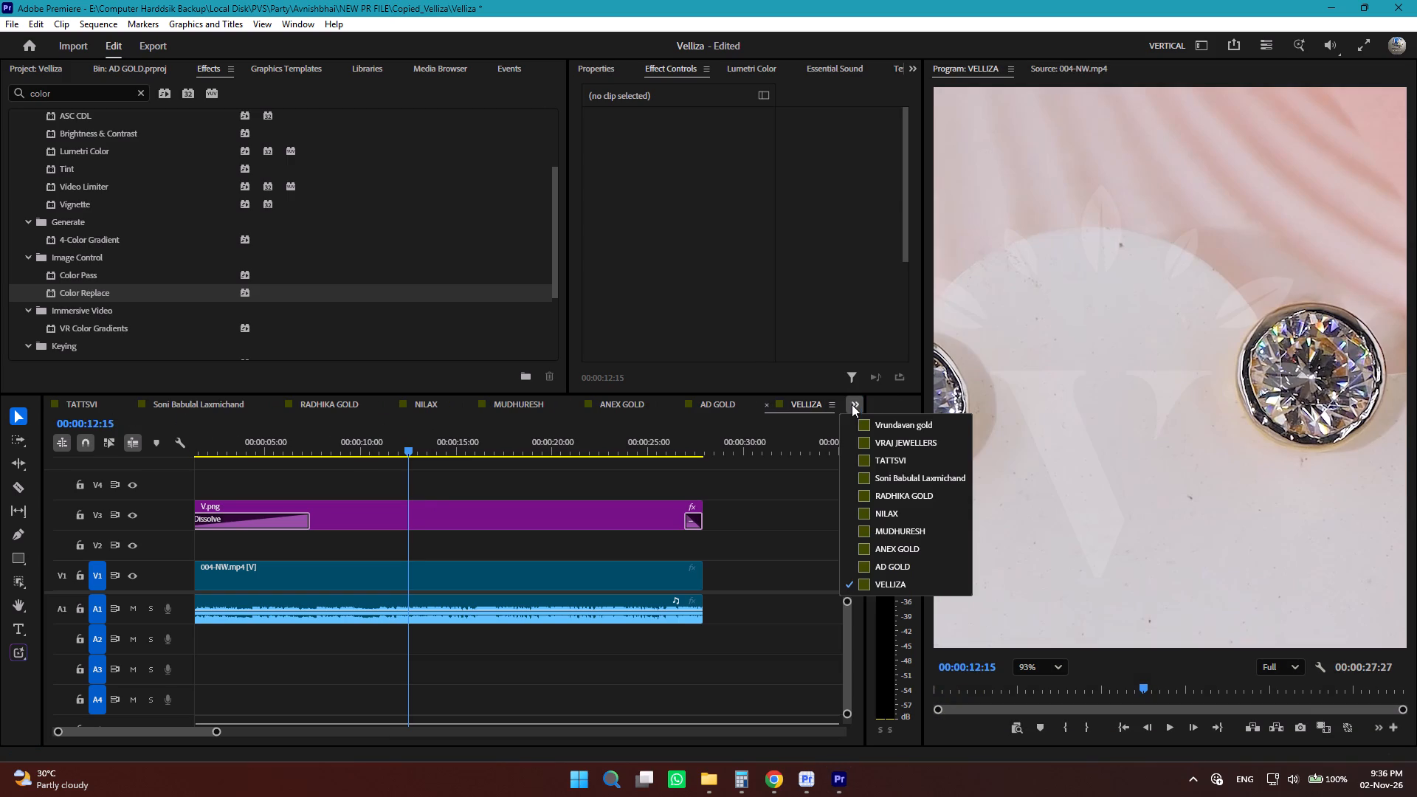
left_click(897, 428)
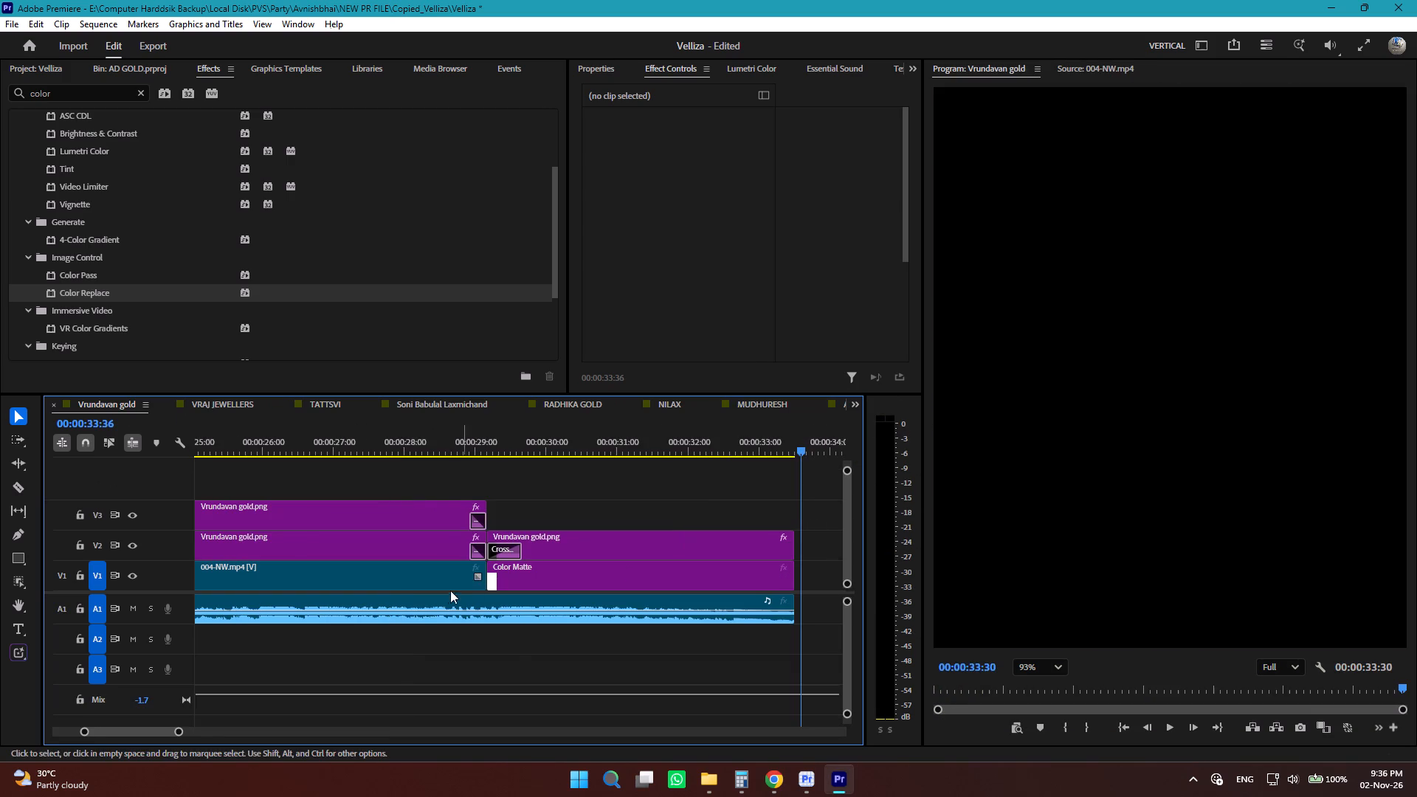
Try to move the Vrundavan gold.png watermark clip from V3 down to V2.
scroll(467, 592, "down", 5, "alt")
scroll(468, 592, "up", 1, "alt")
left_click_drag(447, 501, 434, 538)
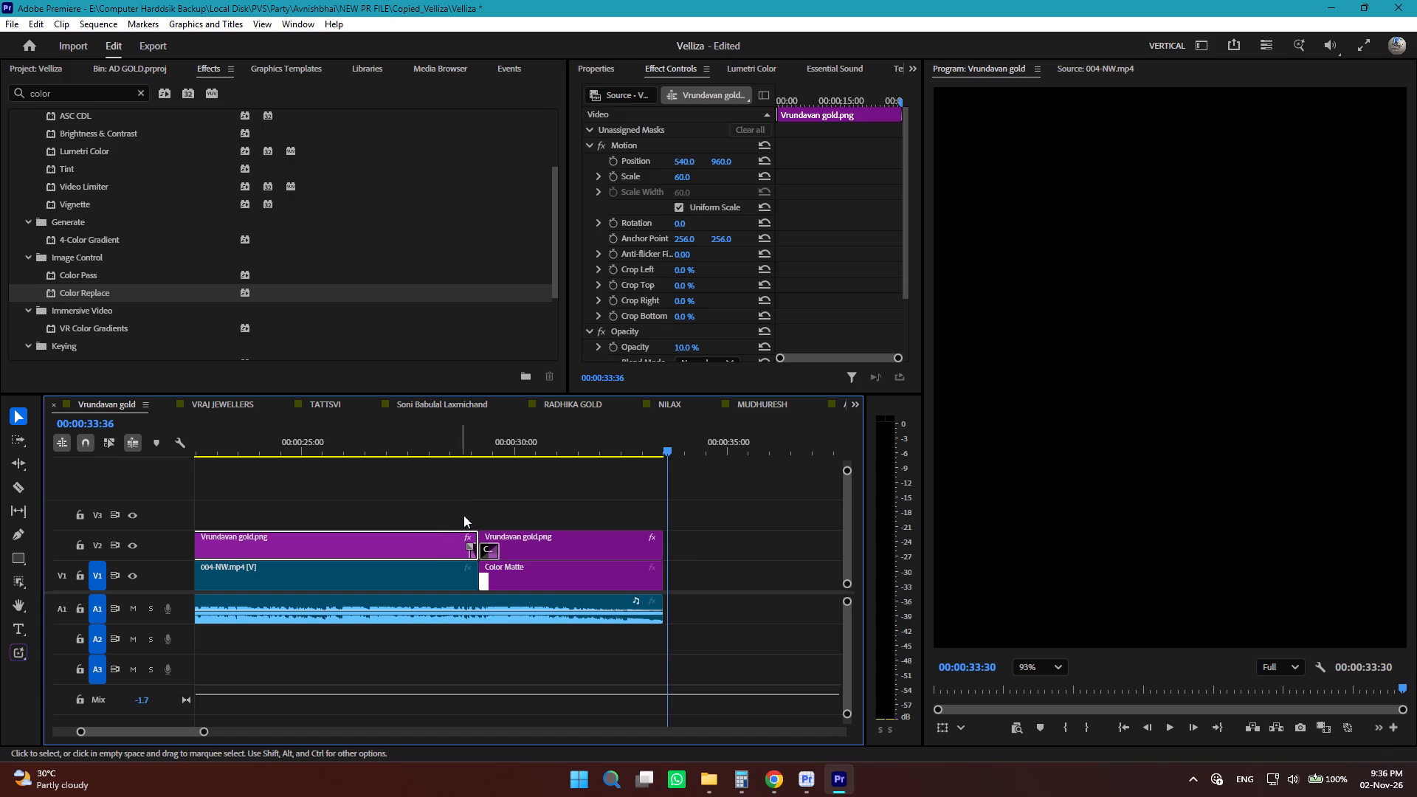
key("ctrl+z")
Trim the ends of the V2 and V3 Vrundavan gold.png clips together to just before 00:00:29:00, ahead of the Color Matte.
scroll(413, 532, "up", 8, "alt")
left_click(556, 436)
left_click_drag(537, 475, 503, 536)
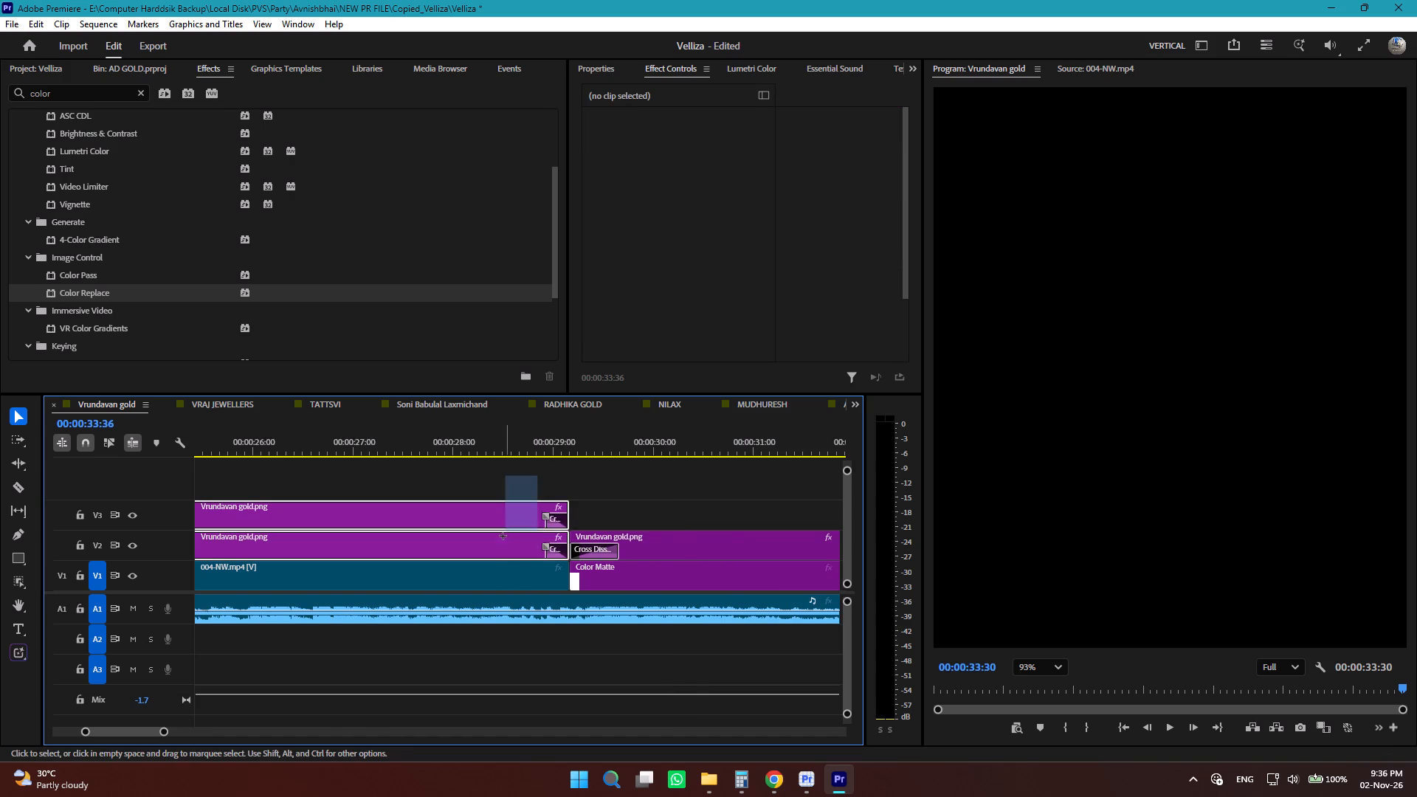
left_click_drag(503, 536, 500, 549)
left_click_drag(562, 528, 537, 528)
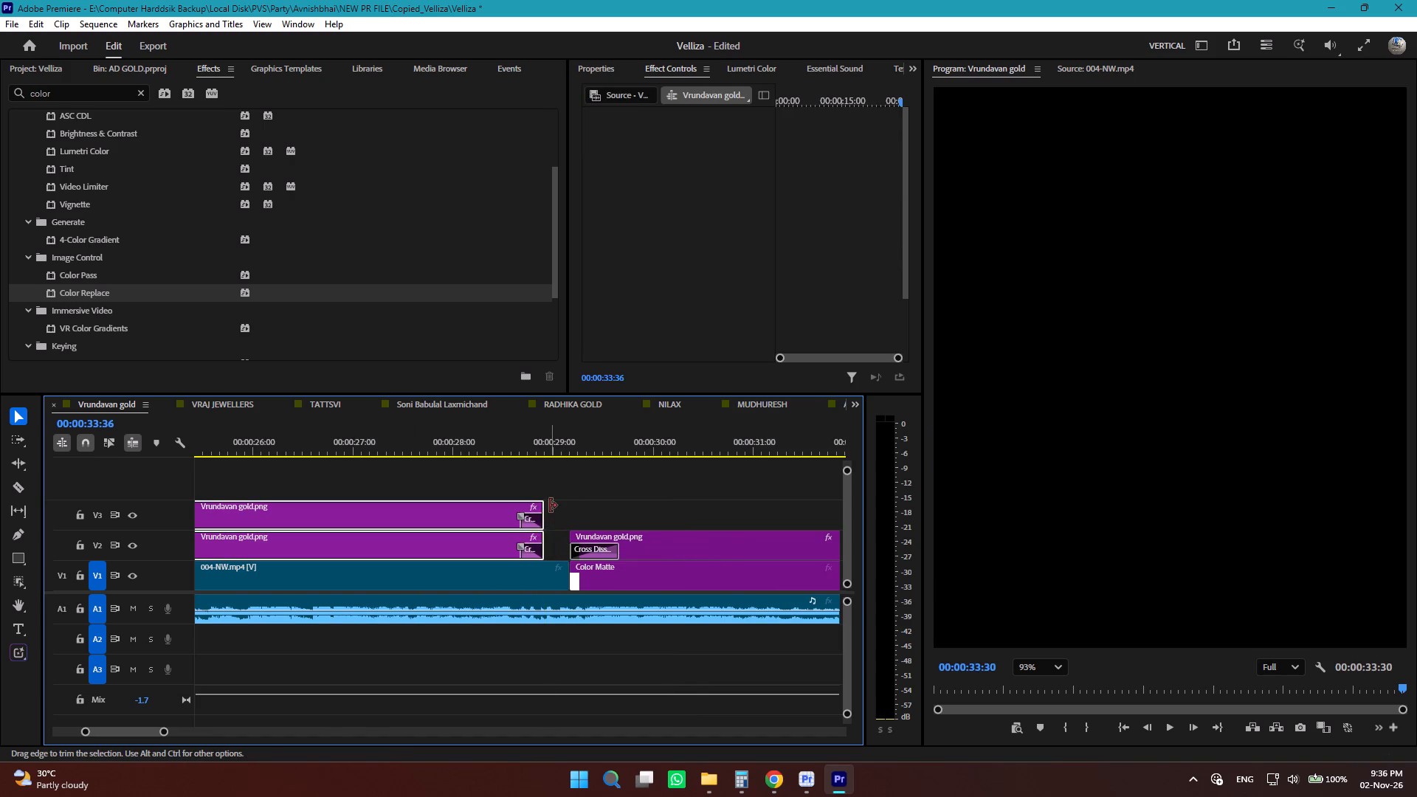
left_click(677, 483)
Paste the copied Color Replace effect onto the Vrundavan gold.png watermark clip on V3, previewing at about 7 seconds.
scroll(446, 593, "down", 11, "alt")
left_click_drag(387, 444, 207, 463)
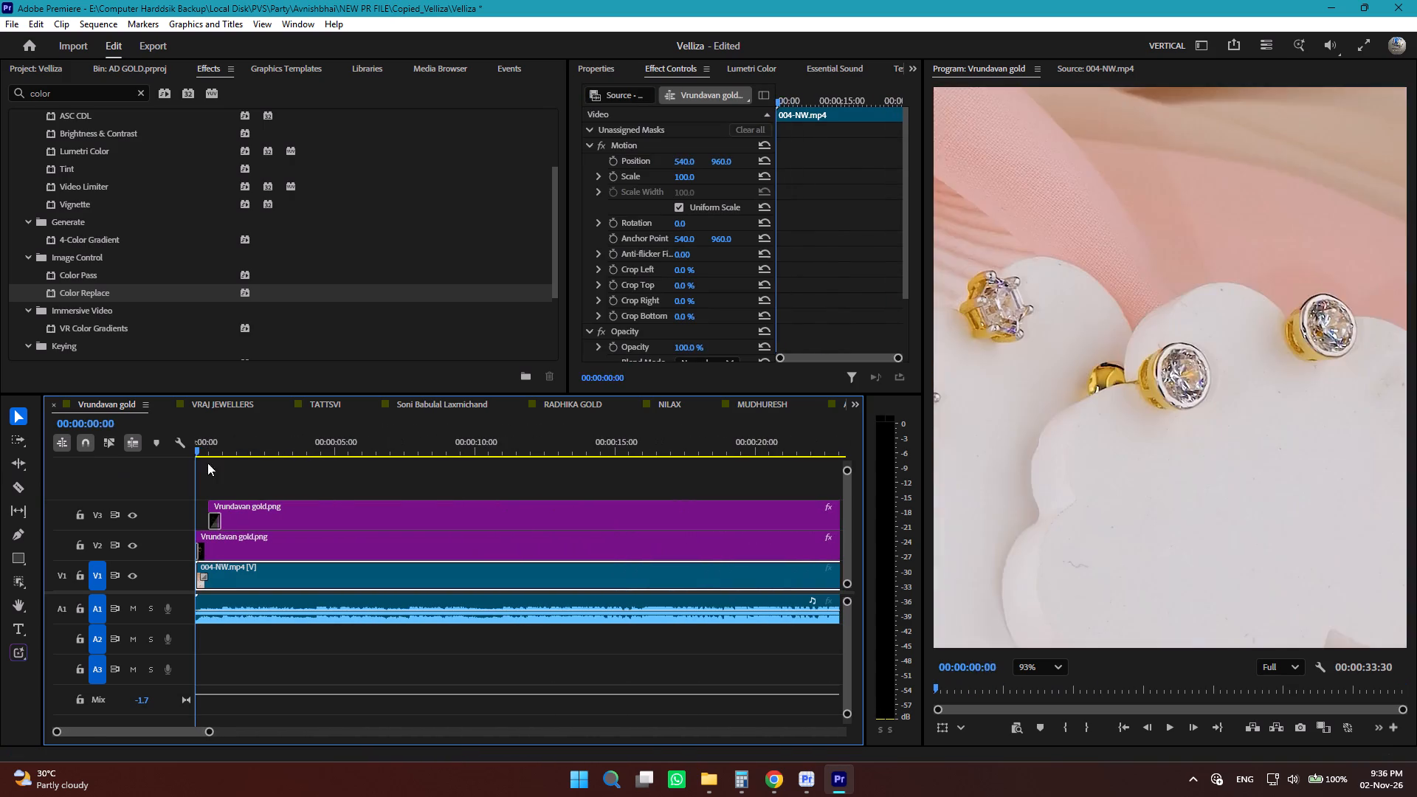
left_click_drag(207, 463, 398, 497)
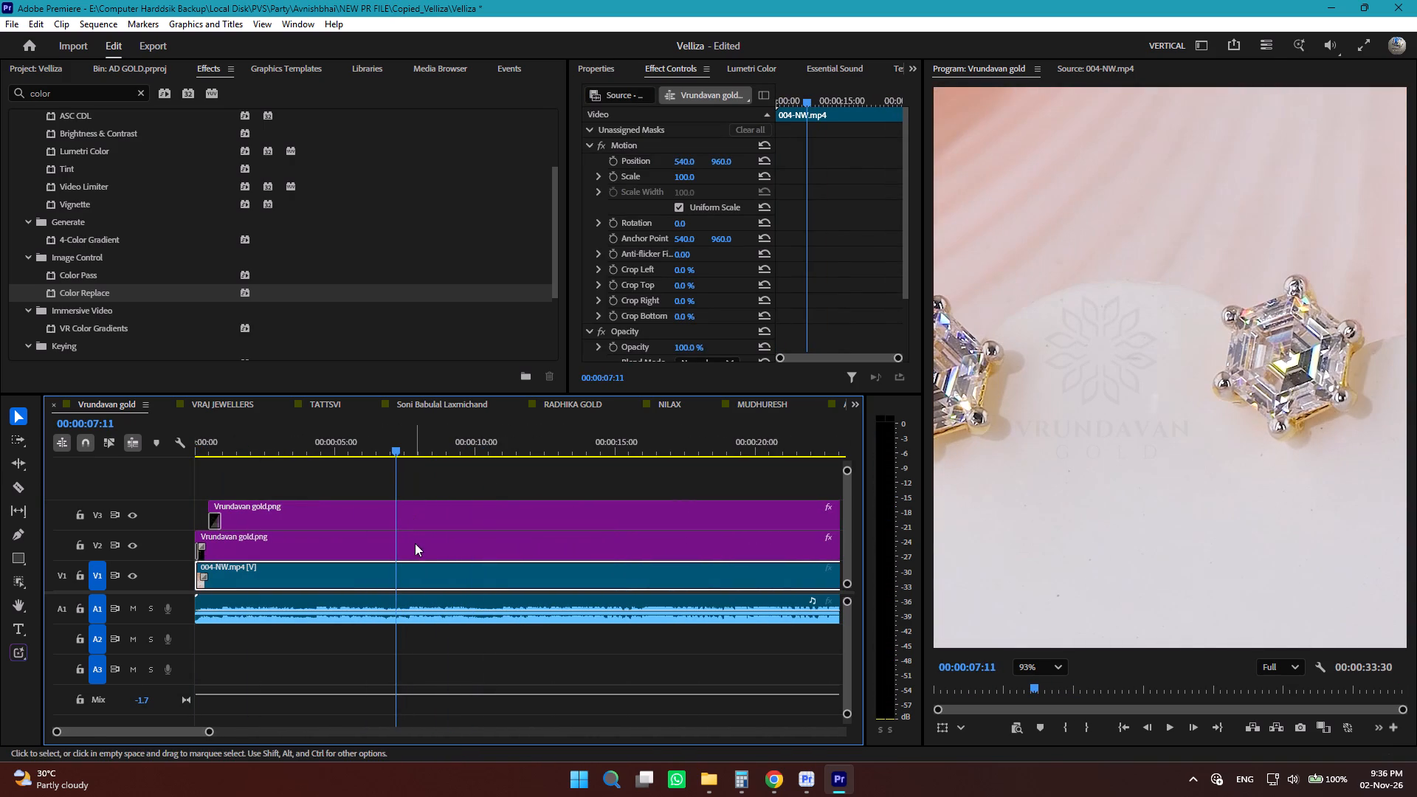
left_click(423, 522)
key("ctrl+v")
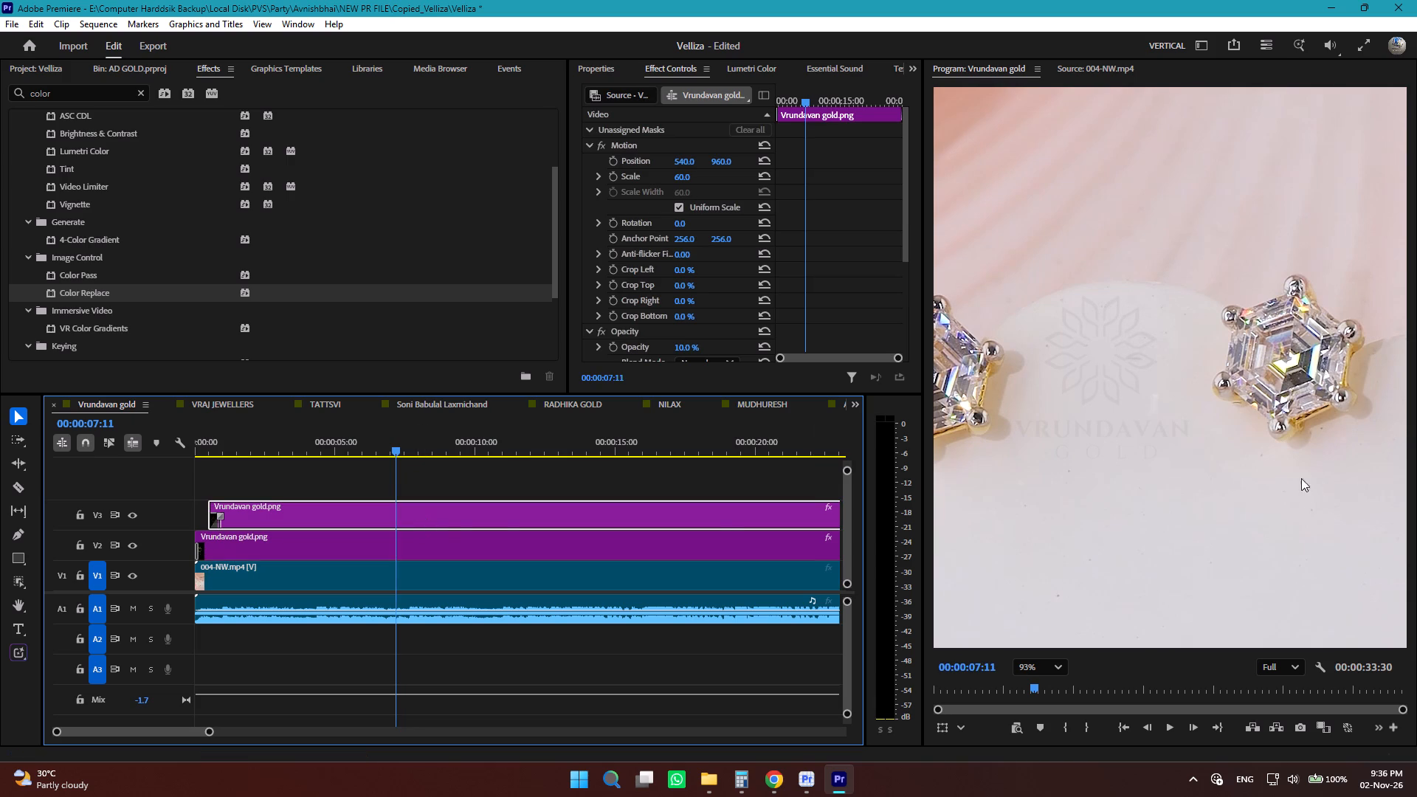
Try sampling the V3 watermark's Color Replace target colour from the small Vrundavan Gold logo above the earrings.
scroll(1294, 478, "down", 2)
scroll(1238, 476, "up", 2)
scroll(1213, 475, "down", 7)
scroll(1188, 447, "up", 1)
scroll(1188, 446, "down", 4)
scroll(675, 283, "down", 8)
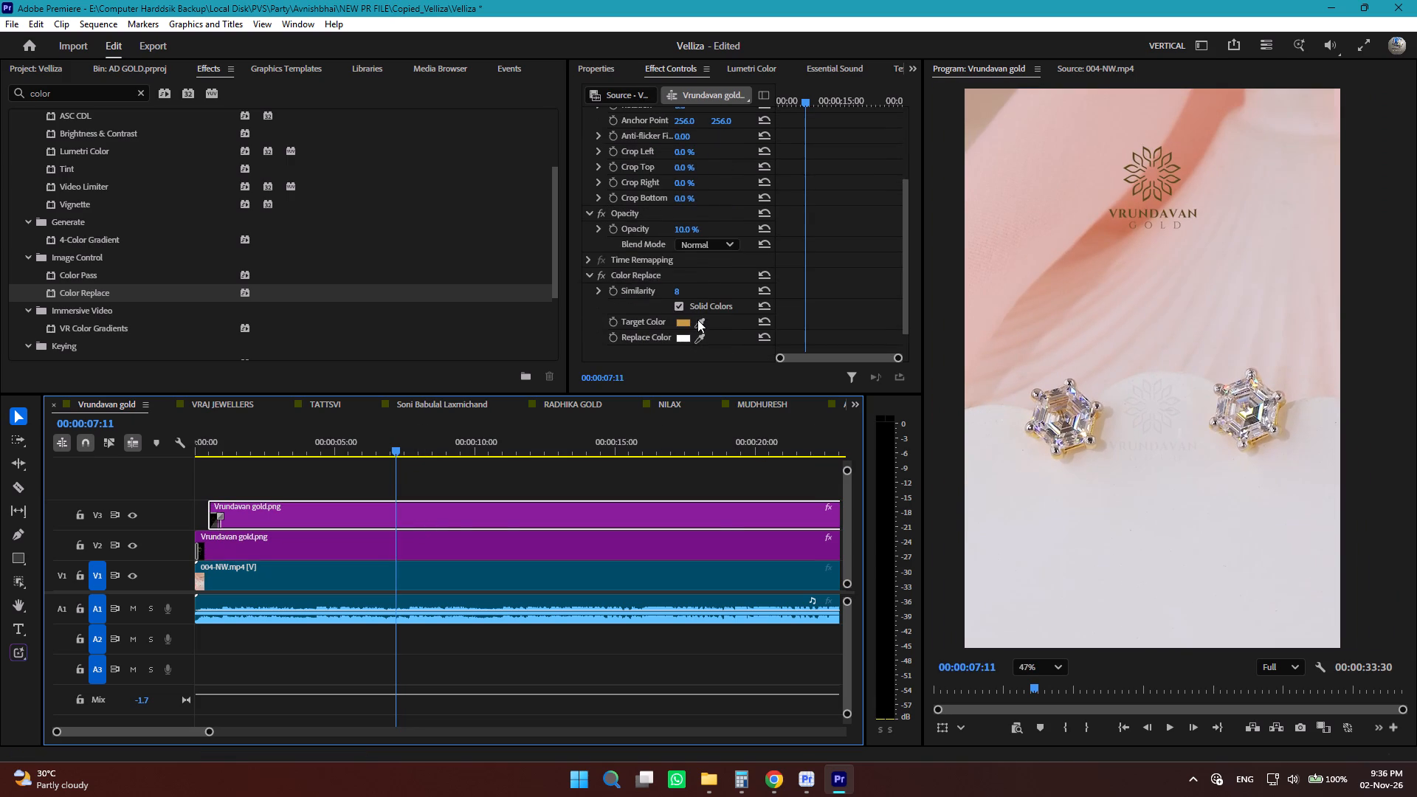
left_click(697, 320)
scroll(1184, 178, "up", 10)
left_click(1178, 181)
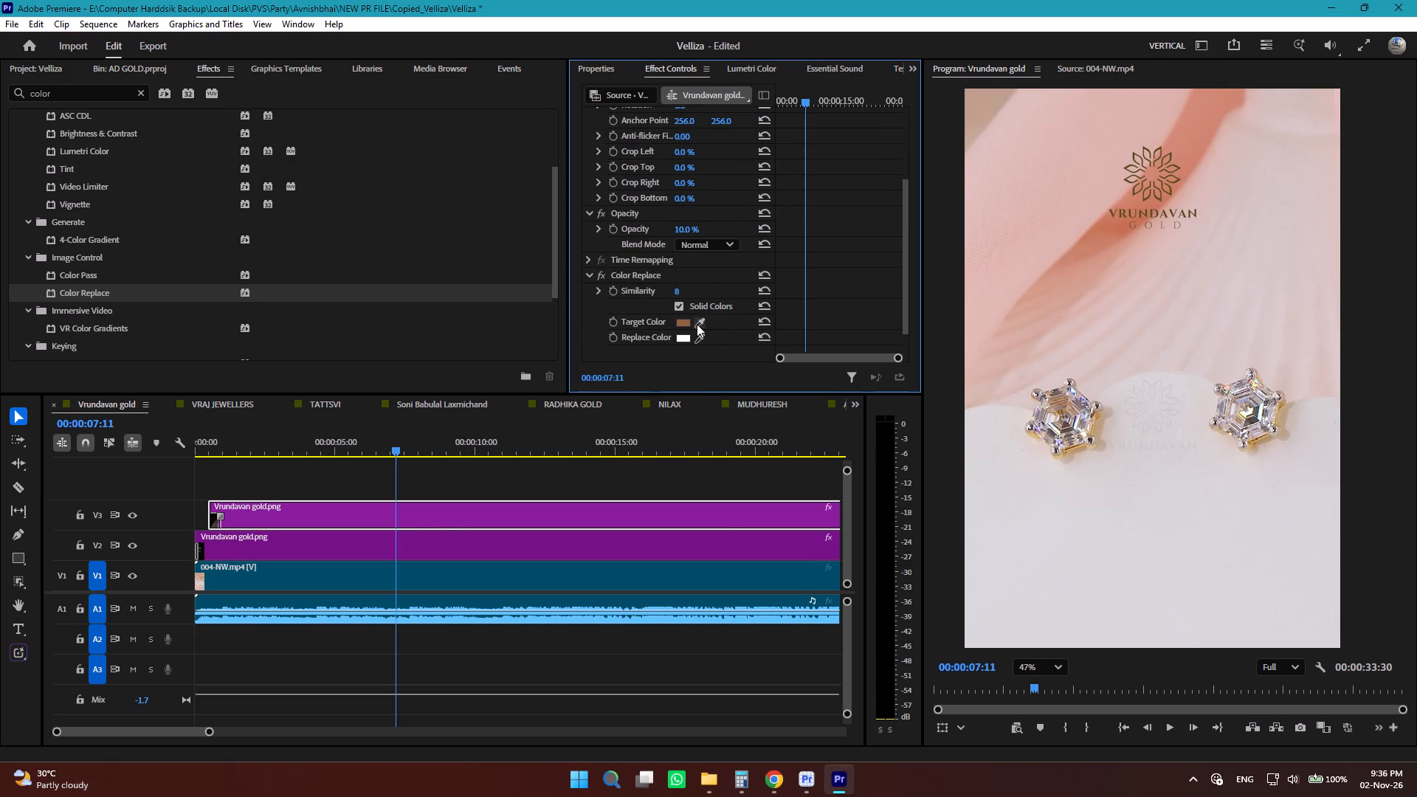
Sample the dark gold of the enlarged VRUNDAVAN lettering as the V3 clip's Color Replace target colour and inspect the watermark.
scroll(1228, 206, "up", 4)
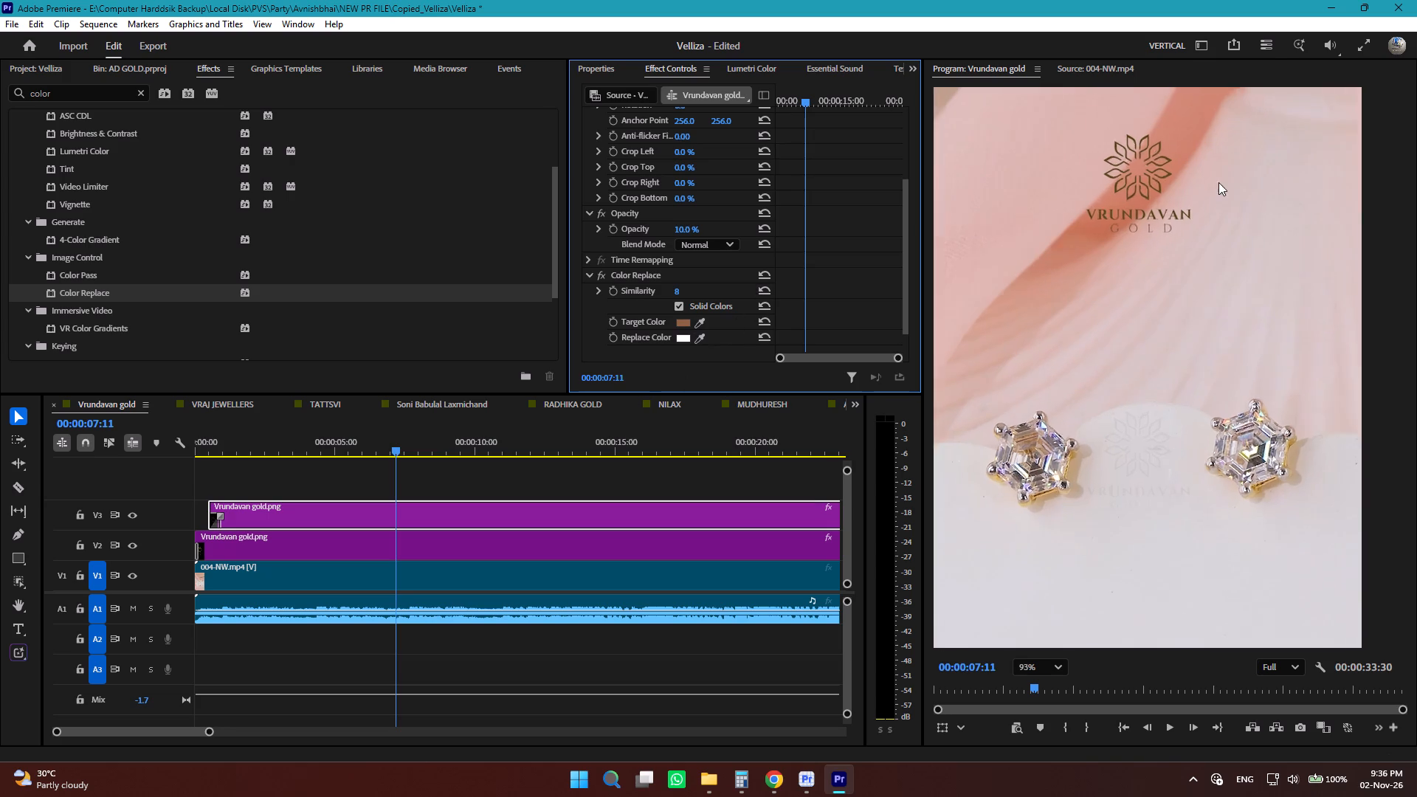
scroll(1218, 182, "up", 8)
scroll(1094, 158, "down", 1)
scroll(1075, 165, "up", 10)
scroll(970, 221, "down", 1)
scroll(970, 222, "up", 1)
scroll(969, 224, "down", 1)
scroll(963, 227, "up", 1)
left_click(697, 321)
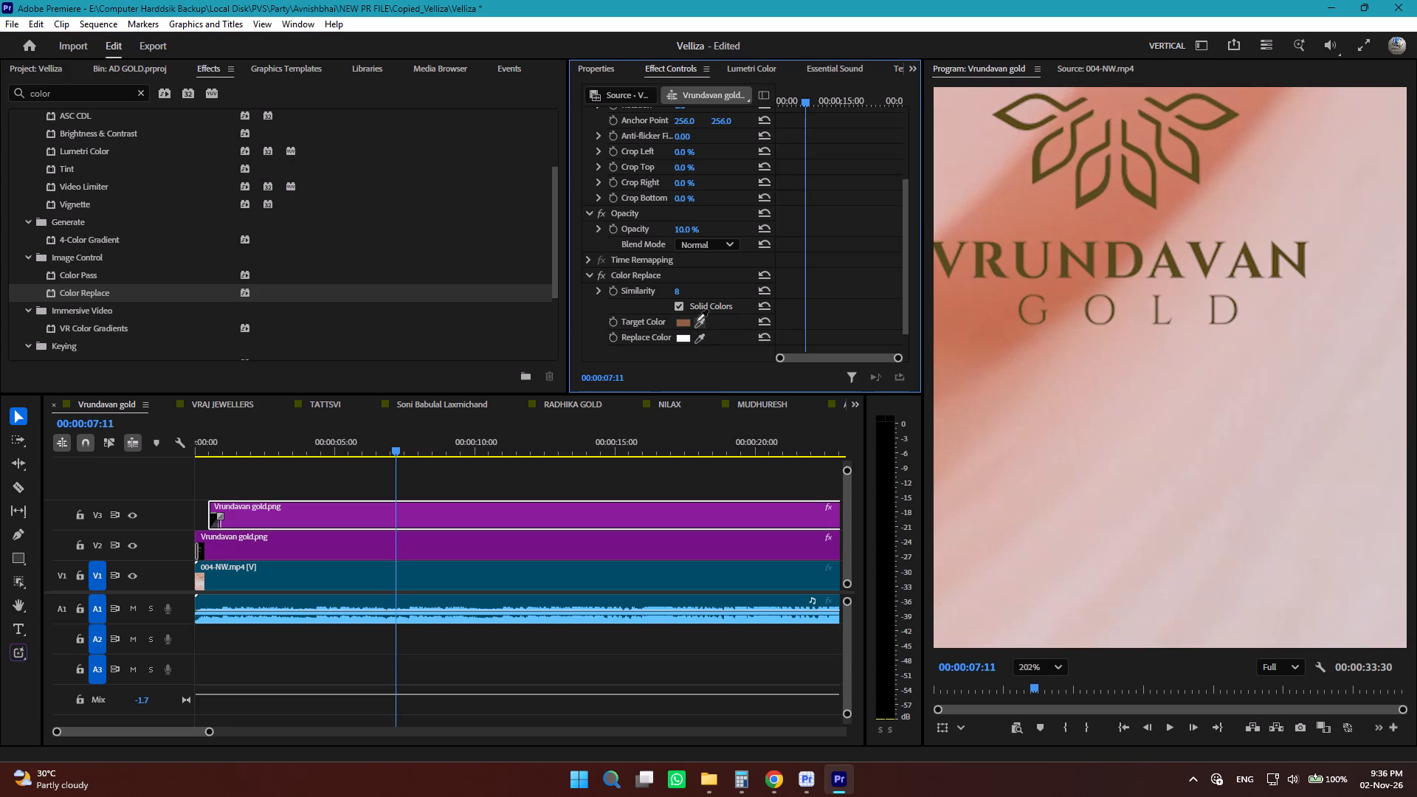
left_click(994, 266)
scroll(1008, 322, "down", 1)
scroll(1013, 324, "up", 1)
scroll(1029, 325, "down", 4)
scroll(1053, 318, "up", 3)
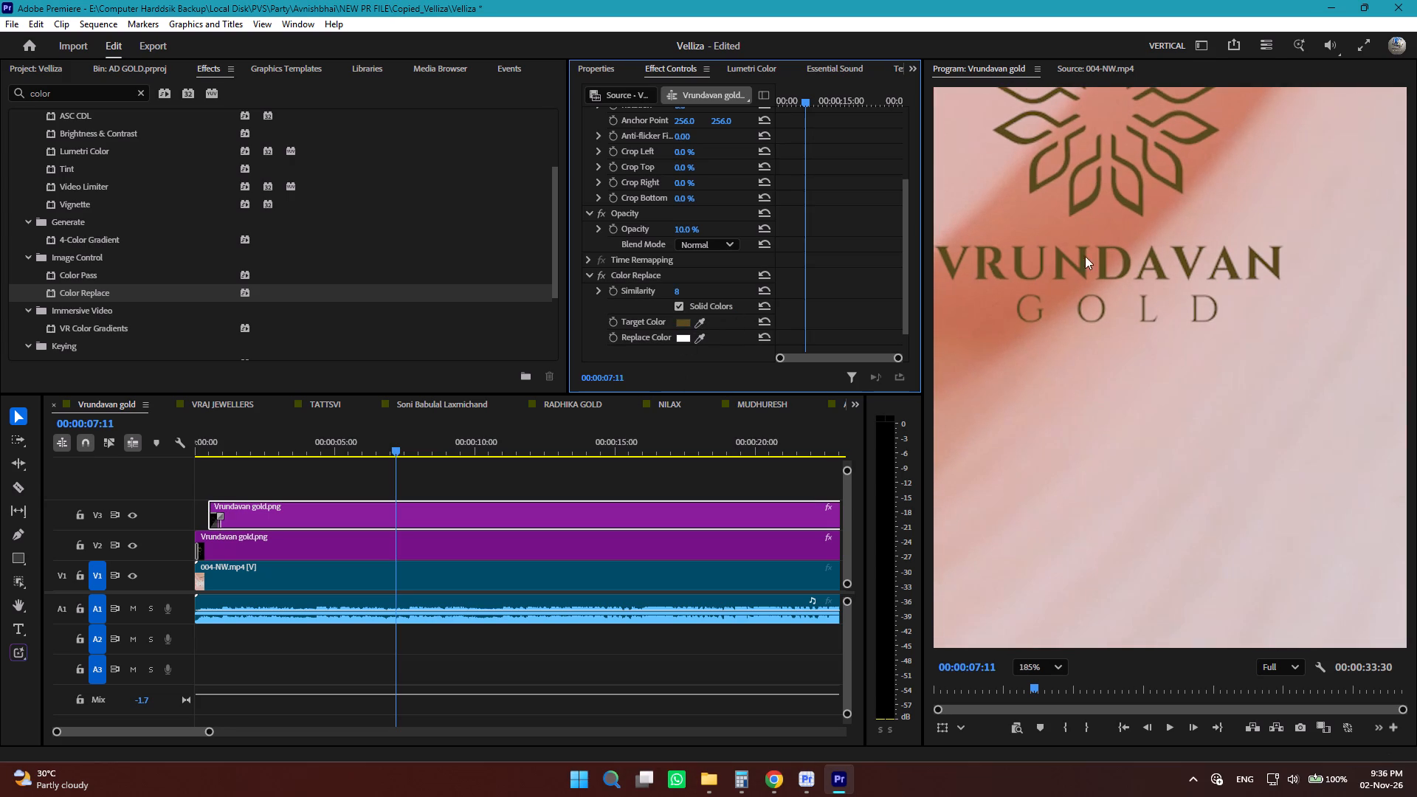
scroll(1085, 243, "up", 2)
scroll(1085, 243, "down", 14)
scroll(1110, 304, "down", 6)
scroll(1118, 305, "up", 2)
scroll(1118, 305, "down", 2)
scroll(1156, 387, "up", 8)
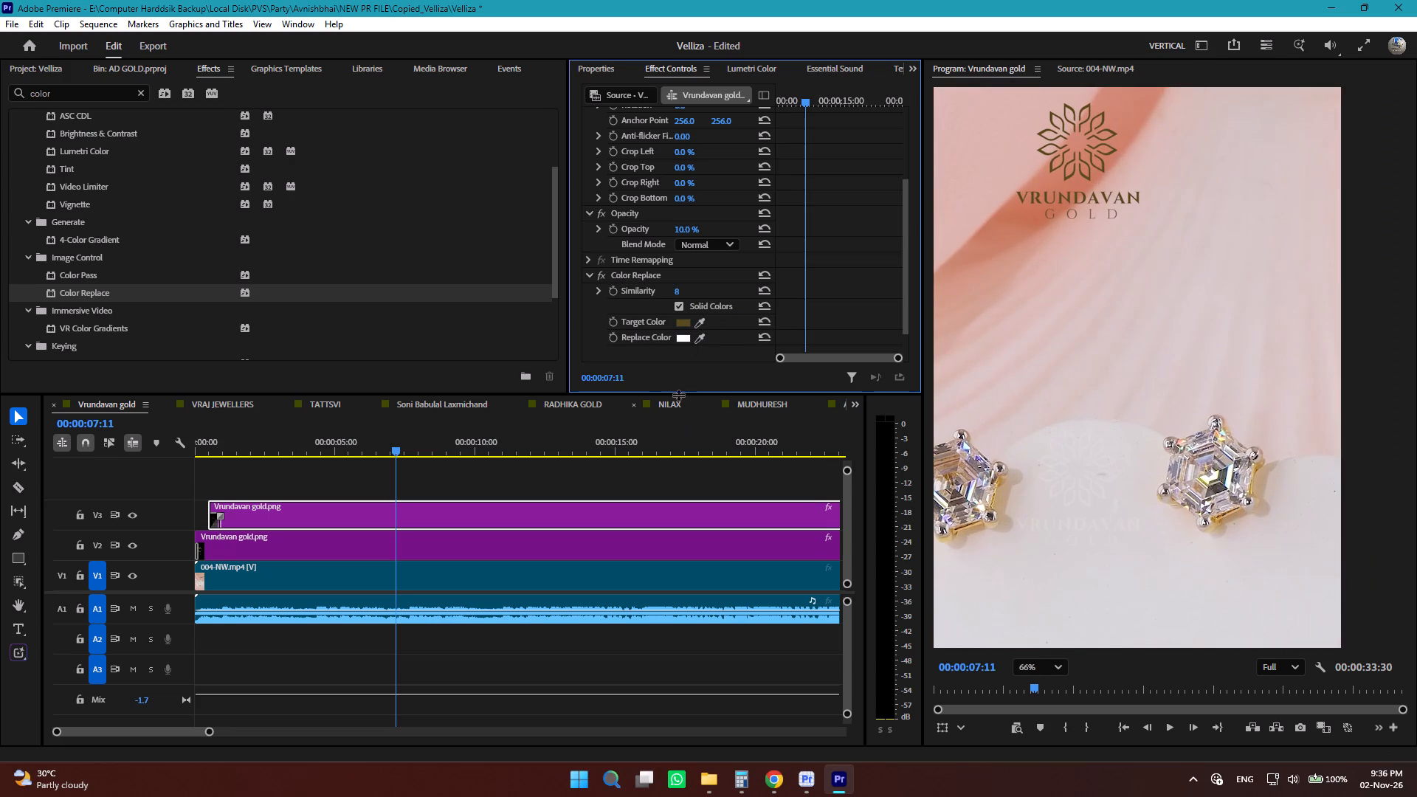
Copy the V3 clip's Color Replace effect and paste it onto the Vrundavan gold.png clip on V2.
left_click(641, 275)
key("ctrl+c")
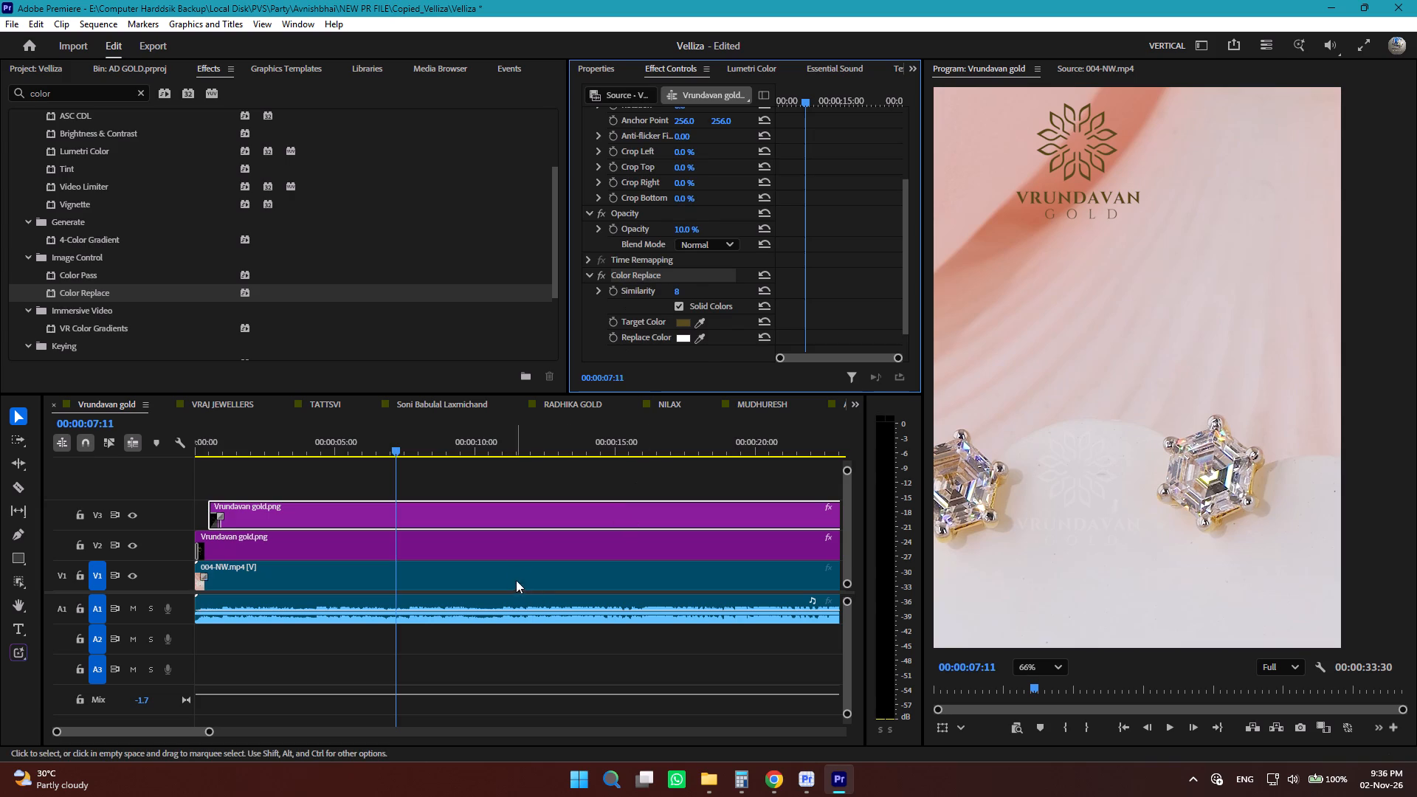
left_click(514, 538)
key("ctrl+v")
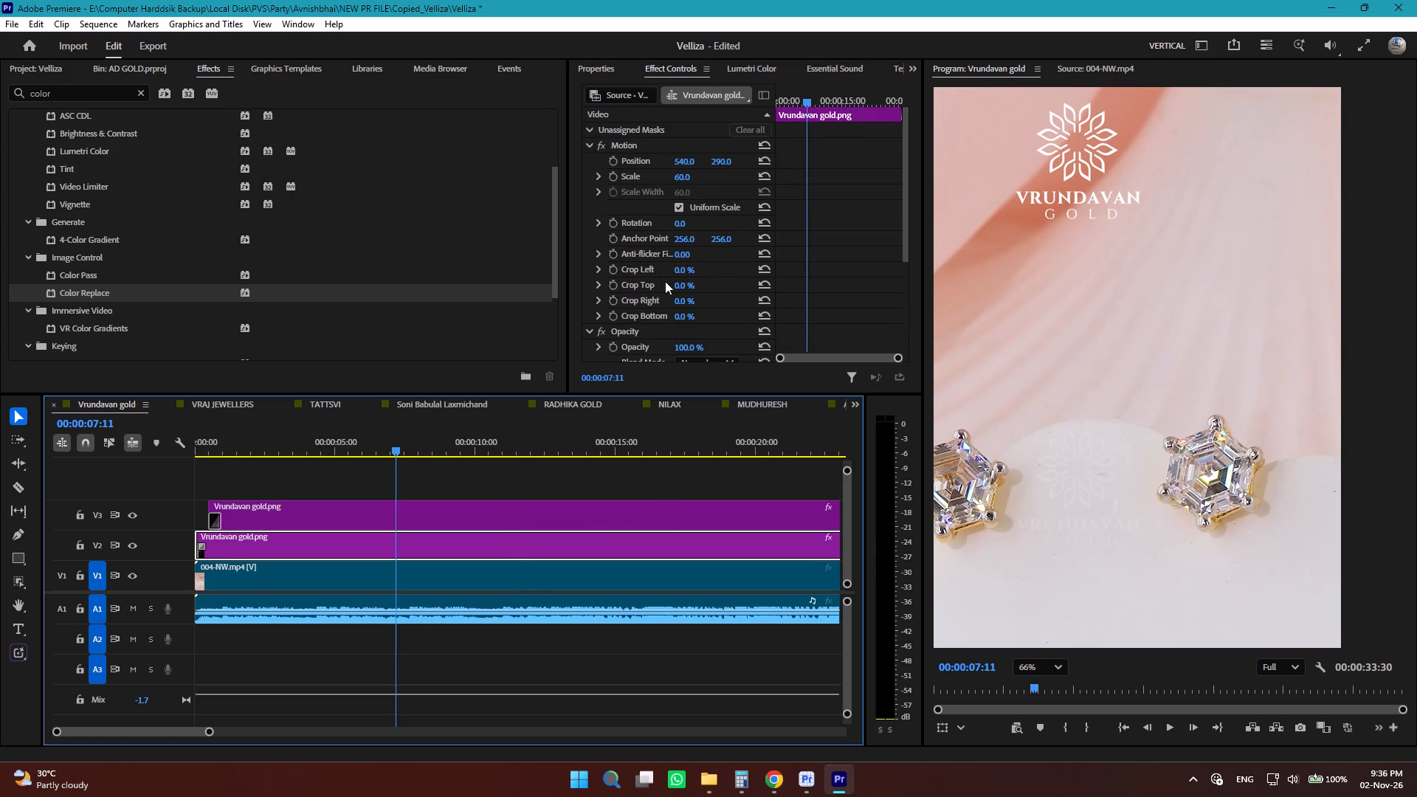
Change the Color Replace replacement colour of the V2 Vrundavan gold.png clip to black.
scroll(656, 275, "down", 11)
left_click(681, 308)
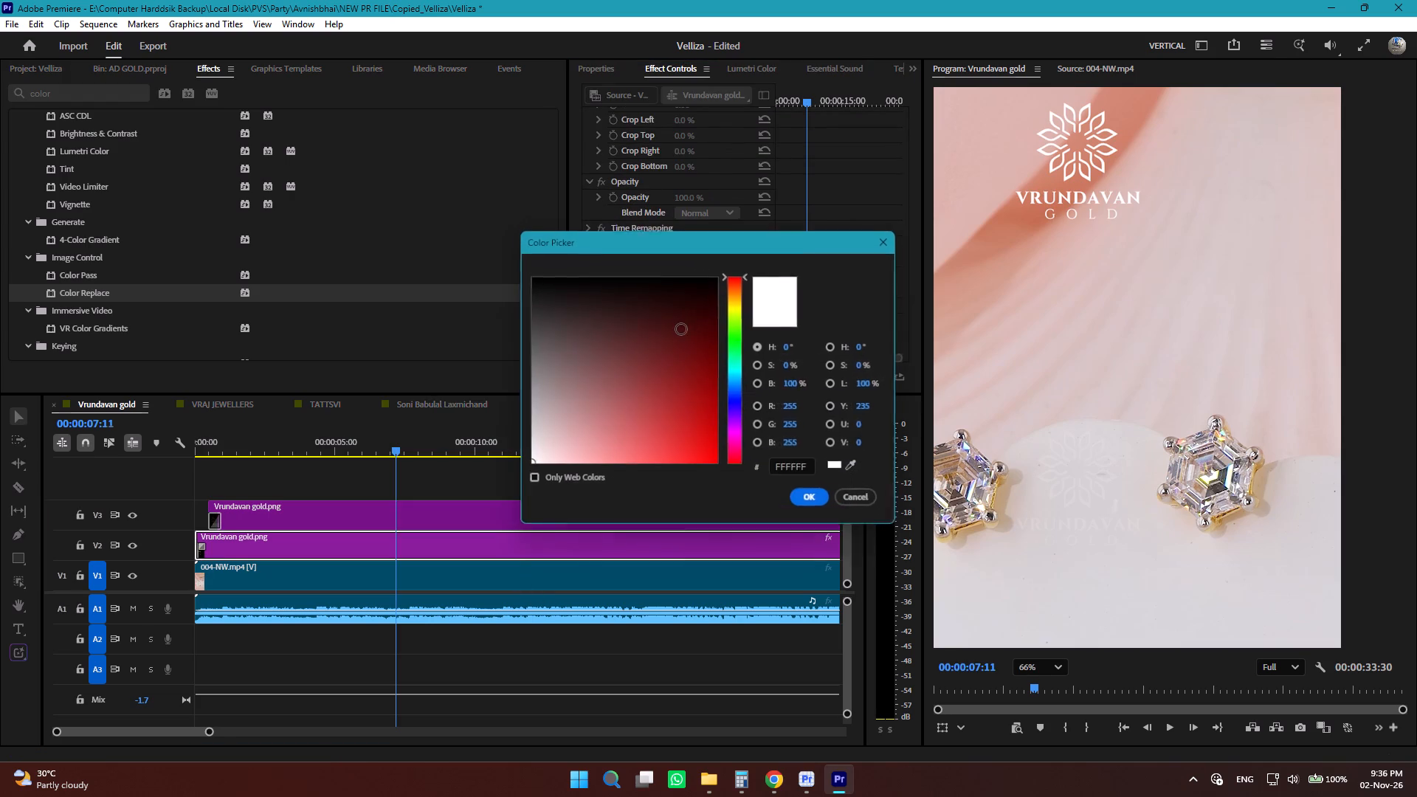
left_click_drag(673, 321, 350, 123)
left_click(813, 496)
scroll(1205, 312, "down", 7)
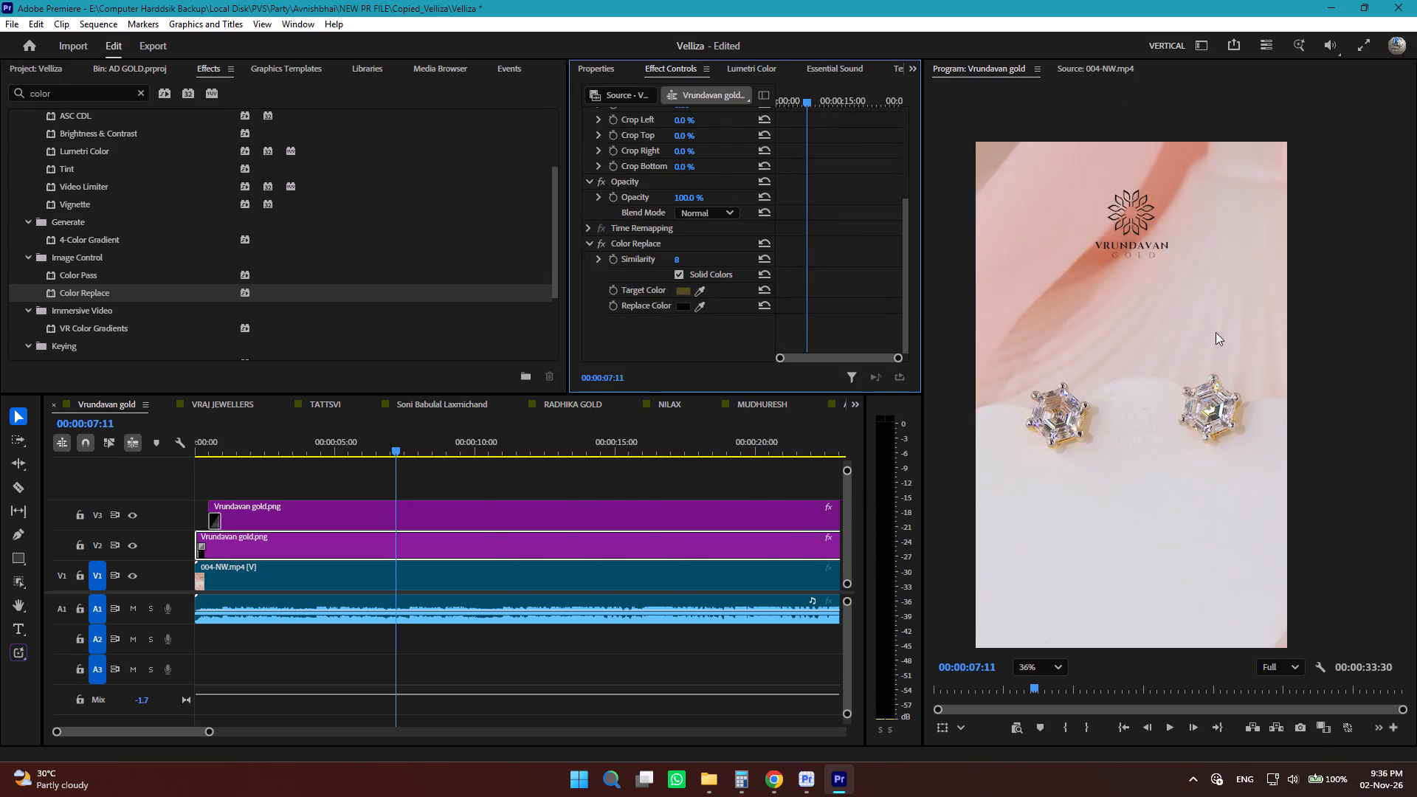
scroll(1216, 332, "down", 1)
In the VRAJ JEWELLERS sequence, paste the Color Replace effect onto the VJ_C.png watermark clip on V3.
left_click(200, 402)
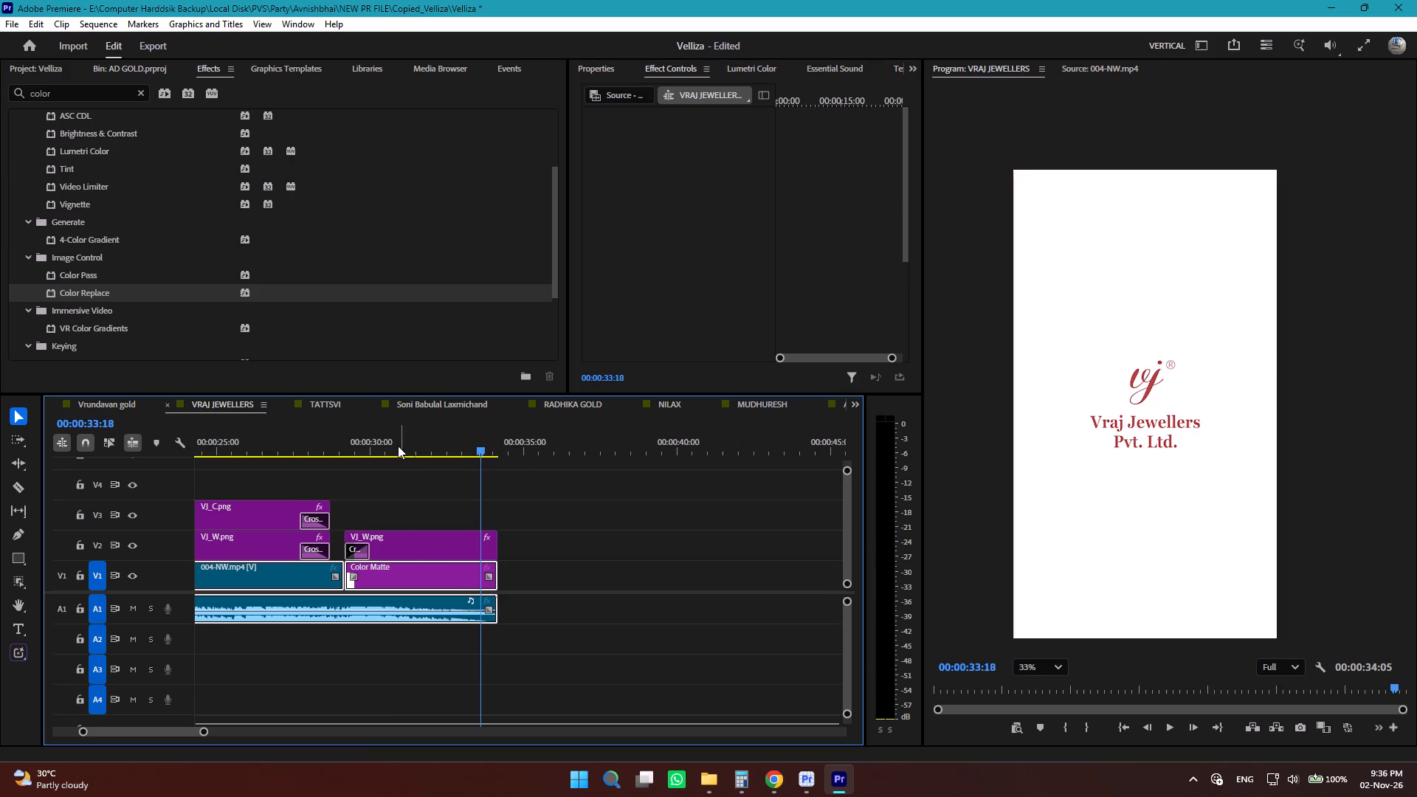
left_click_drag(273, 446, 445, 464)
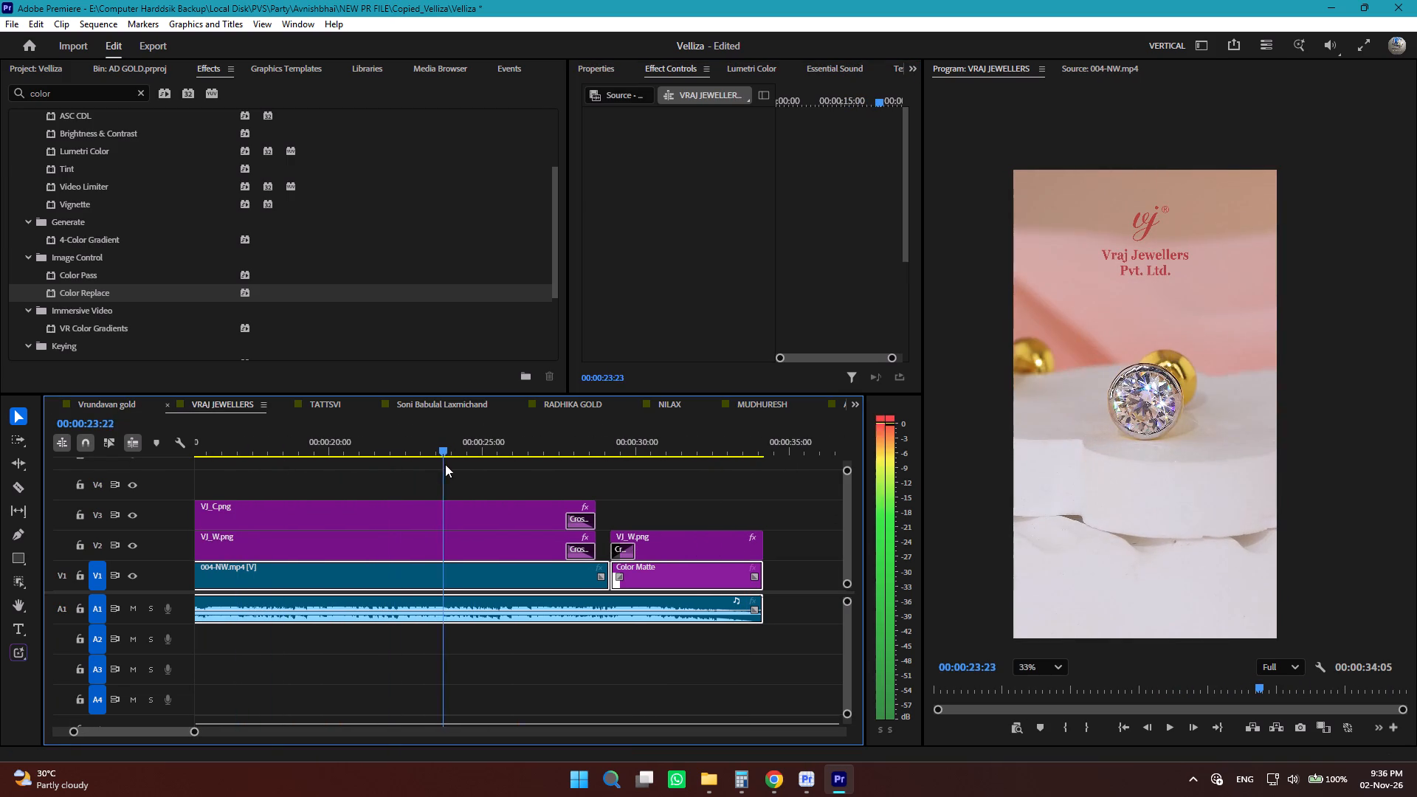
left_click_drag(445, 464, 442, 466)
left_click(393, 523)
key("ctrl+v")
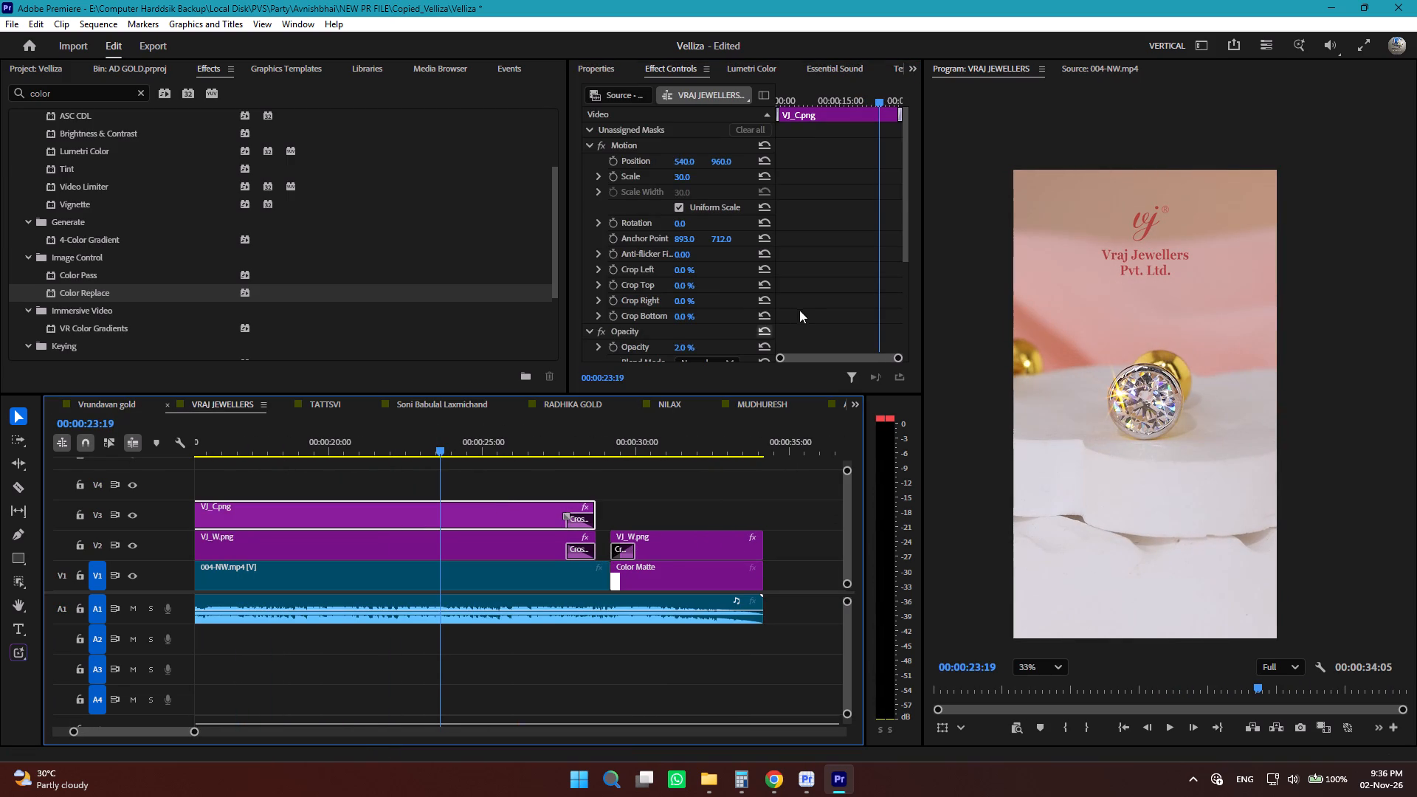
Sample the red of the Vraj Jewellers logo as the VJ_C.png clip's Color Replace target colour.
scroll(734, 306, "down", 9)
left_click(696, 306)
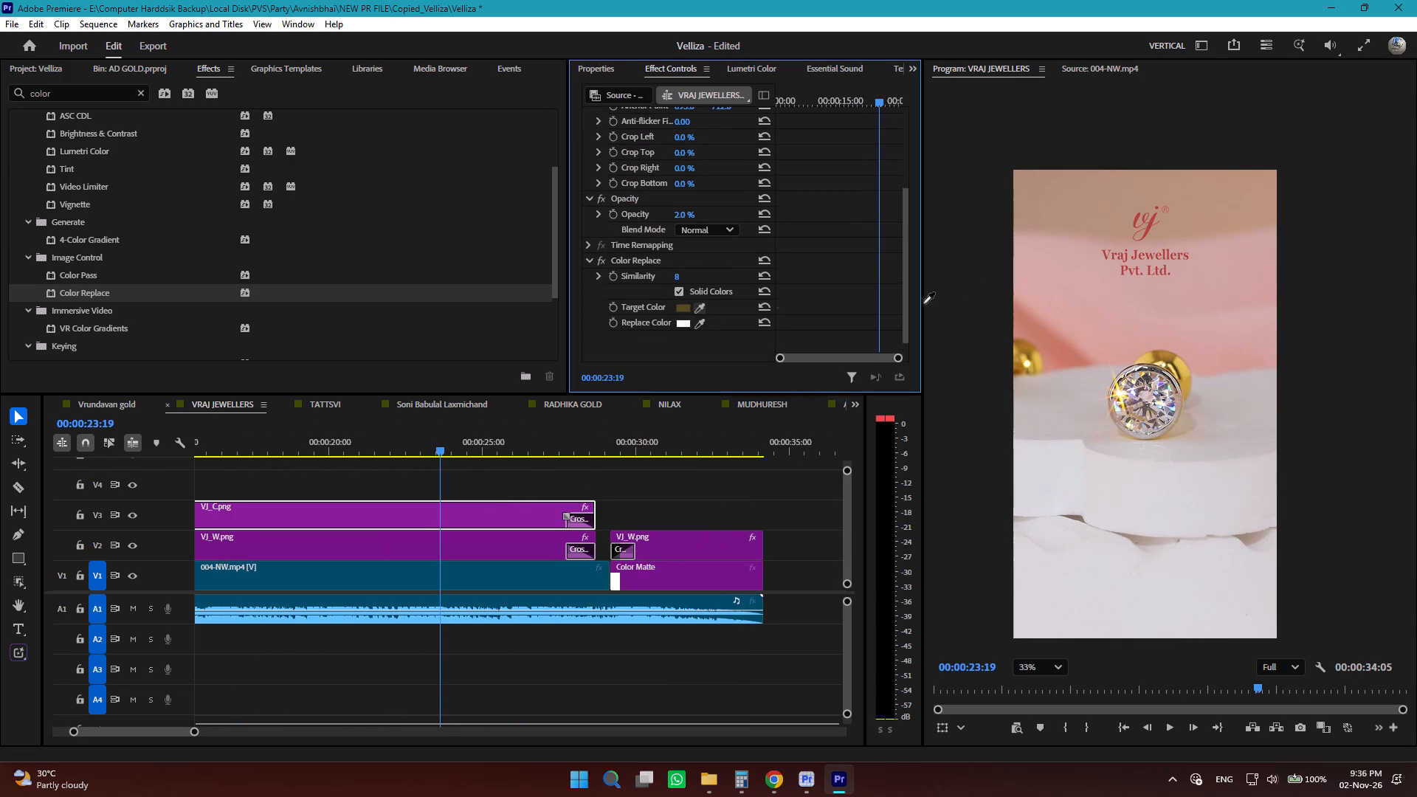
left_click(1150, 226)
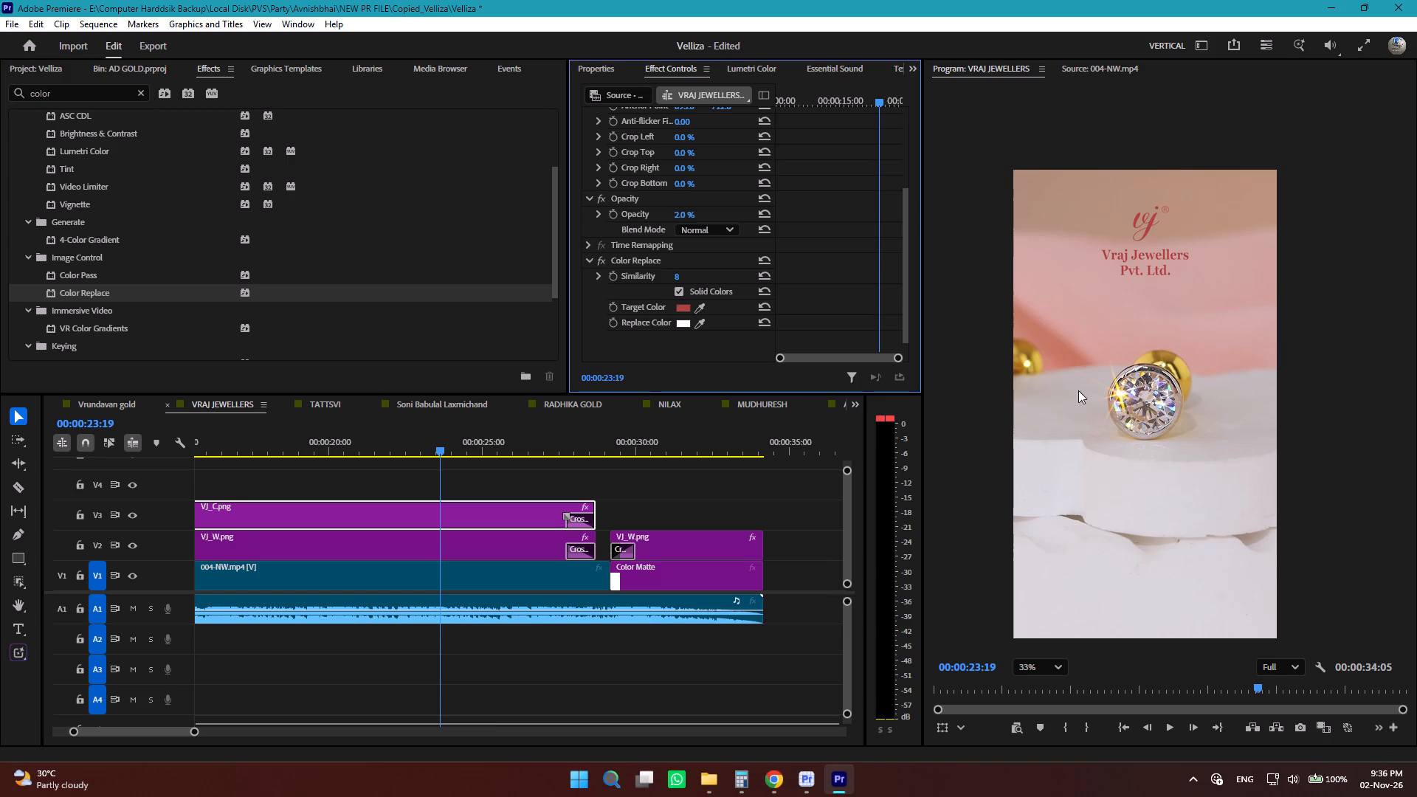
Check the recoloured VJ_C.png watermark against black with the V1 video track hidden and the clip's opacity at 100%.
left_click(239, 535)
left_click(137, 580)
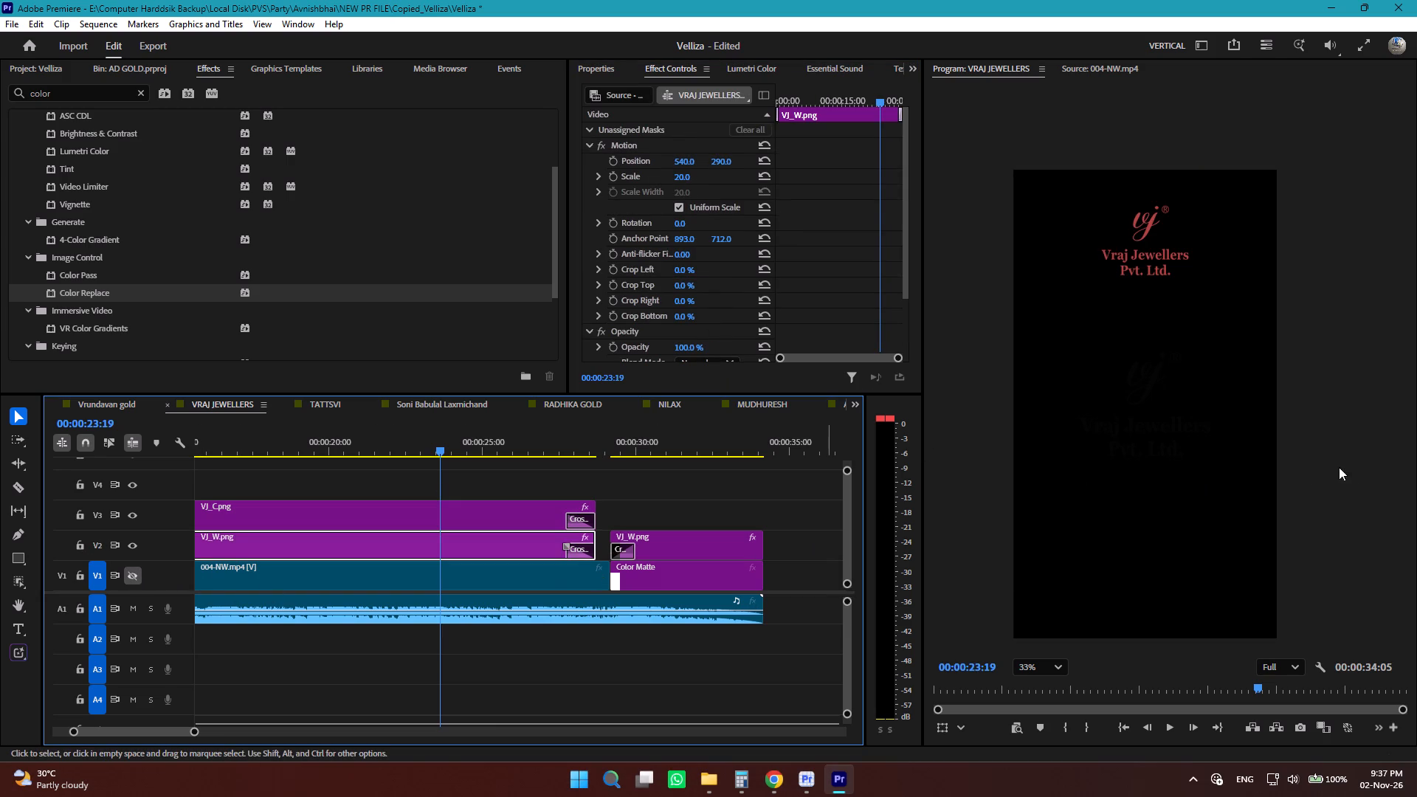
scroll(1122, 407, "up", 10)
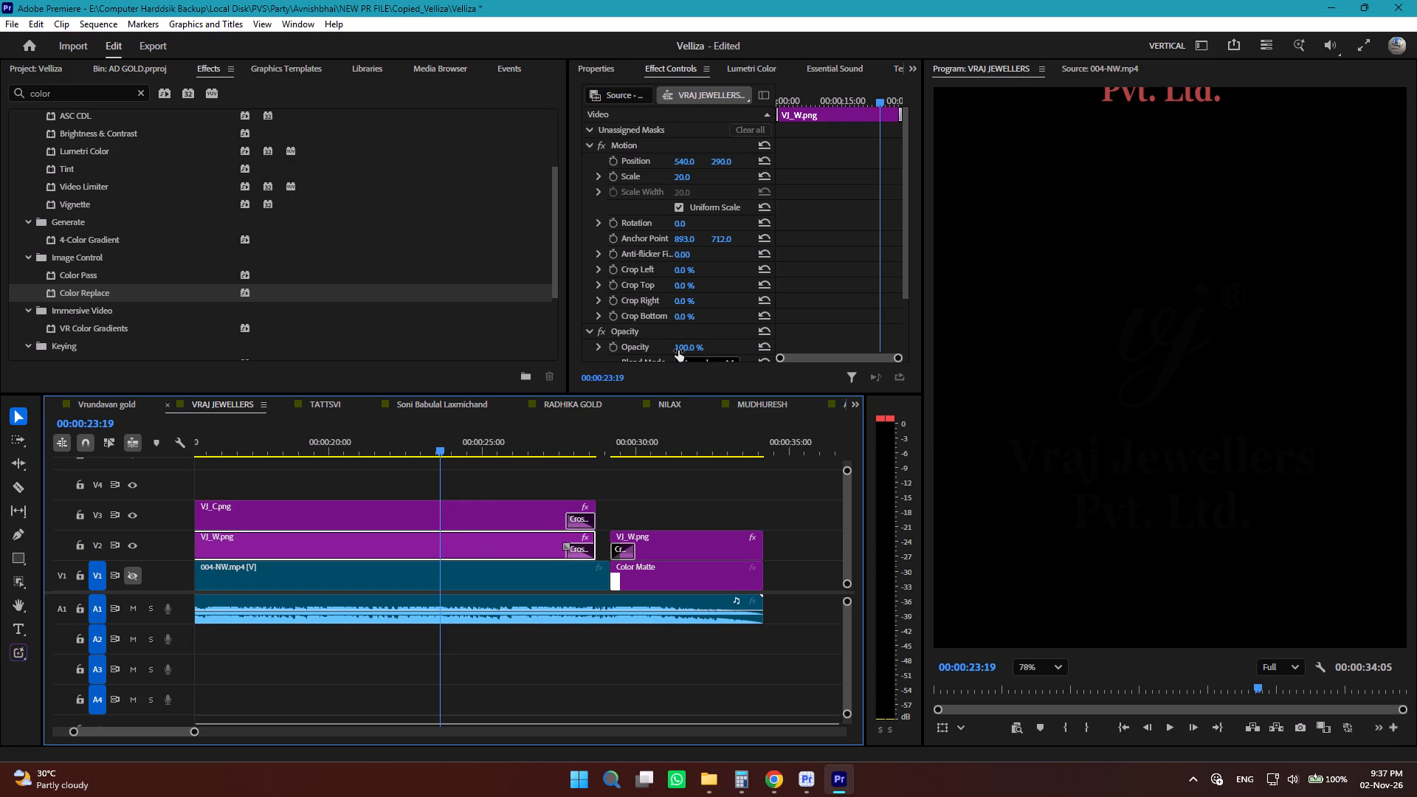
left_click(410, 511)
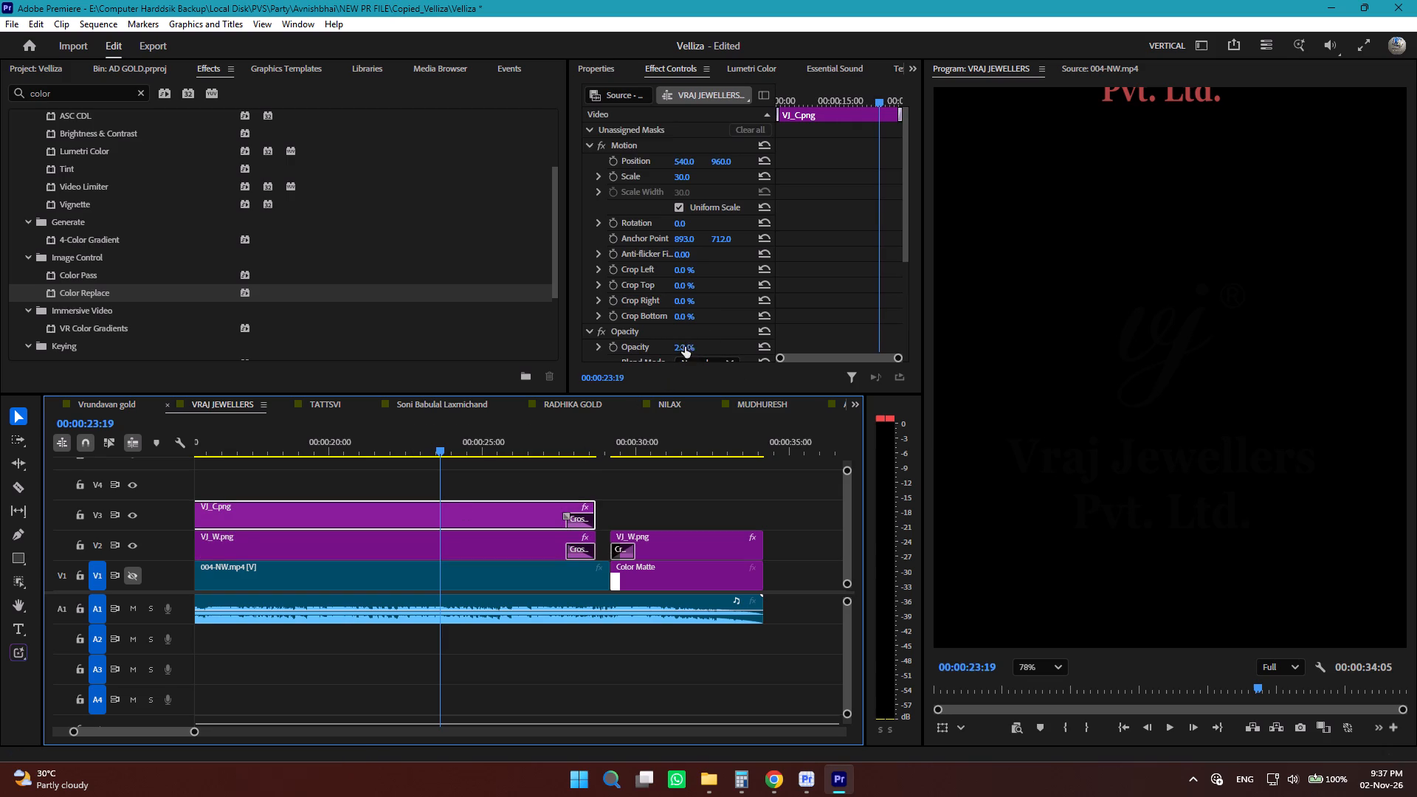
left_click_drag(685, 347, 816, 347)
Set the VJ_C.png clip's opacity to 10% and show the V1 video track again in the VRAJ JEWELLERS sequence.
left_click(692, 350)
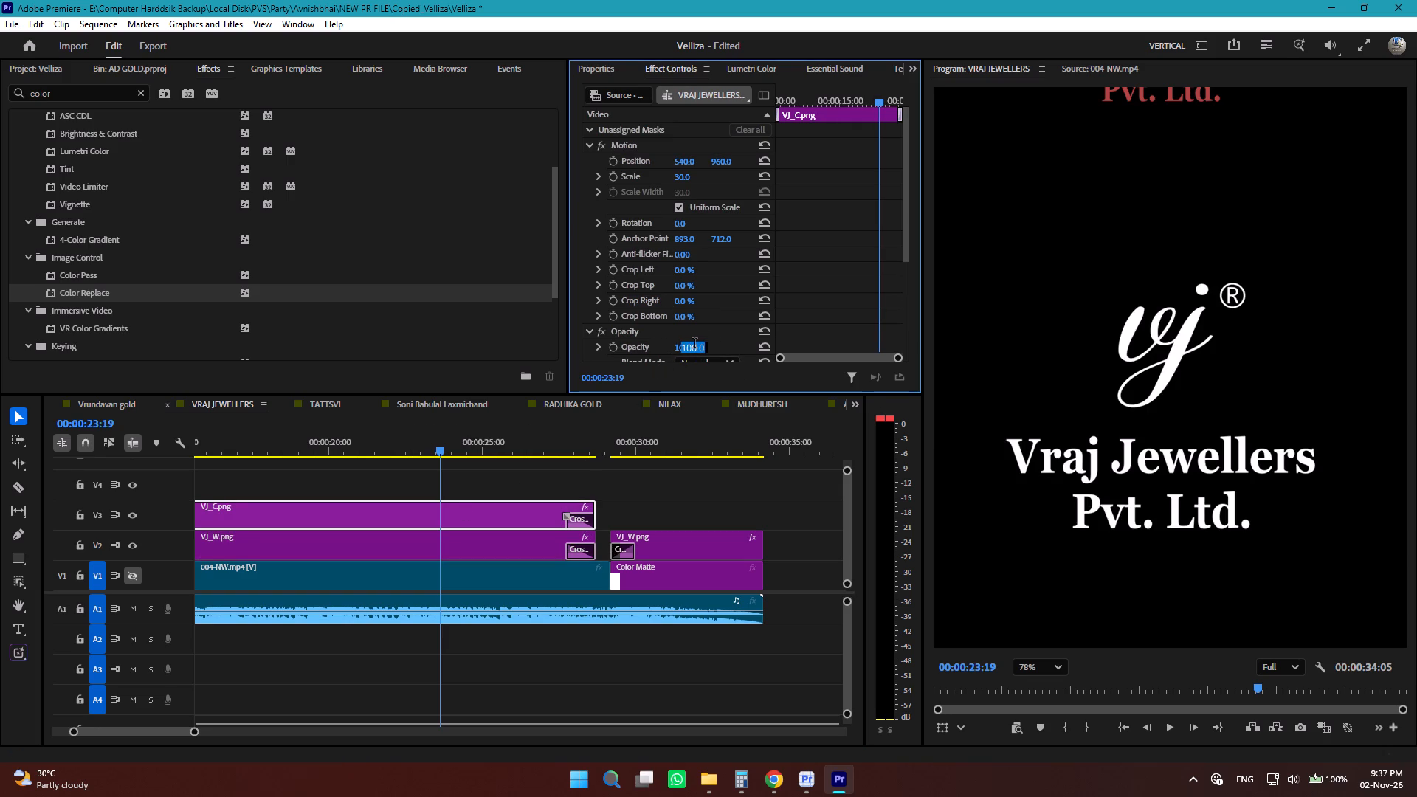
type("10")
key("Return")
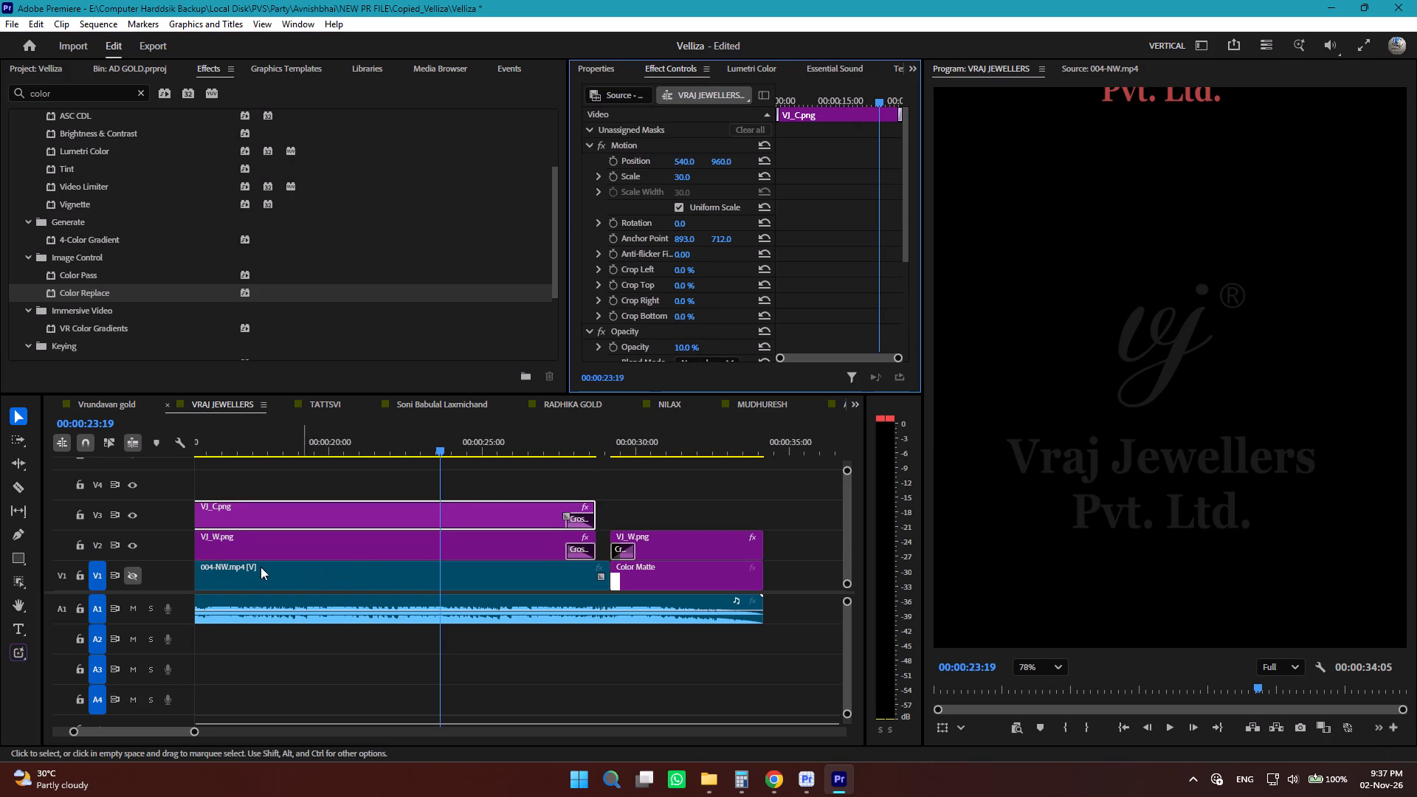
left_click(138, 578)
scroll(1280, 390, "down", 7)
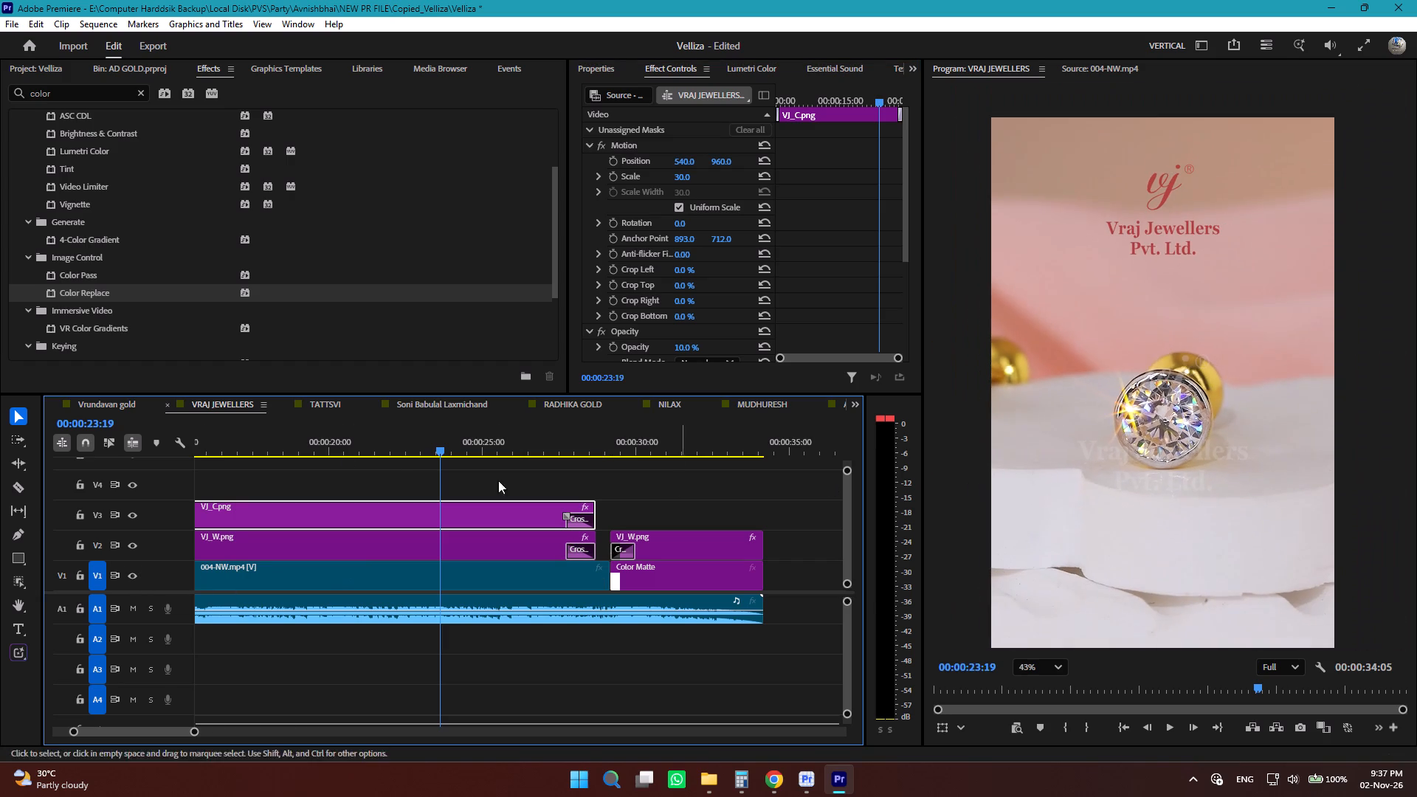
Check the V3 watermark opacity in the Vrundavan gold, VRAJ JEWELLERS, TATTSVI, Soni Babulal Laxmichand and RADHIKA GOLD sequences.
left_click(122, 404)
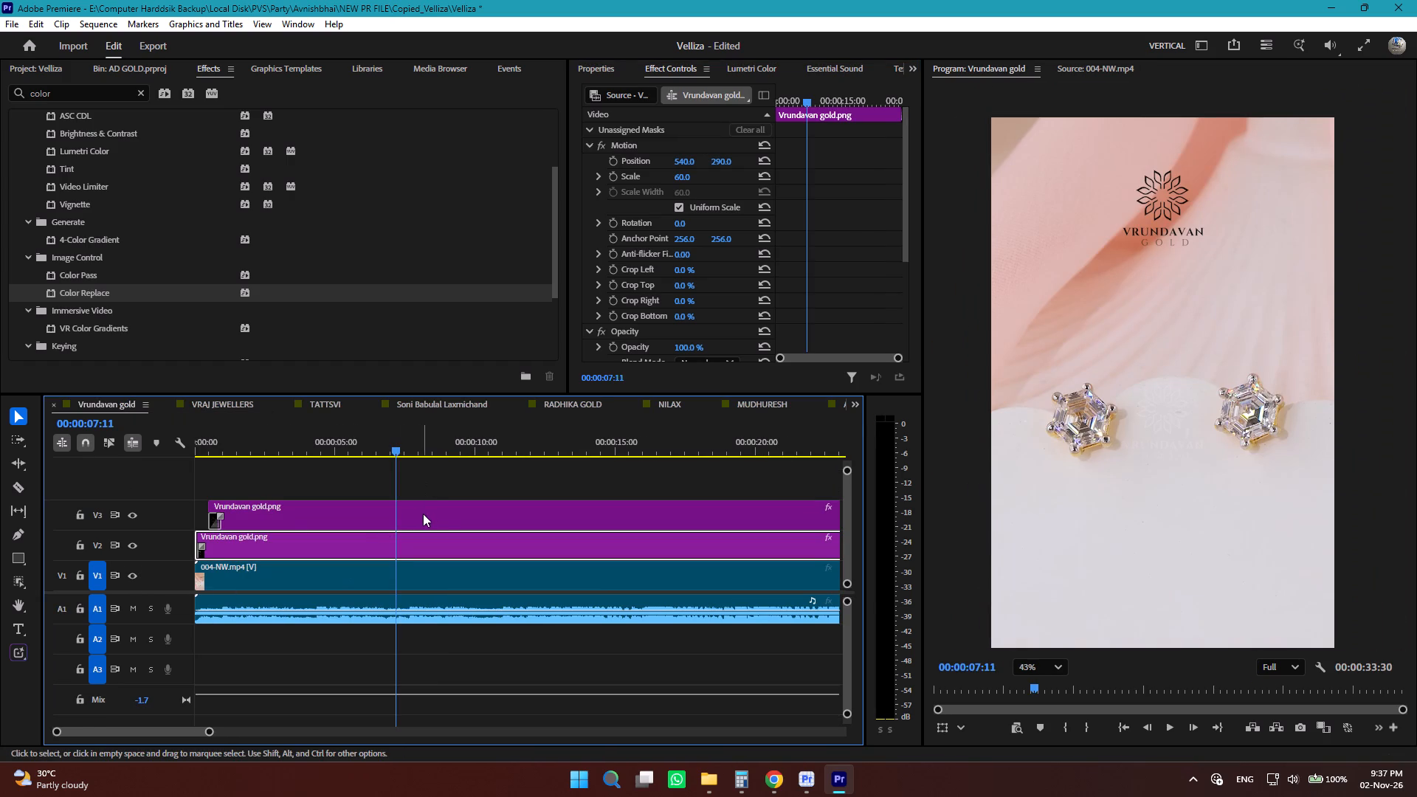
left_click(435, 513)
left_click(241, 402)
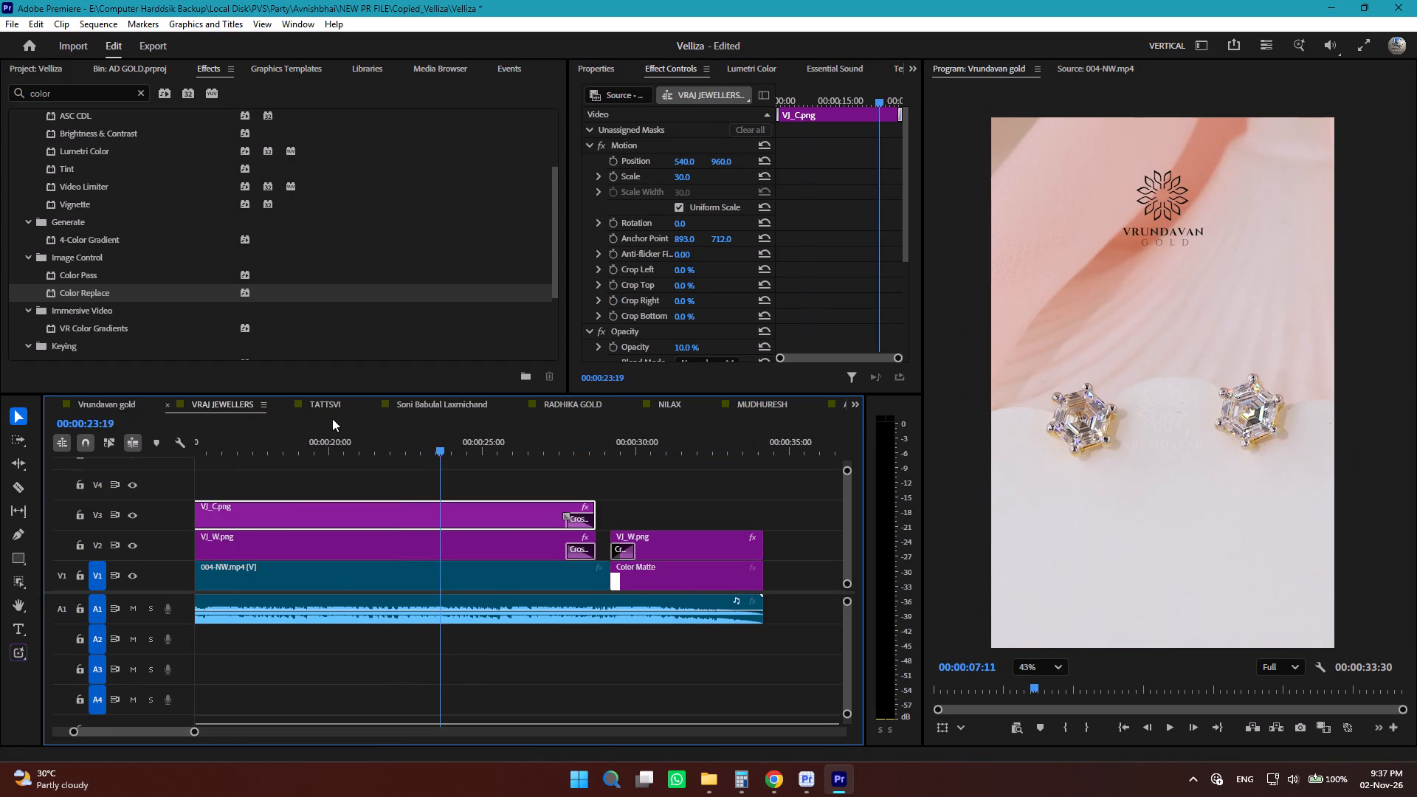
left_click(323, 407)
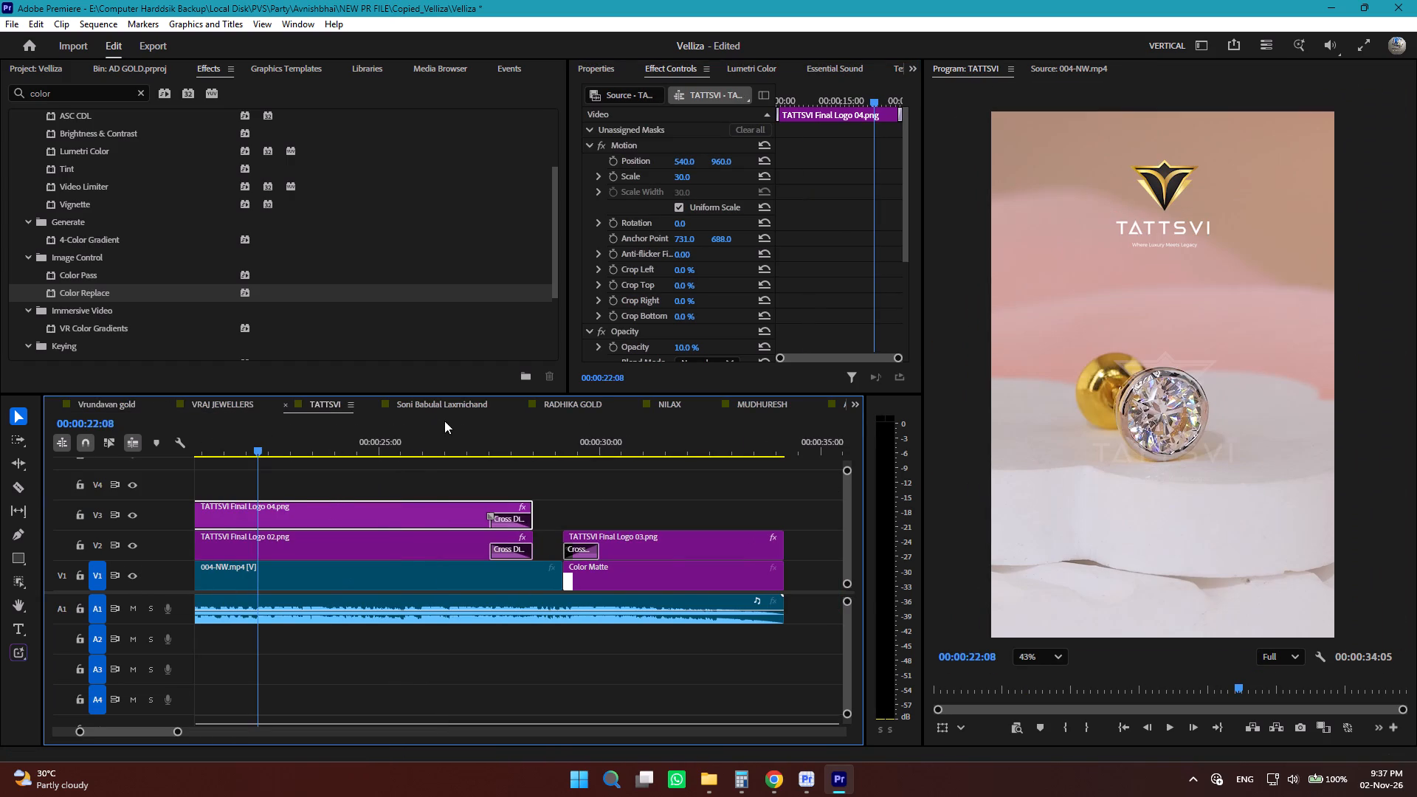
left_click(437, 398)
left_click(574, 406)
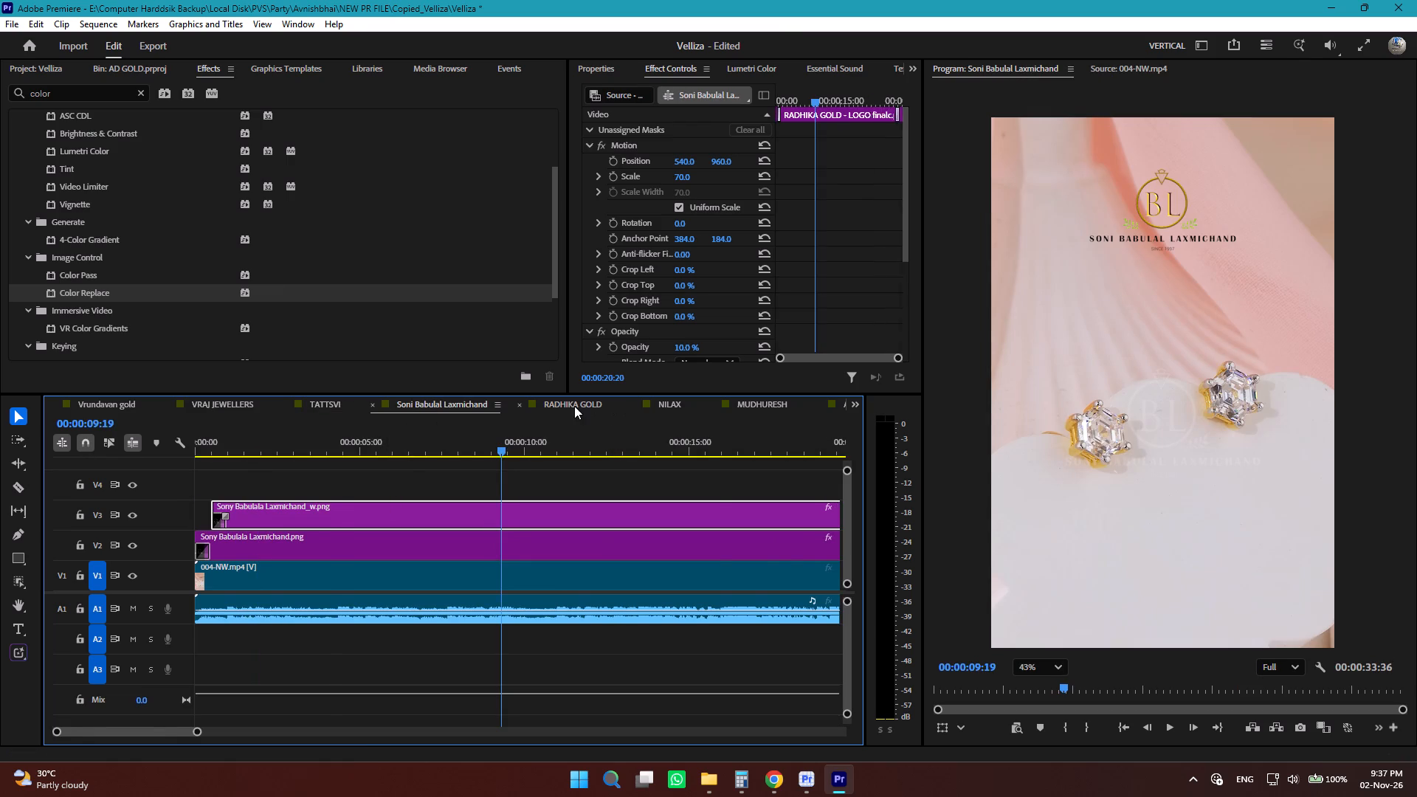
Set the nilax.png watermark clip's opacity to 10% on V3 of the NILAX sequence.
left_click(654, 401)
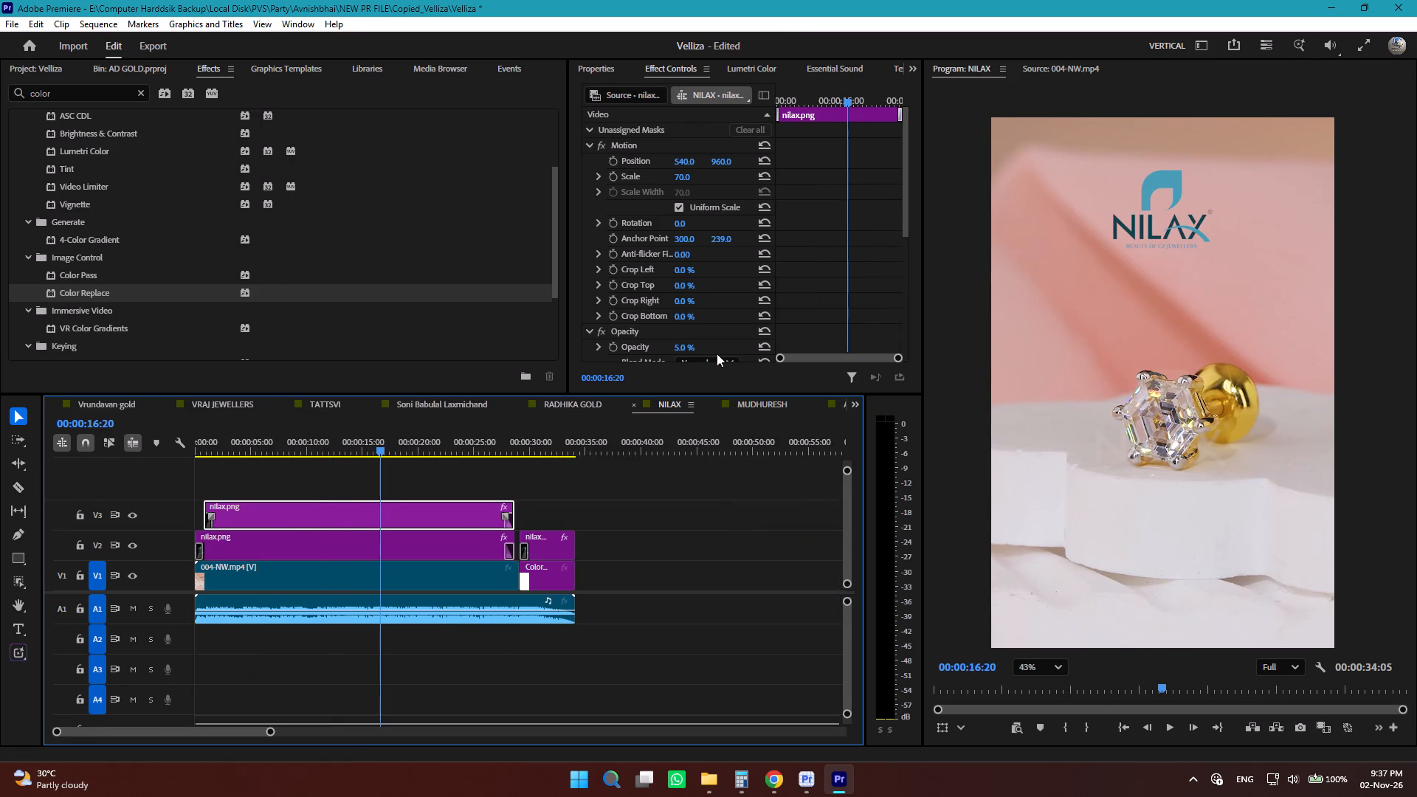
left_click(678, 345)
type("10")
key("Return")
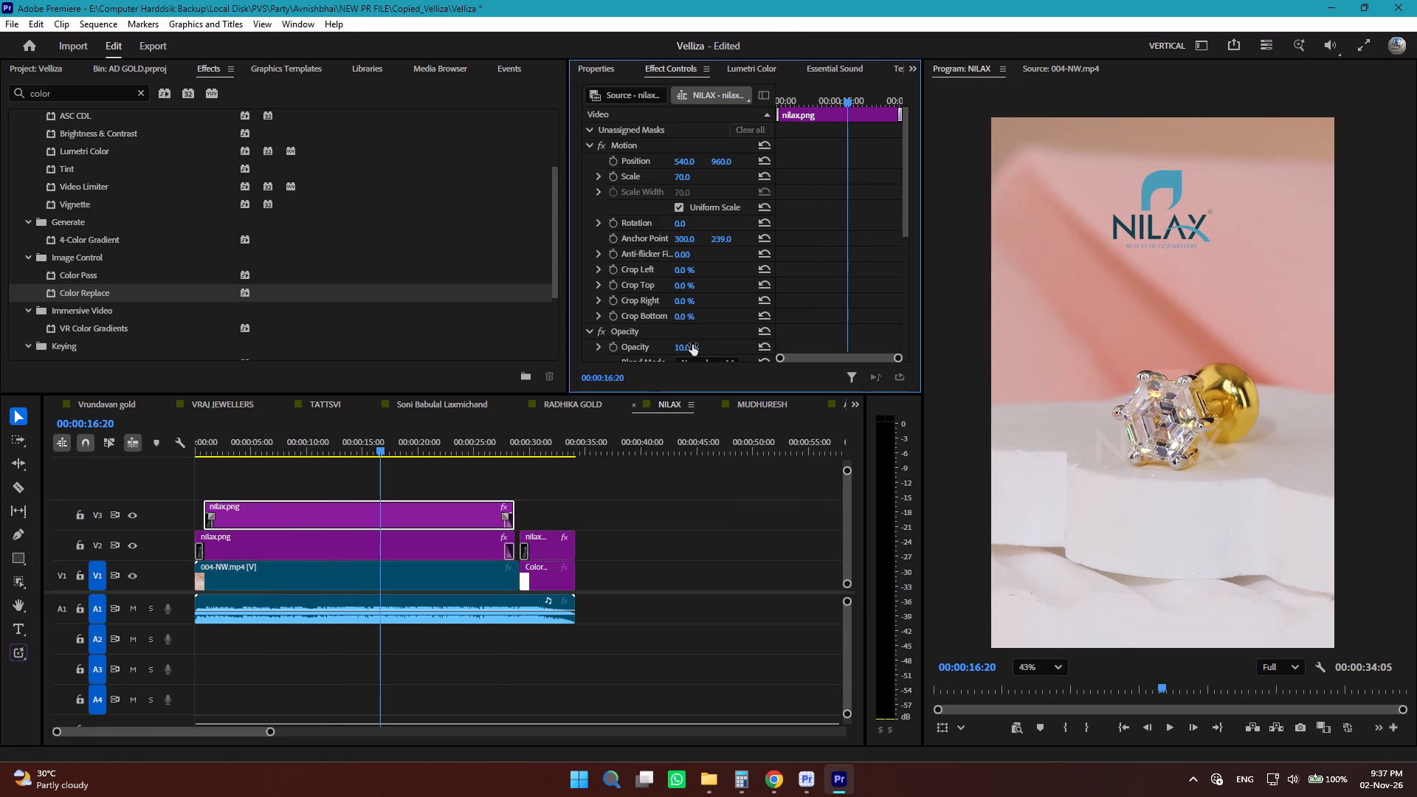
Set the mudhuresh logo.png watermark clip's opacity to 10% on V3 of the MUDHURESH sequence.
left_click(748, 403)
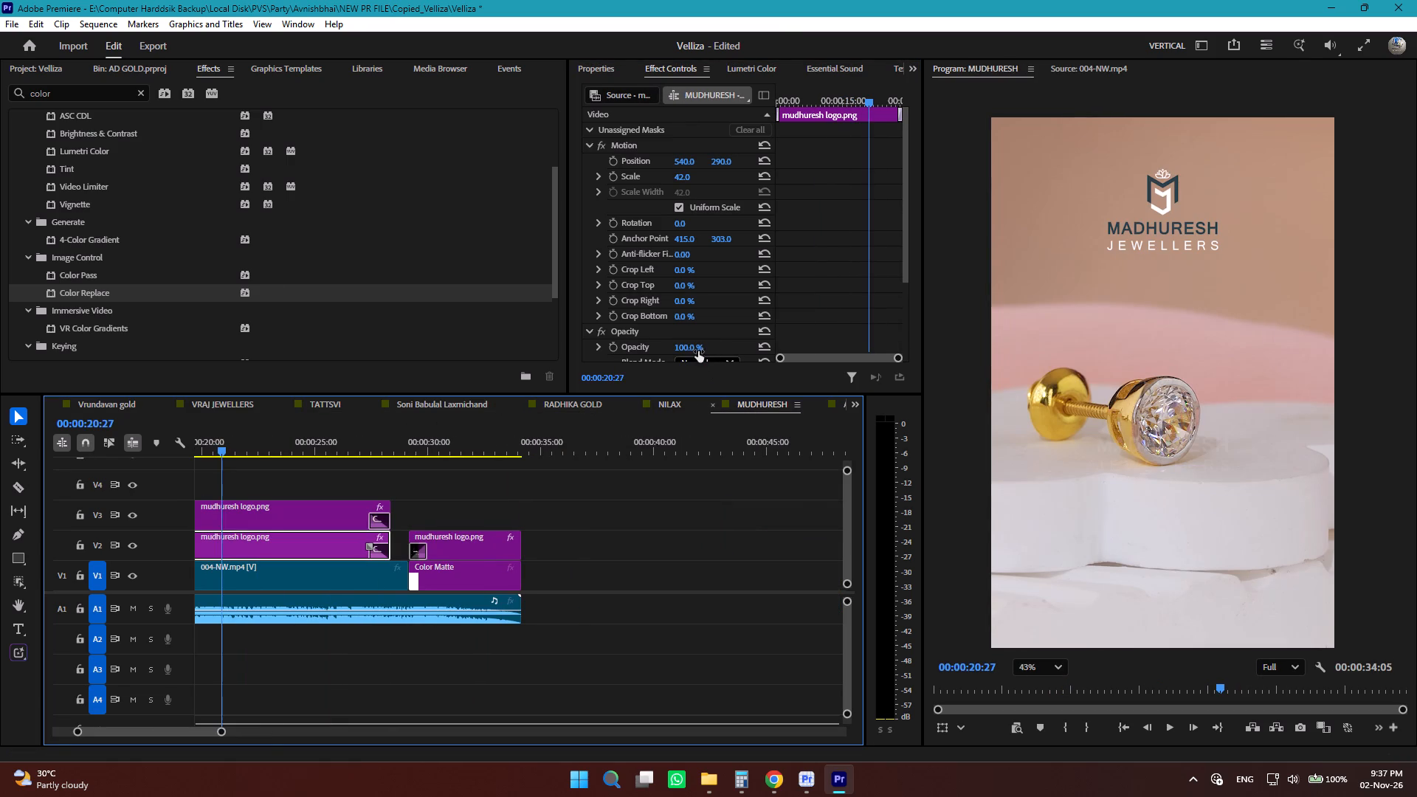
left_click(249, 514)
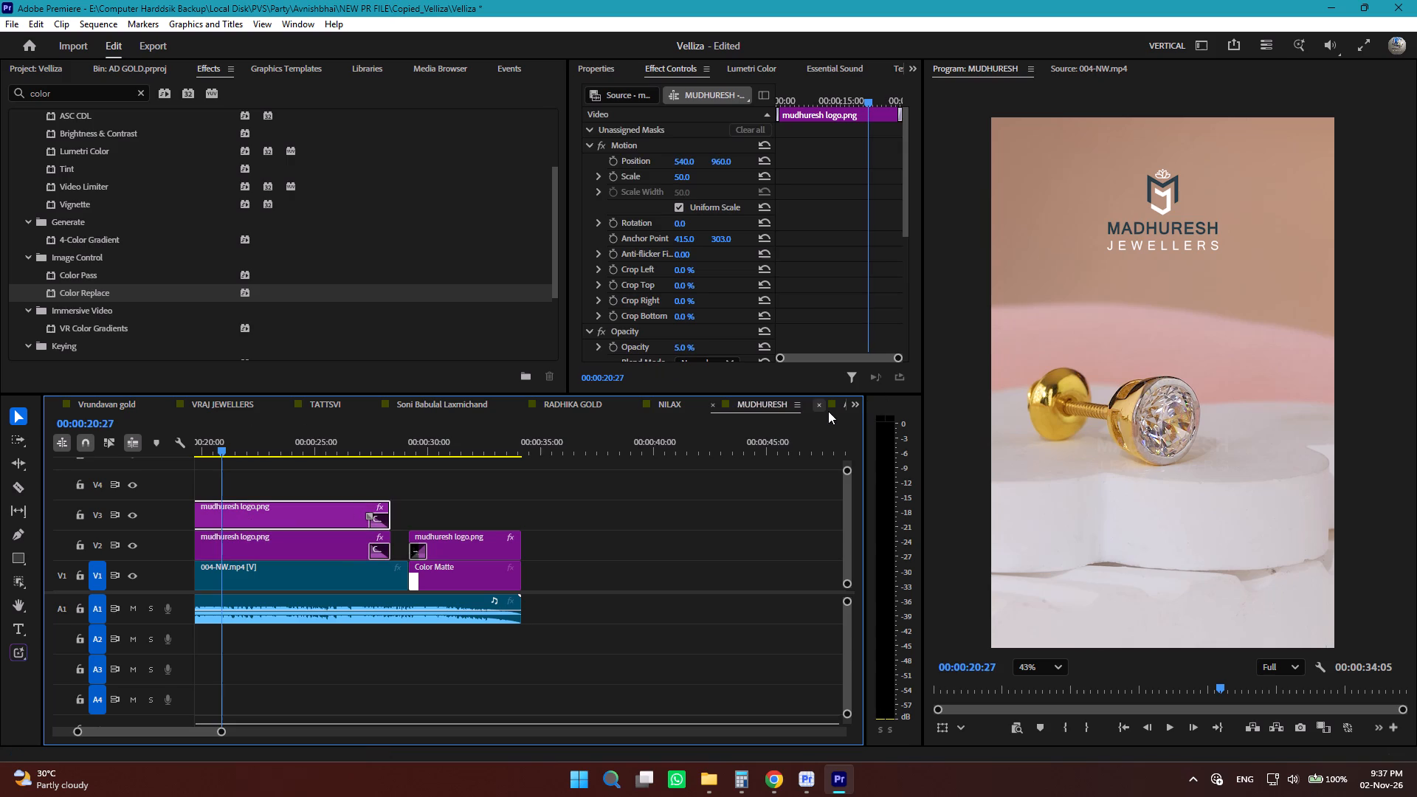
left_click(672, 339)
left_click(690, 347)
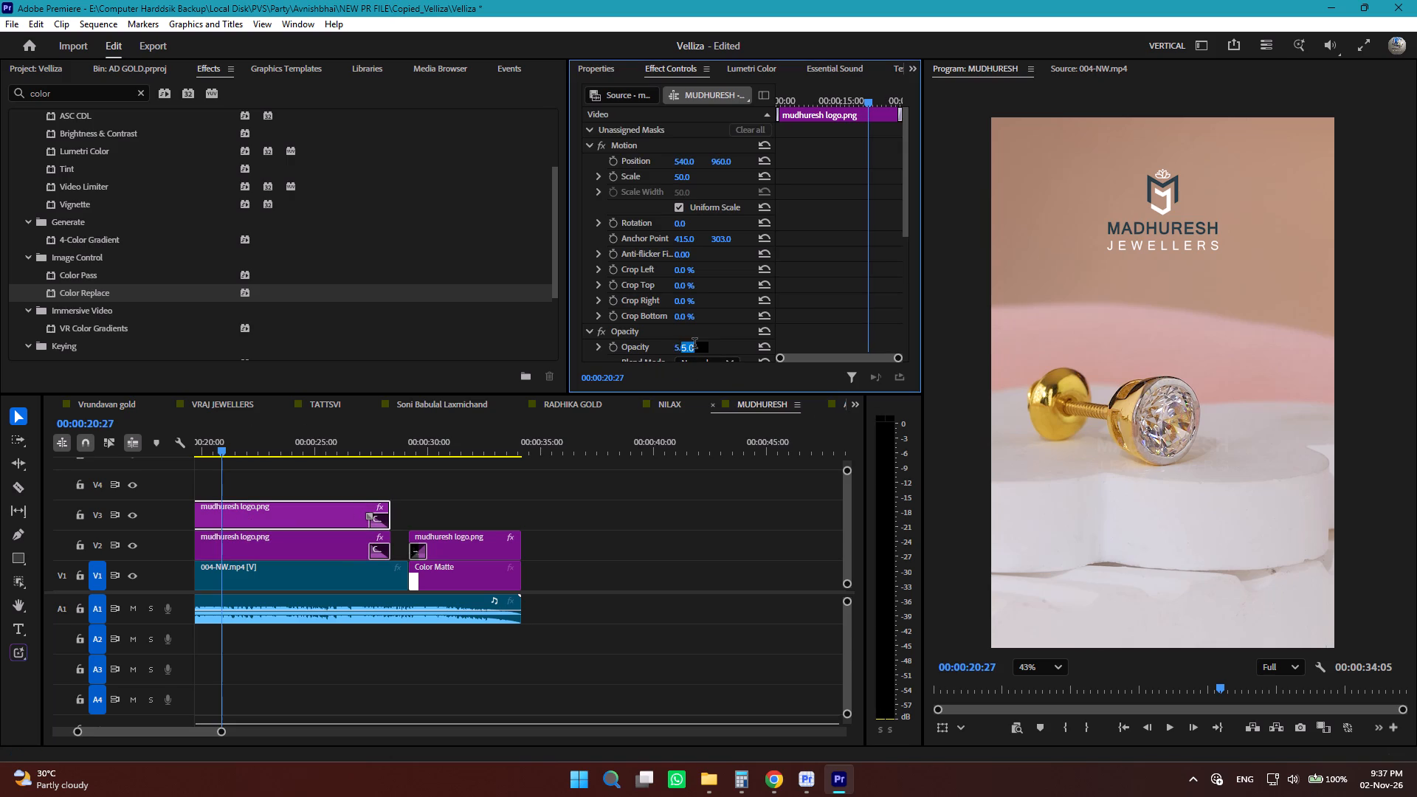
type("10")
key("Return")
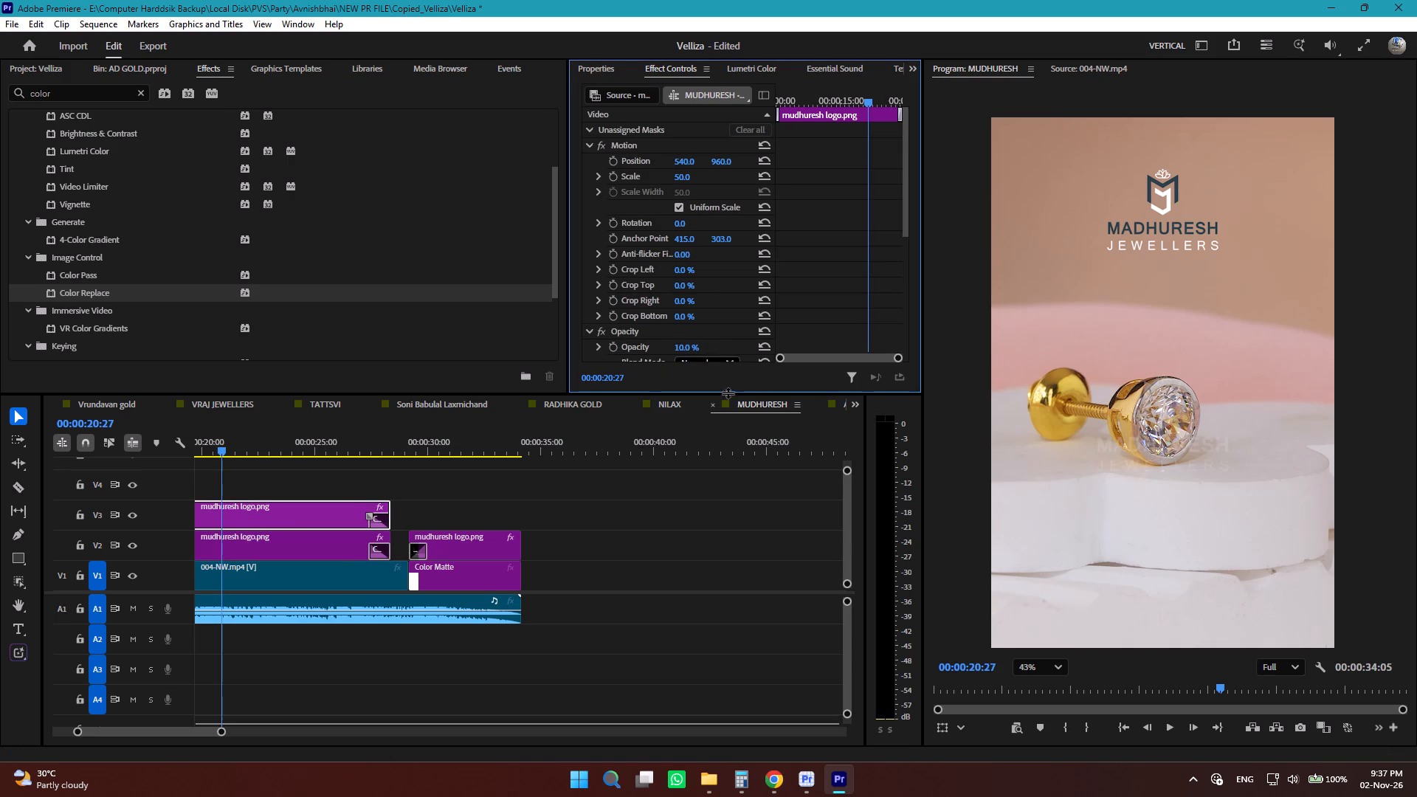
Set the Anex G-1.png watermark clip's opacity to 10% on V3 of the ANEX GOLD sequence.
left_click(843, 404)
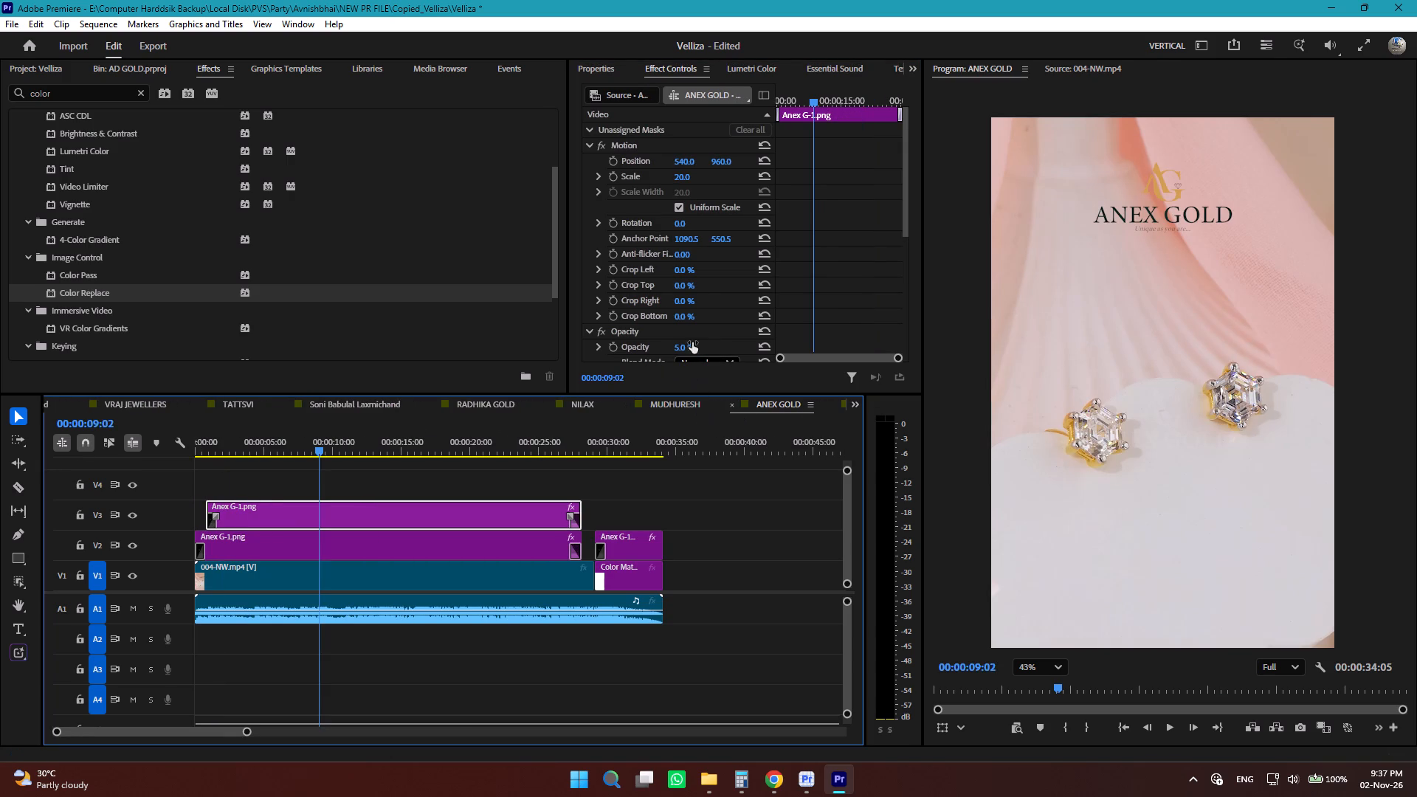
left_click(678, 346)
type("10")
key("Return")
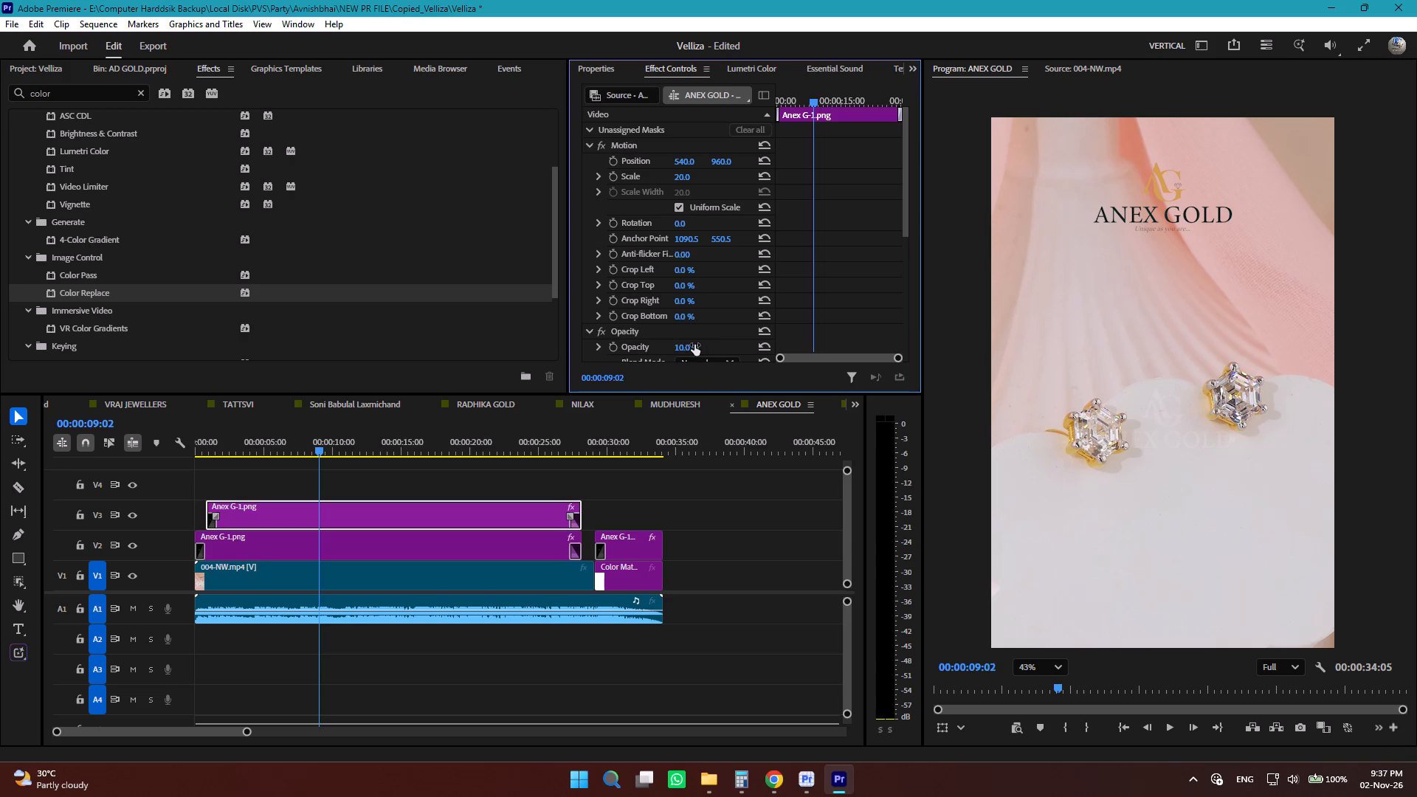
scroll(739, 299, "down", 4)
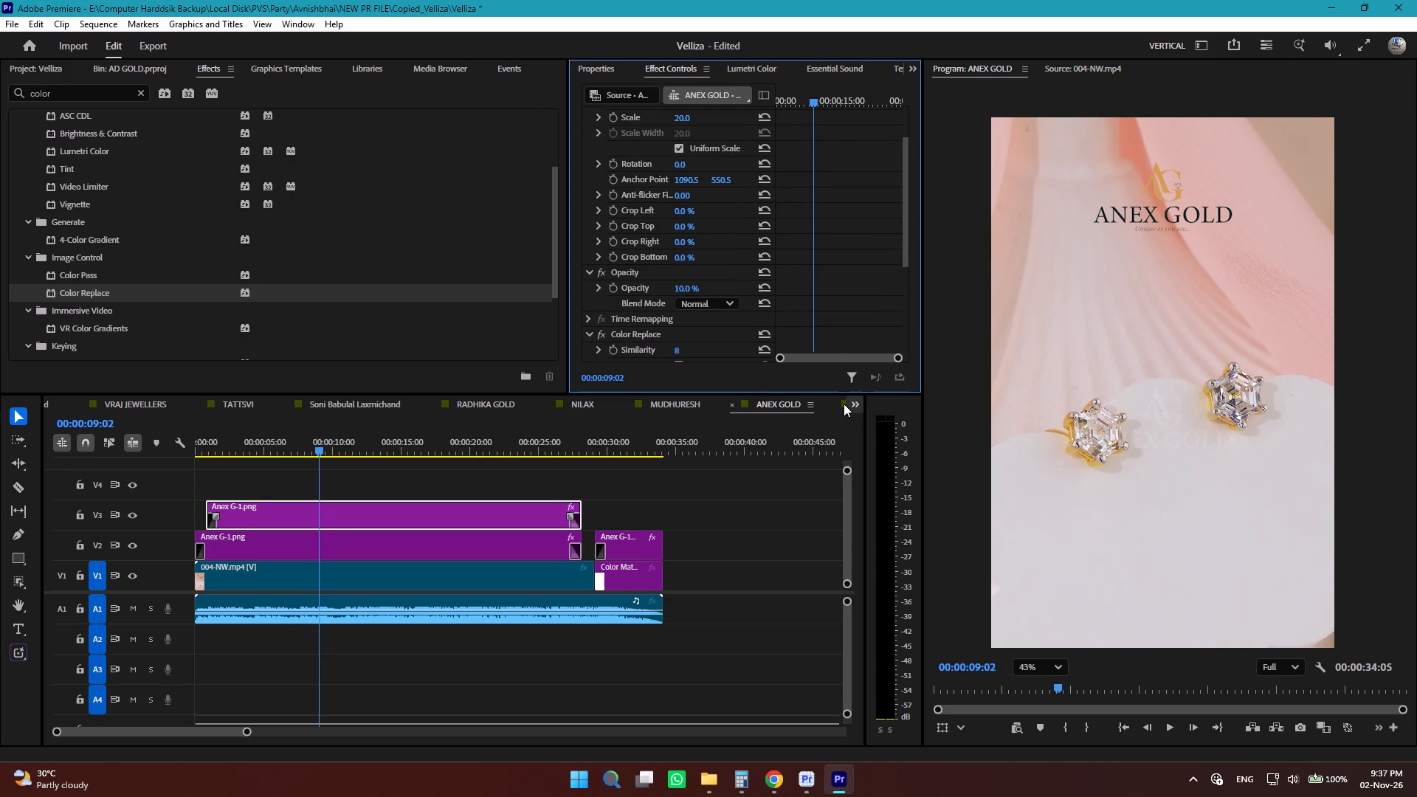
Set the V3 watermark clip's opacity to 10% in the AD GOLD sequence.
left_click(843, 403)
left_click(686, 349)
type("10")
key("Return")
Check the opacity of the V.png watermark clip on V3 in the VELLIZA sequence.
left_click(844, 407)
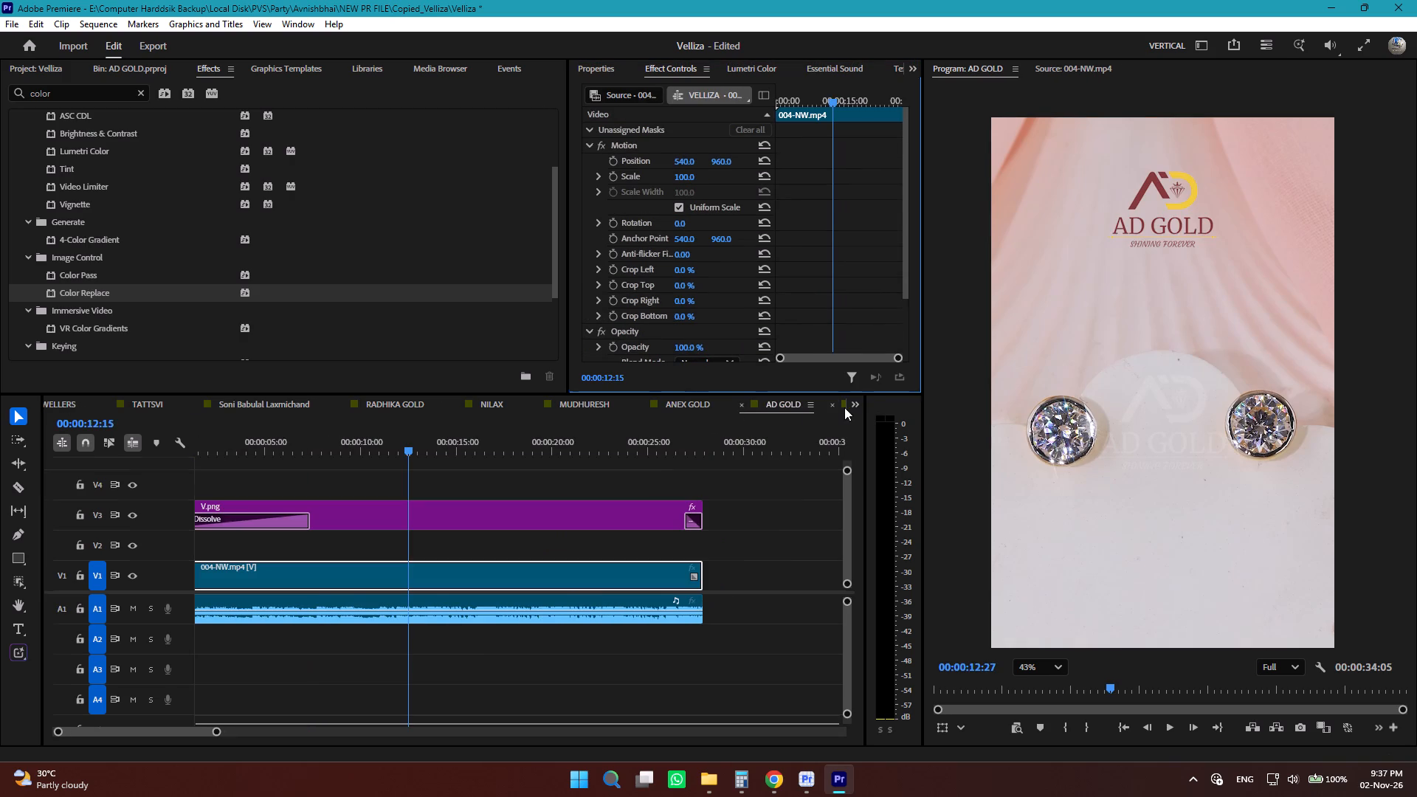
left_click(458, 514)
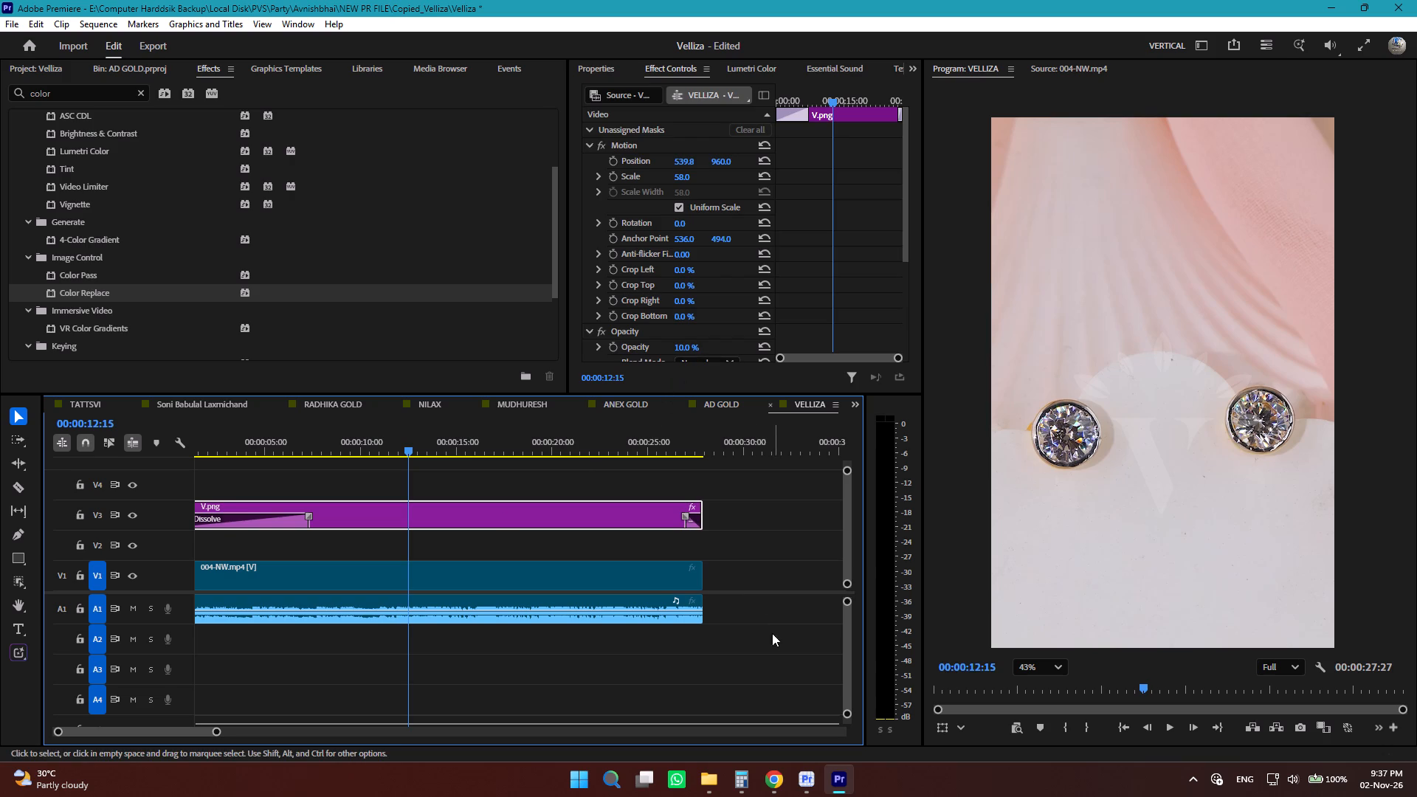
Deselect the clips and save the Velliza project.
left_click(751, 615)
key("ctrl+s")
left_click(770, 603)
key("ctrl+s")
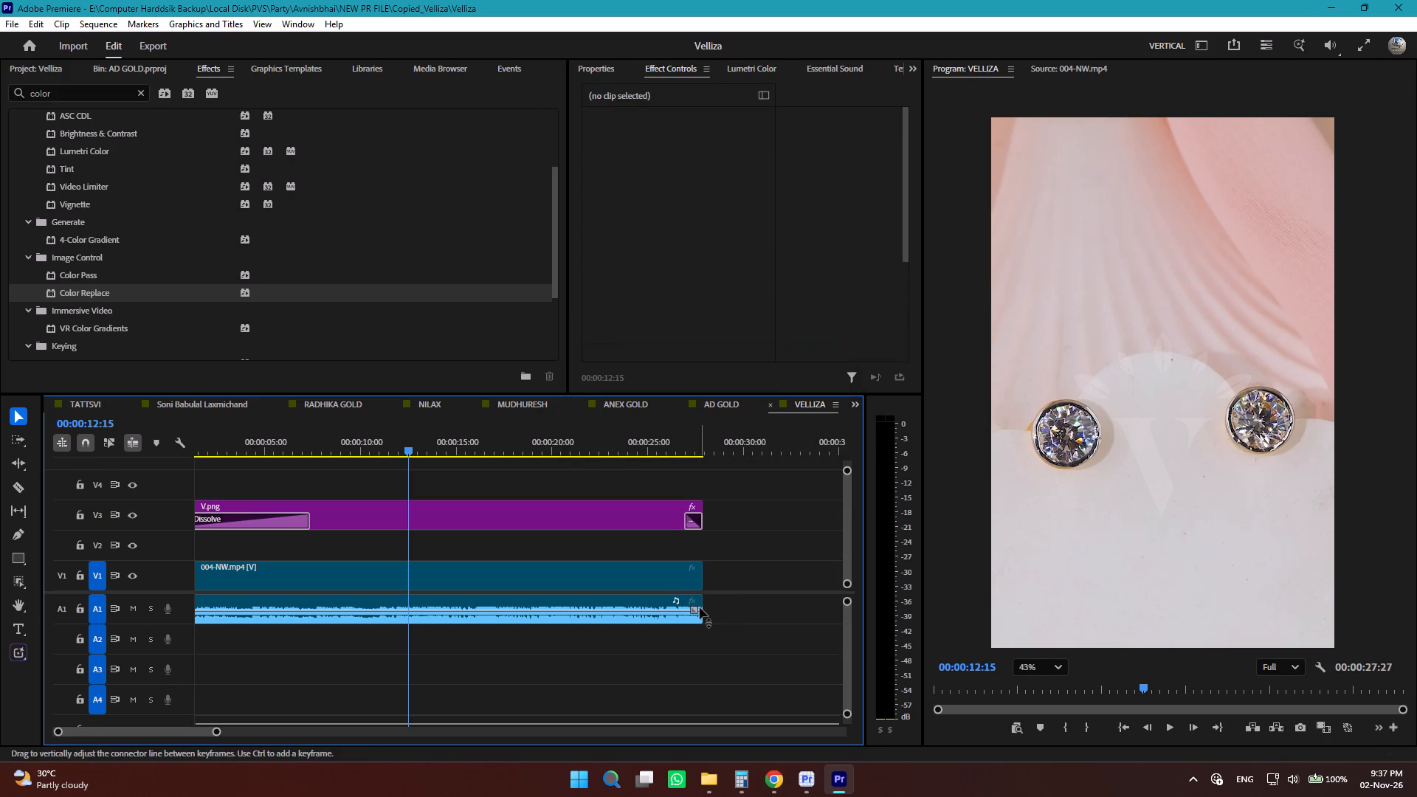
key("ctrl+s")
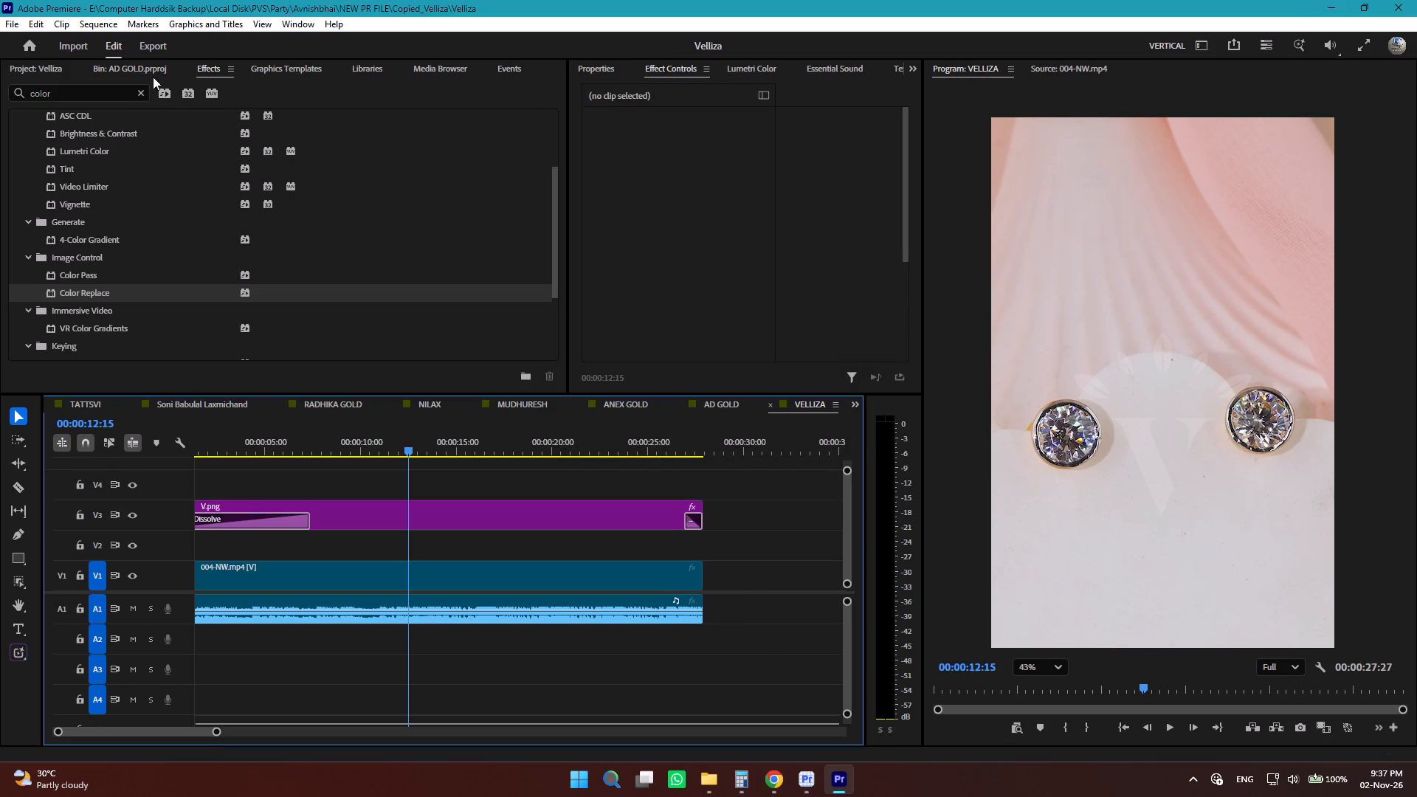
Rename the AD GOLD.prproj bin in the Velliza project as LOGO.
left_click(41, 65)
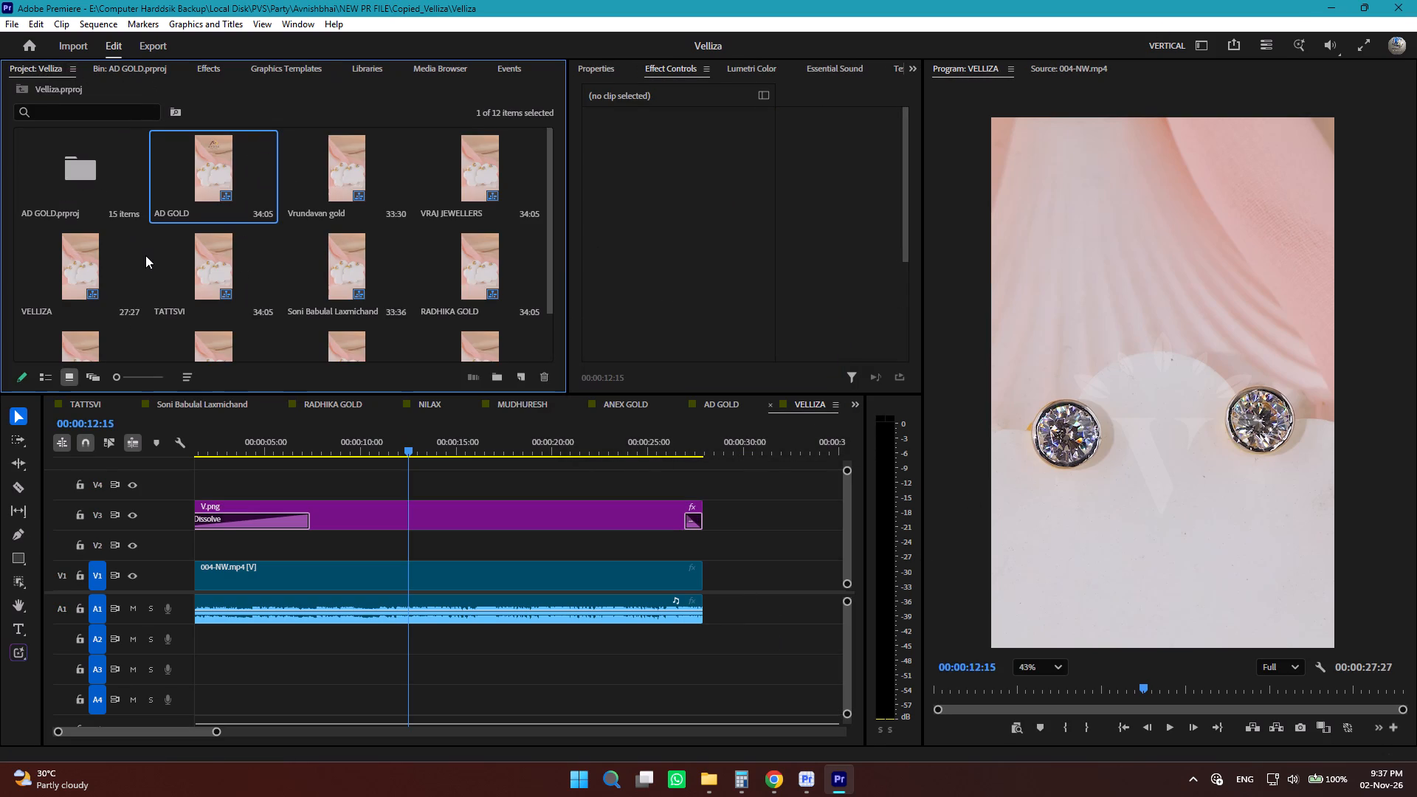
scroll(147, 266, "down", 6)
scroll(147, 266, "up", 5)
left_click(48, 173)
key("Return")
type("LOGO")
key("Return")
Move the 004-NW.mp4 thumbnail directly after the LOGO bin, ahead of the AD GOLD sequence in the project.
scroll(208, 235, "down", 2)
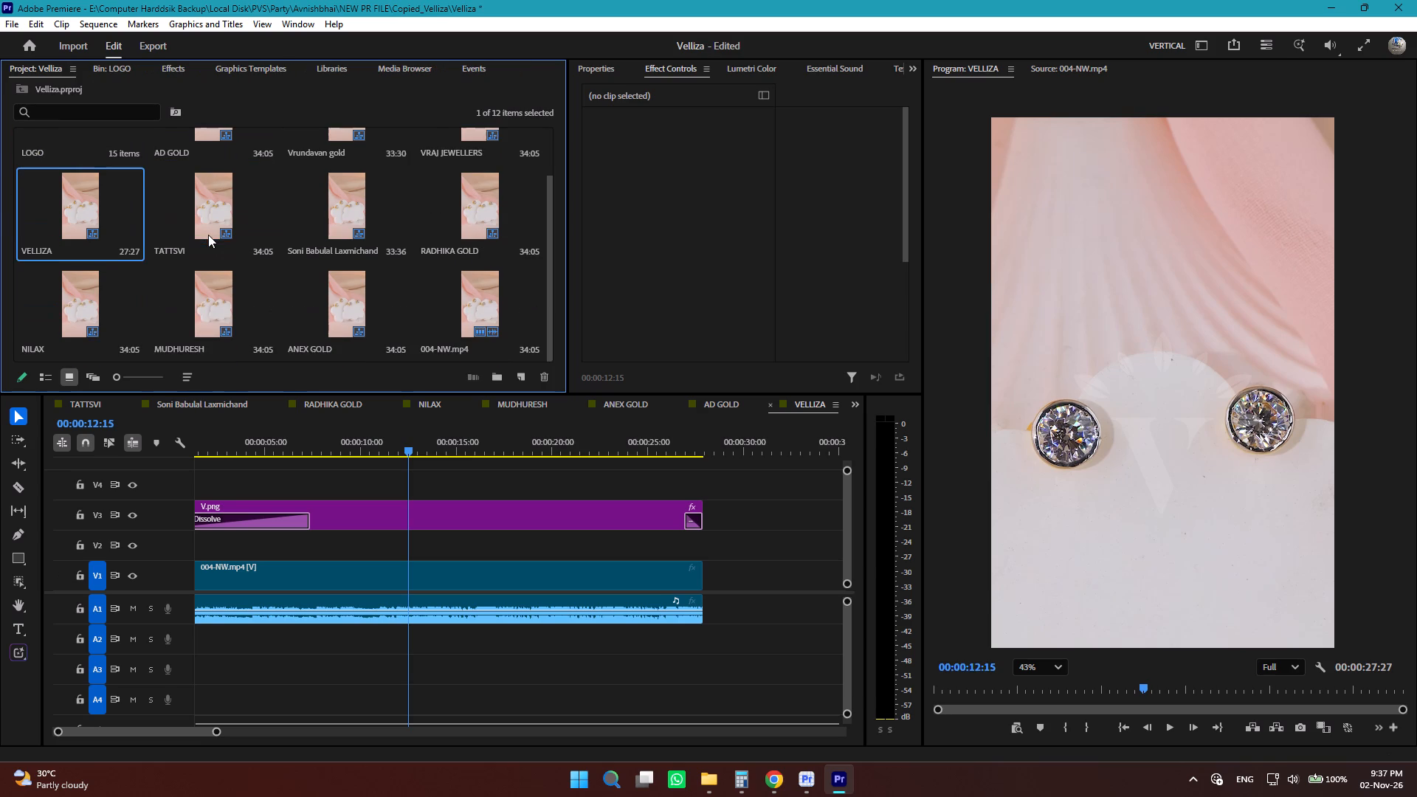
scroll(208, 235, "down", 3)
left_click_drag(464, 305, 156, 133)
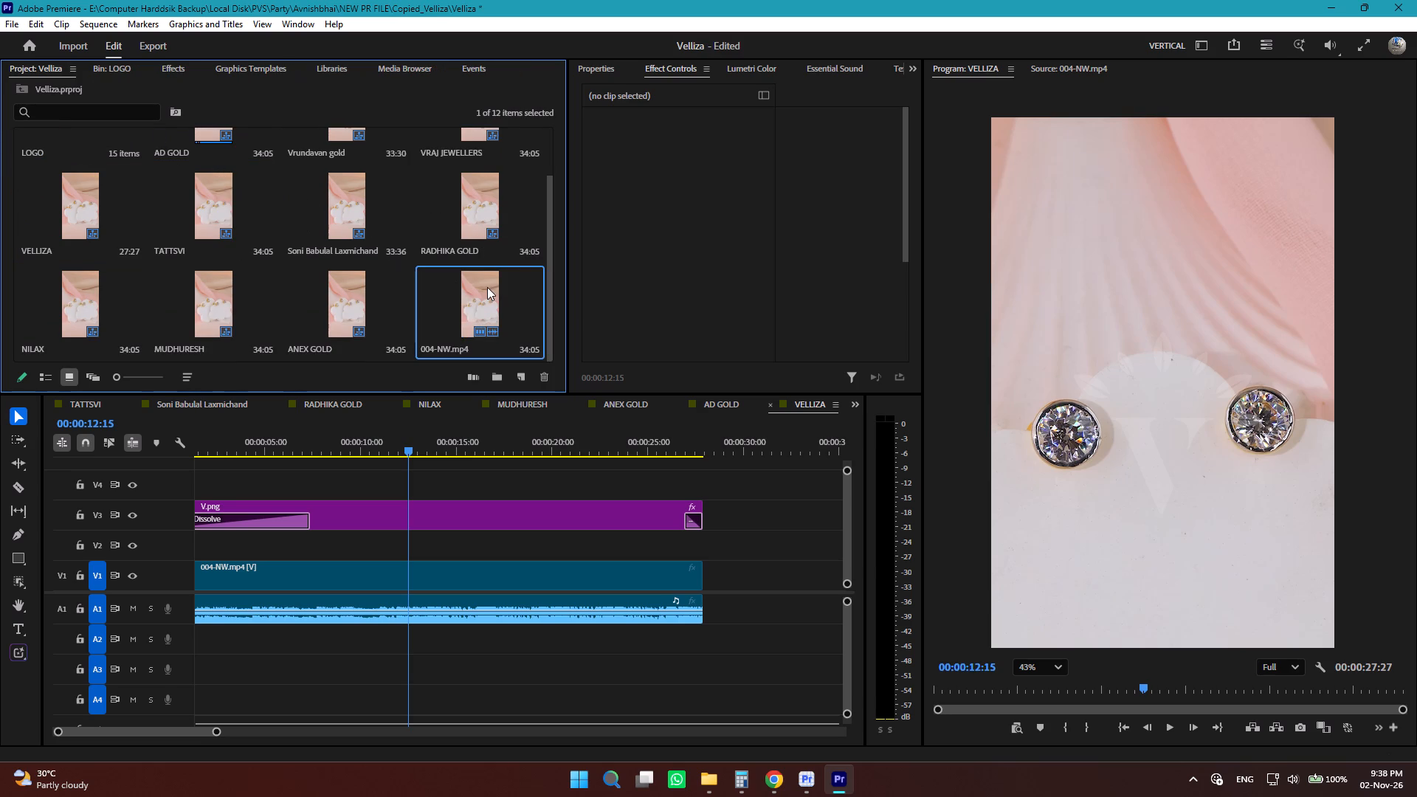
left_click_drag(487, 303, 294, 162)
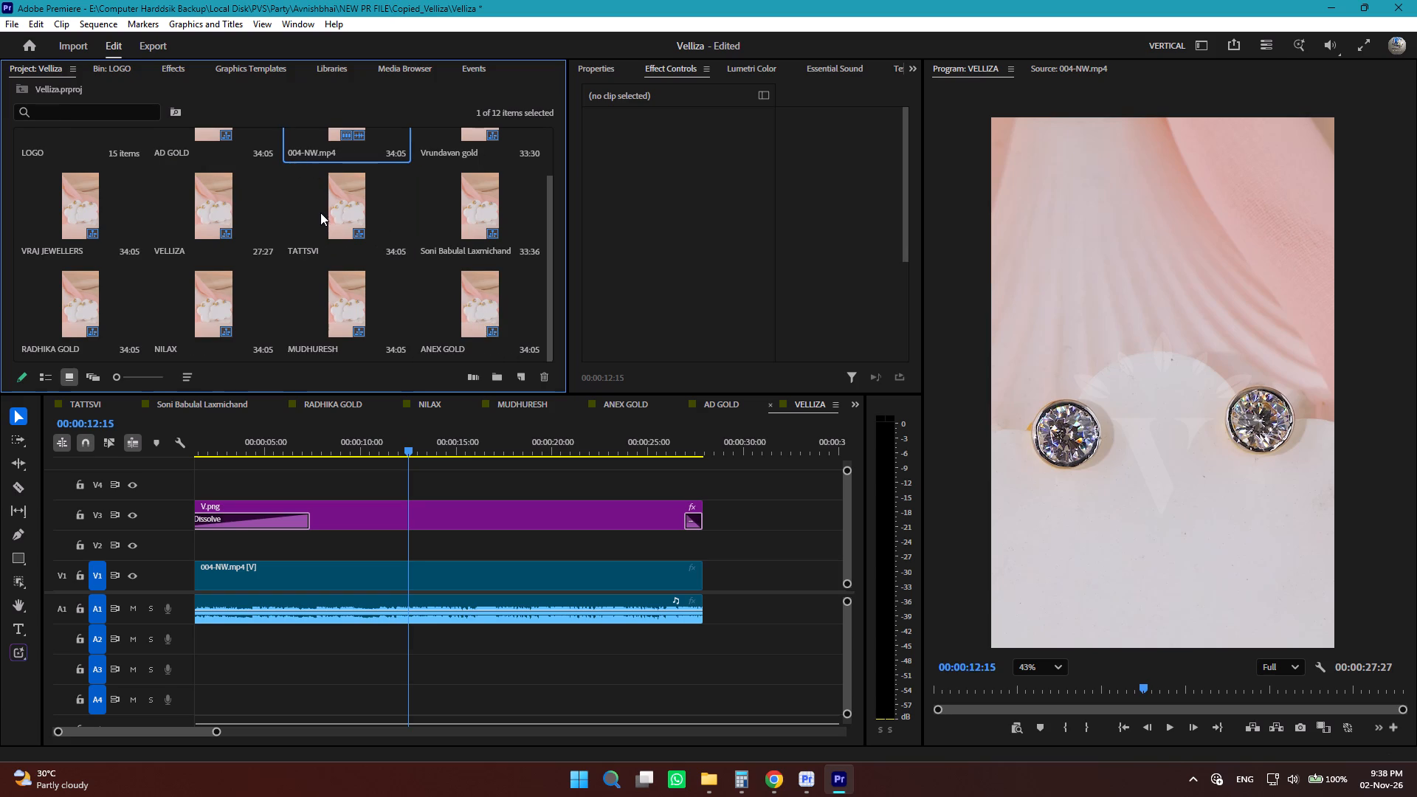
scroll(320, 213, "up", 2)
left_click_drag(352, 179, 179, 174)
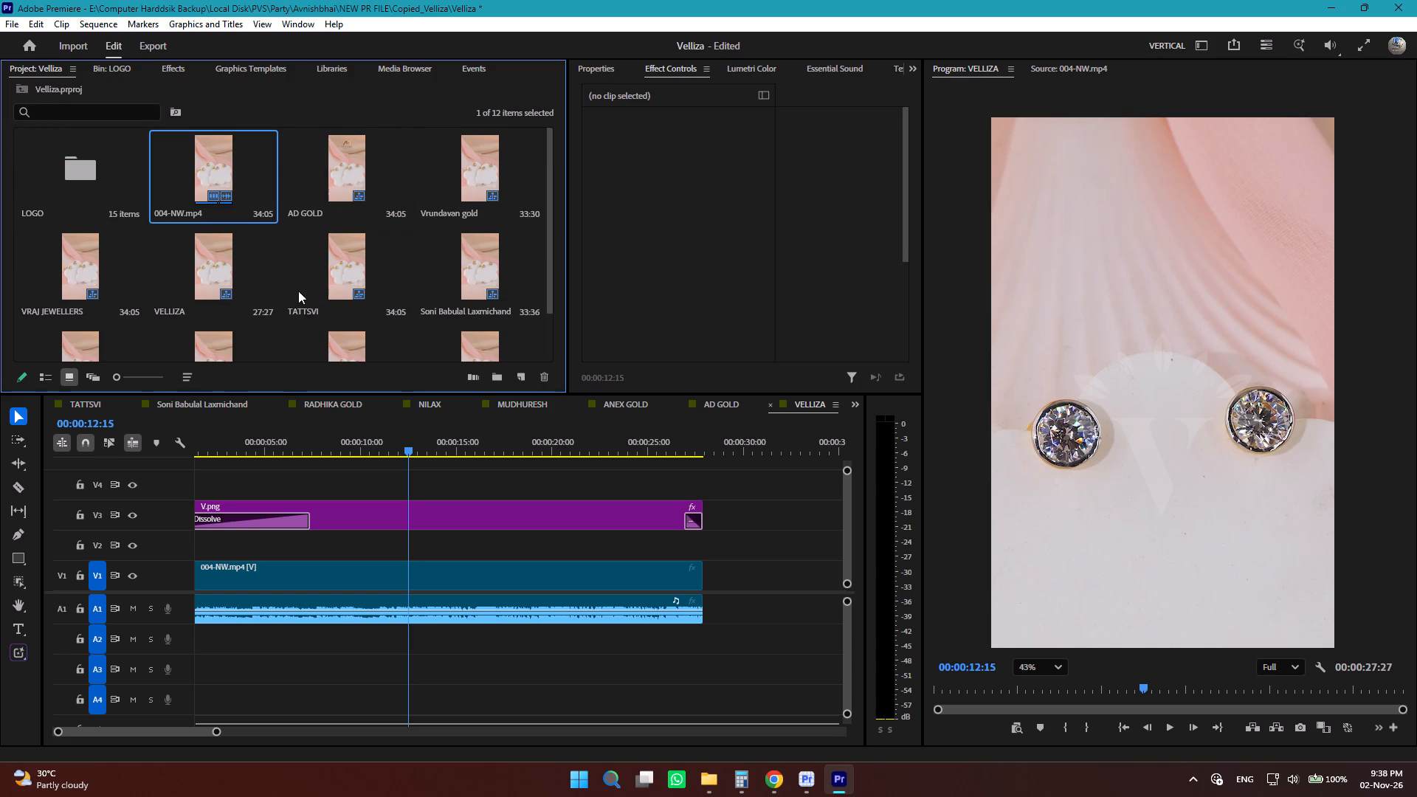
Save the reorganized Velliza project and close it.
left_click(607, 665)
key("ctrl+s")
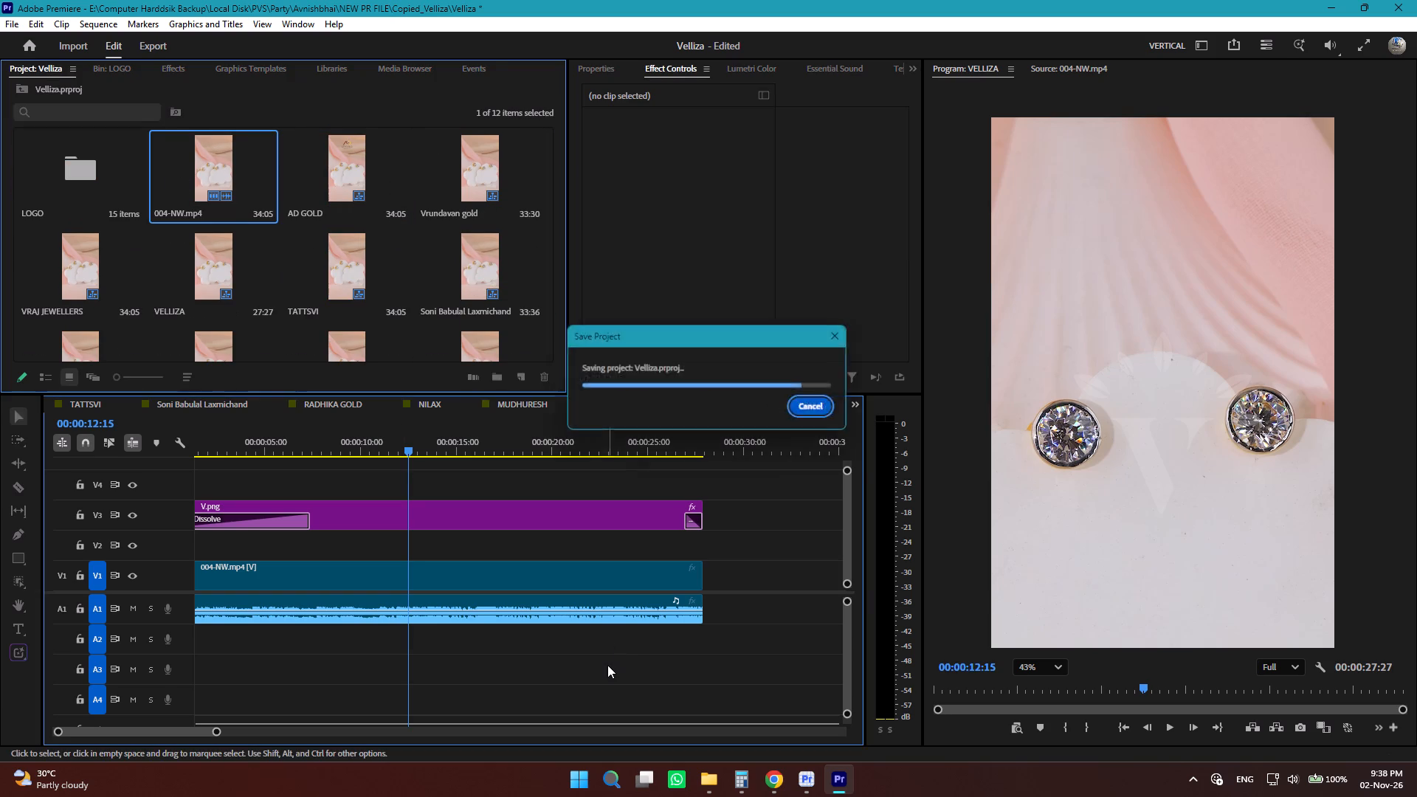
left_click(4, 21)
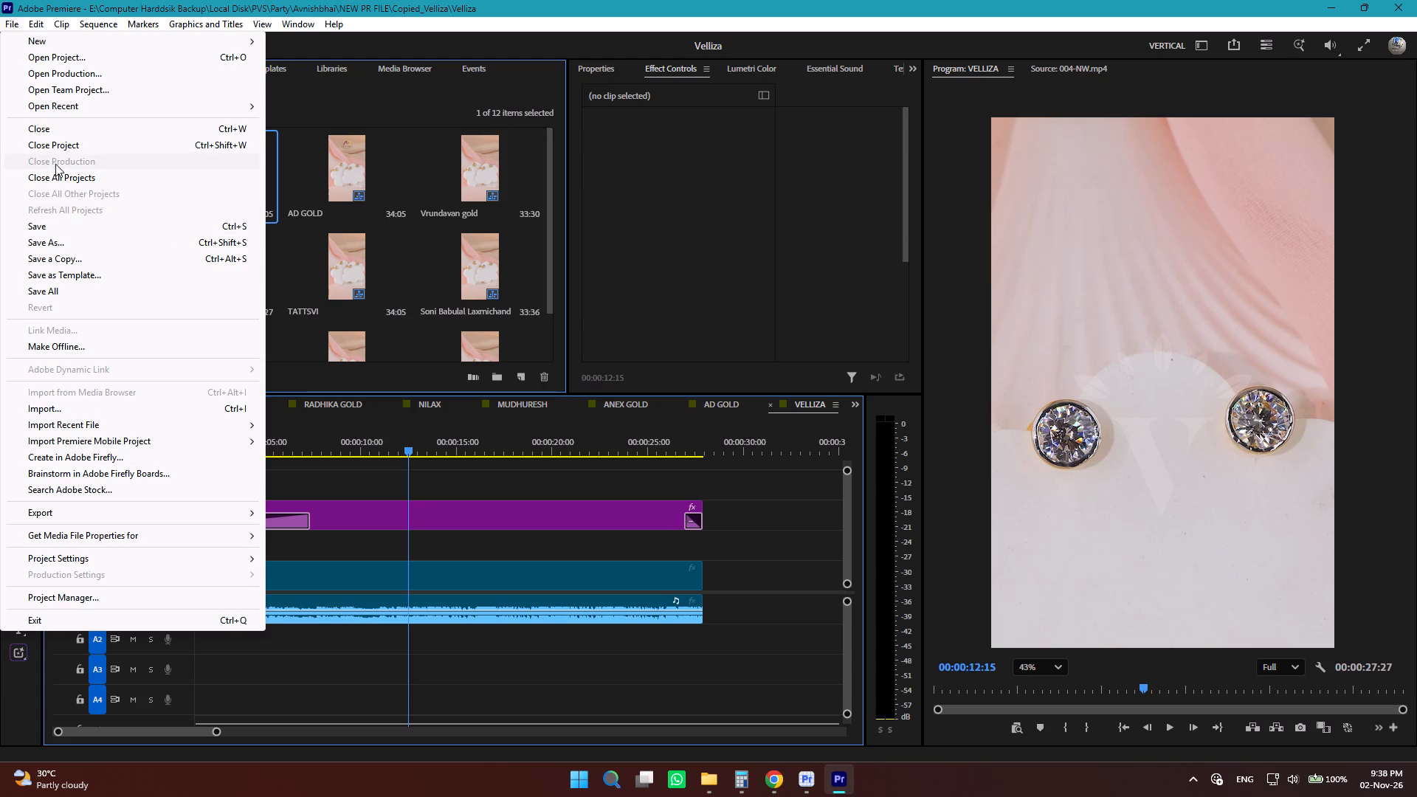
left_click(45, 145)
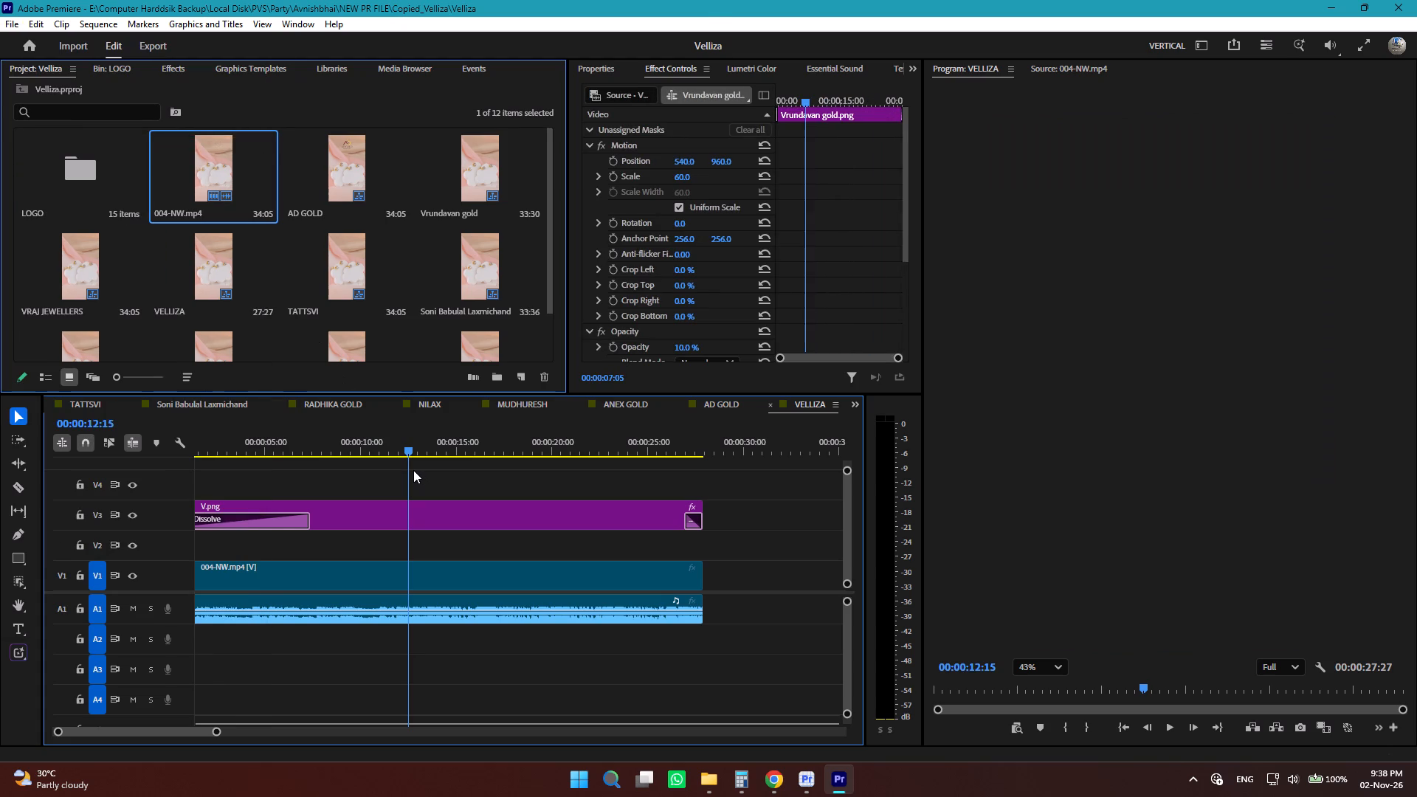
Examine the VINT project's 001 sequence, toggling V4 visibility and returning the playhead to the start with the whole timeline in view.
left_click(373, 531)
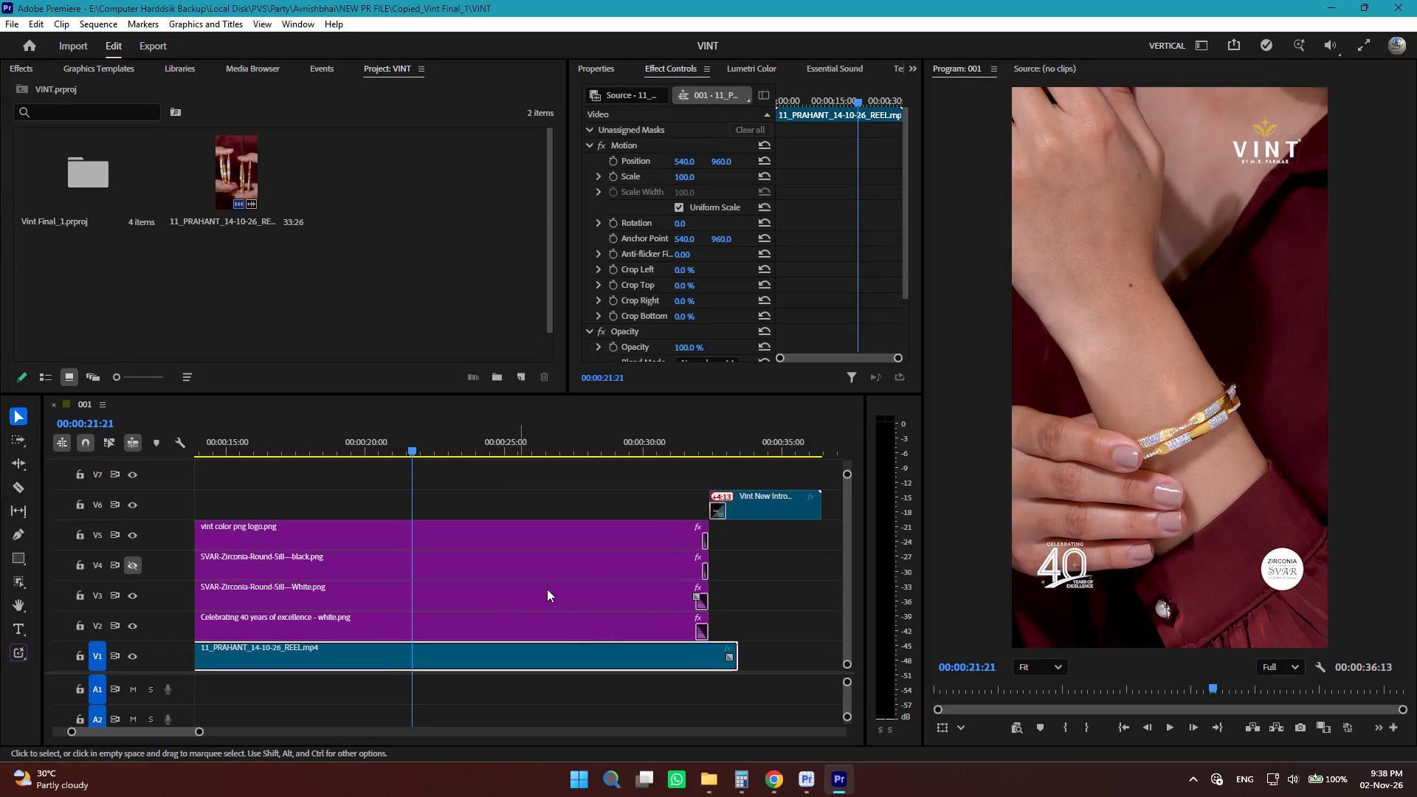
left_click(275, 293)
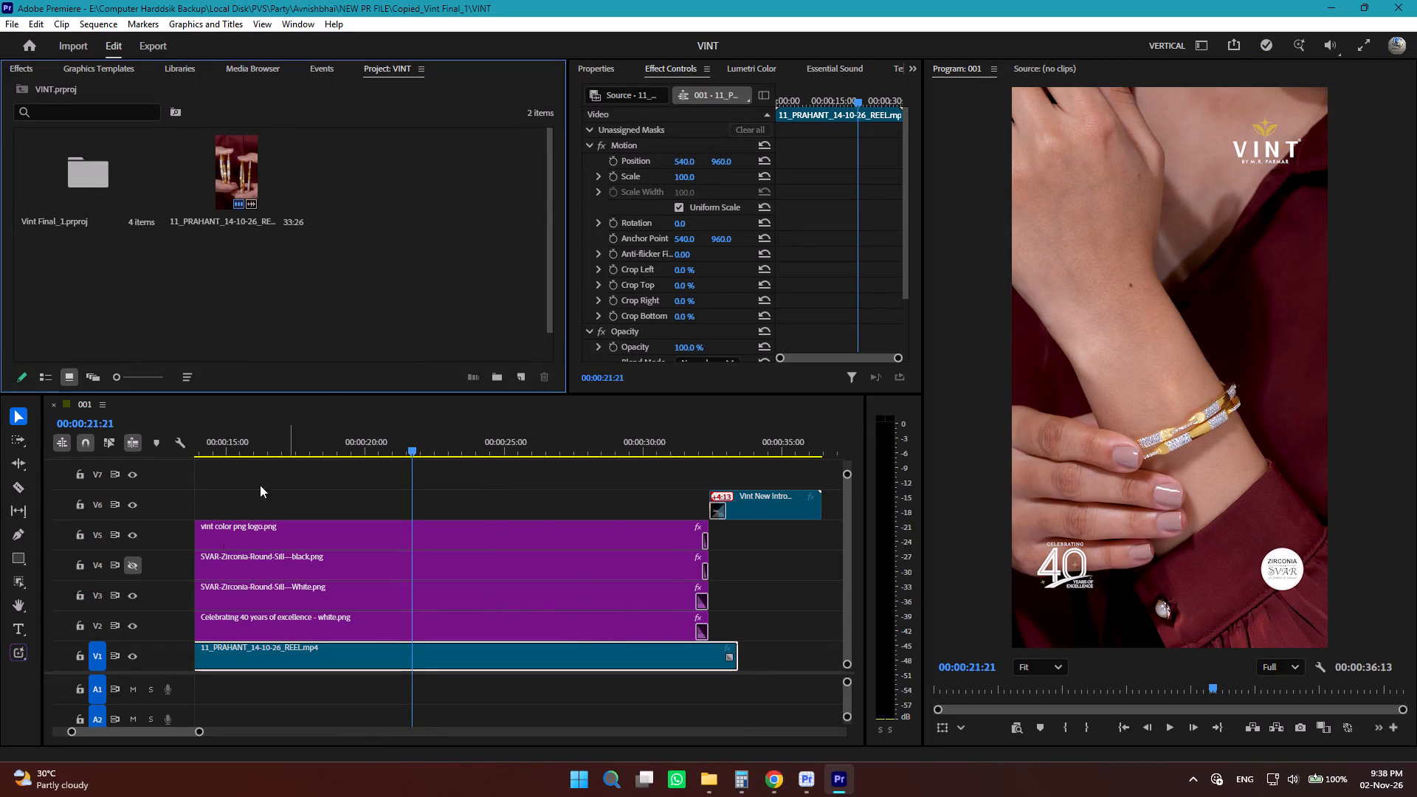
left_click(132, 565)
left_click(132, 565)
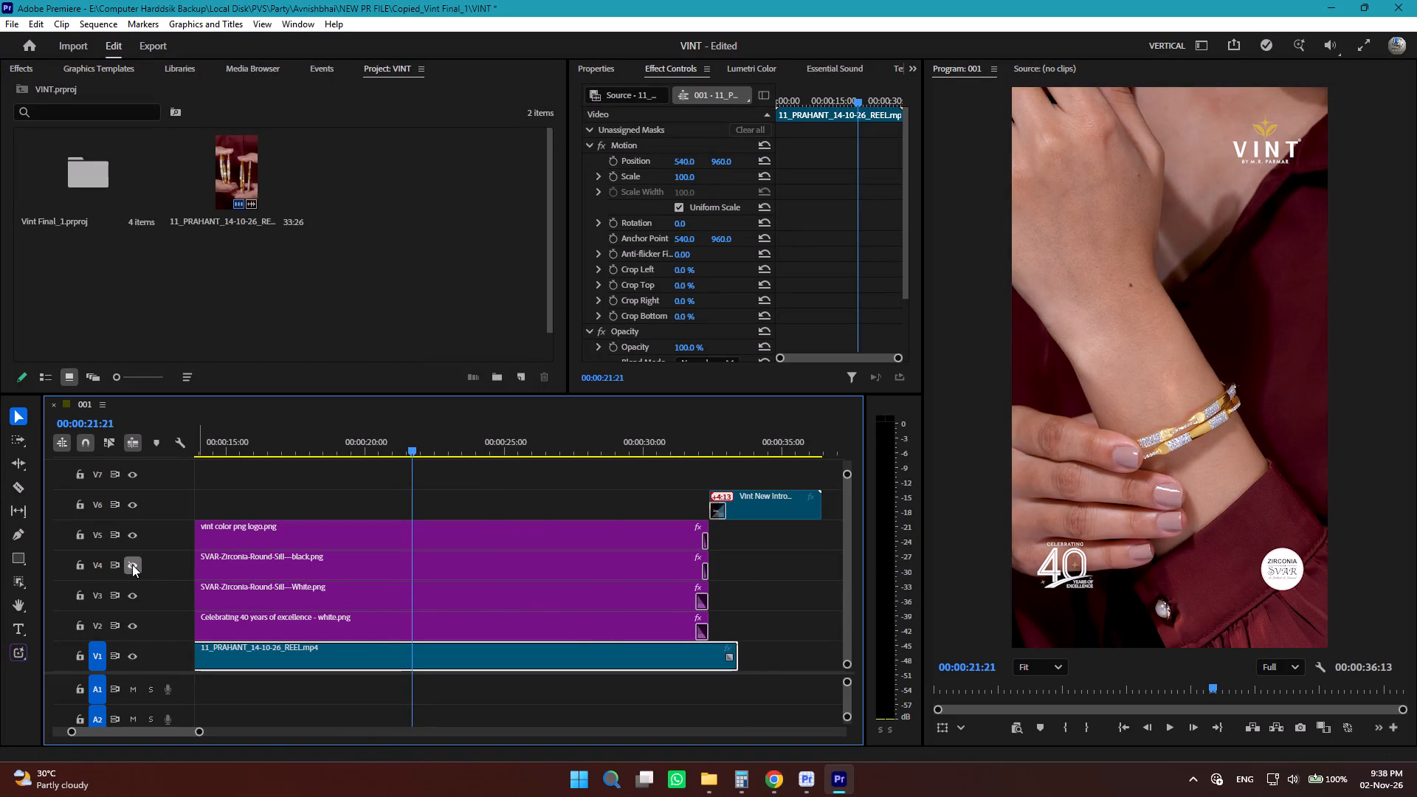
left_click_drag(410, 449, 368, 449)
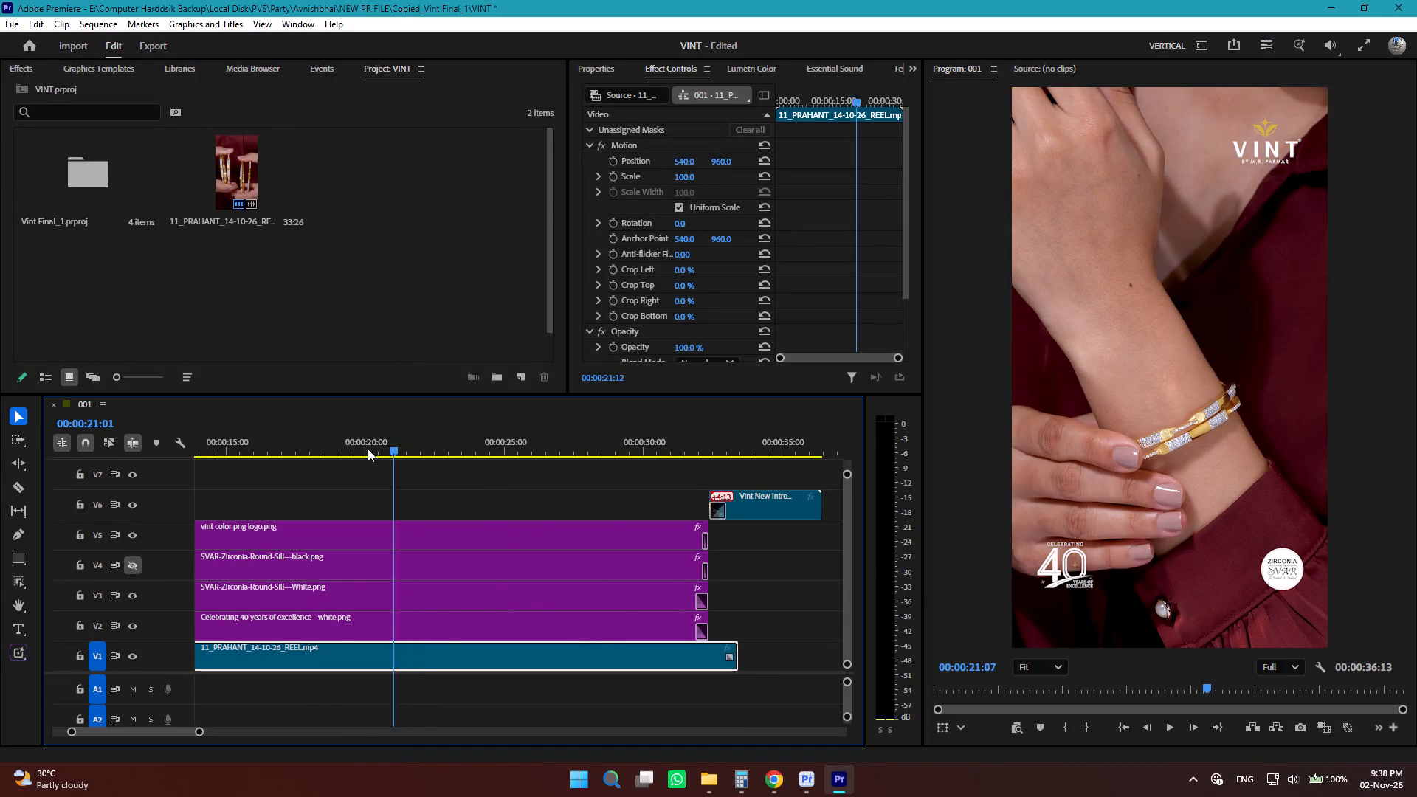
left_click_drag(368, 449, 111, 463)
scroll(373, 541, "down", 4, "ctrl+alt")
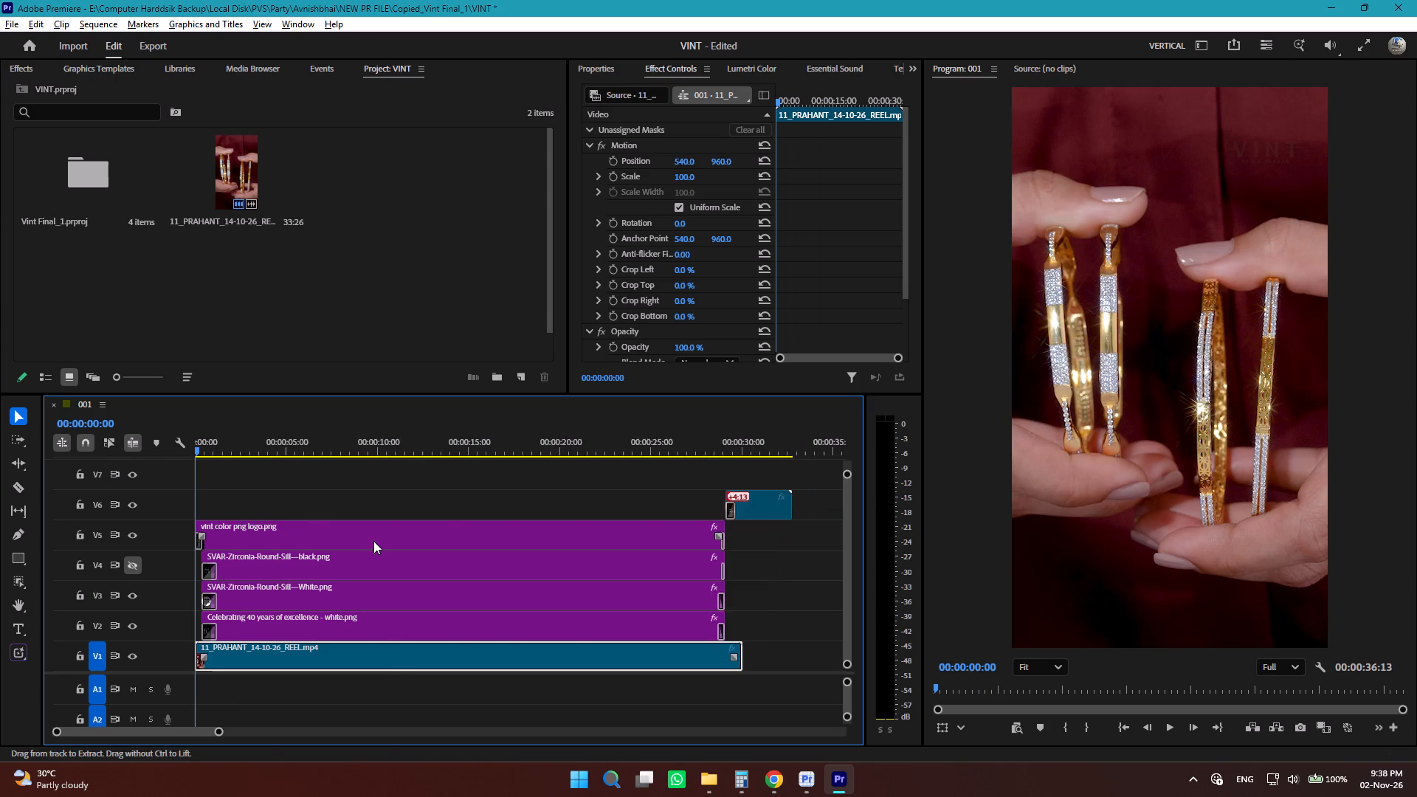
scroll(373, 541, "down", 7, "ctrl+alt")
Switch to Chrome and open the Envato Elements site (elements.envato.com) in the new tab.
left_click(776, 774)
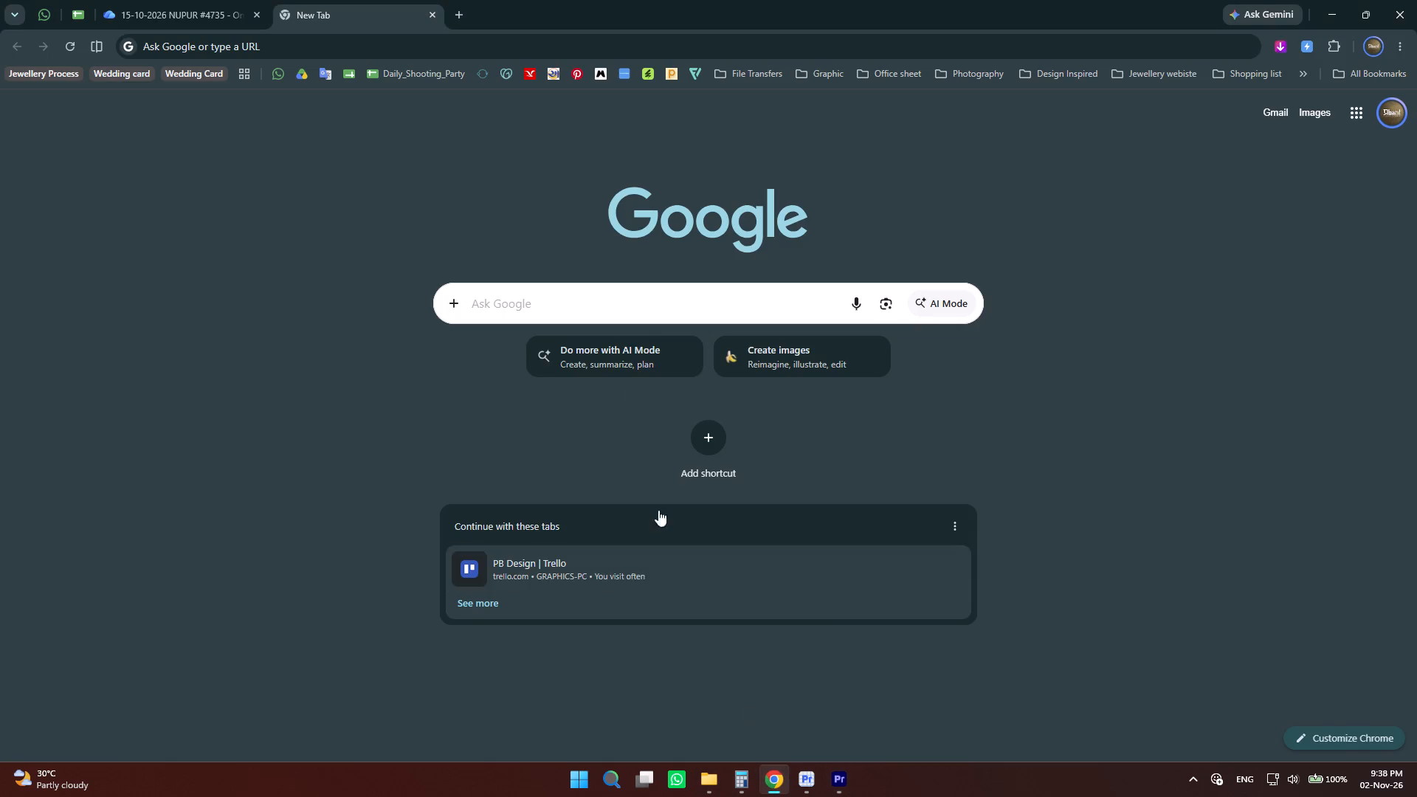
key("e")
left_click(300, 49)
key("e")
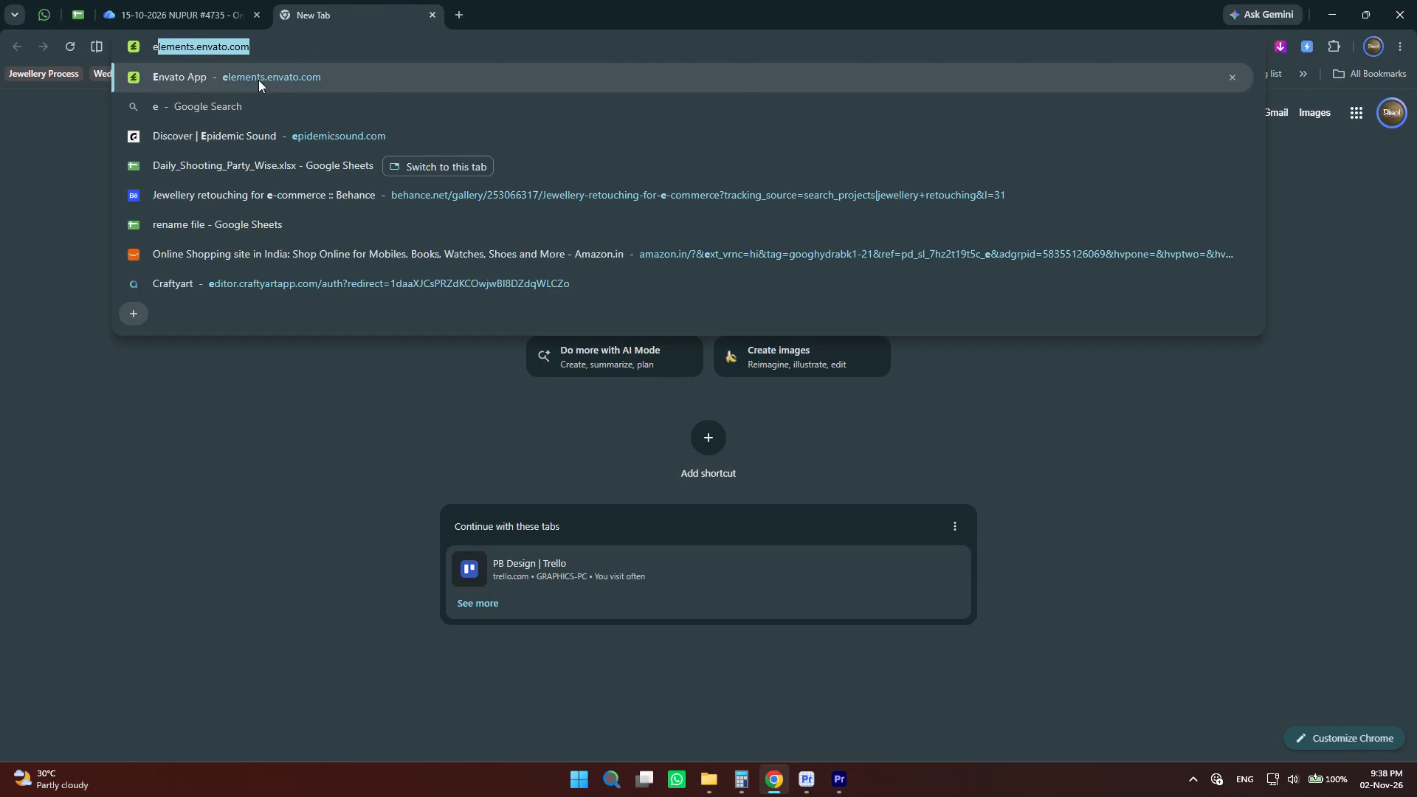
left_click(257, 78)
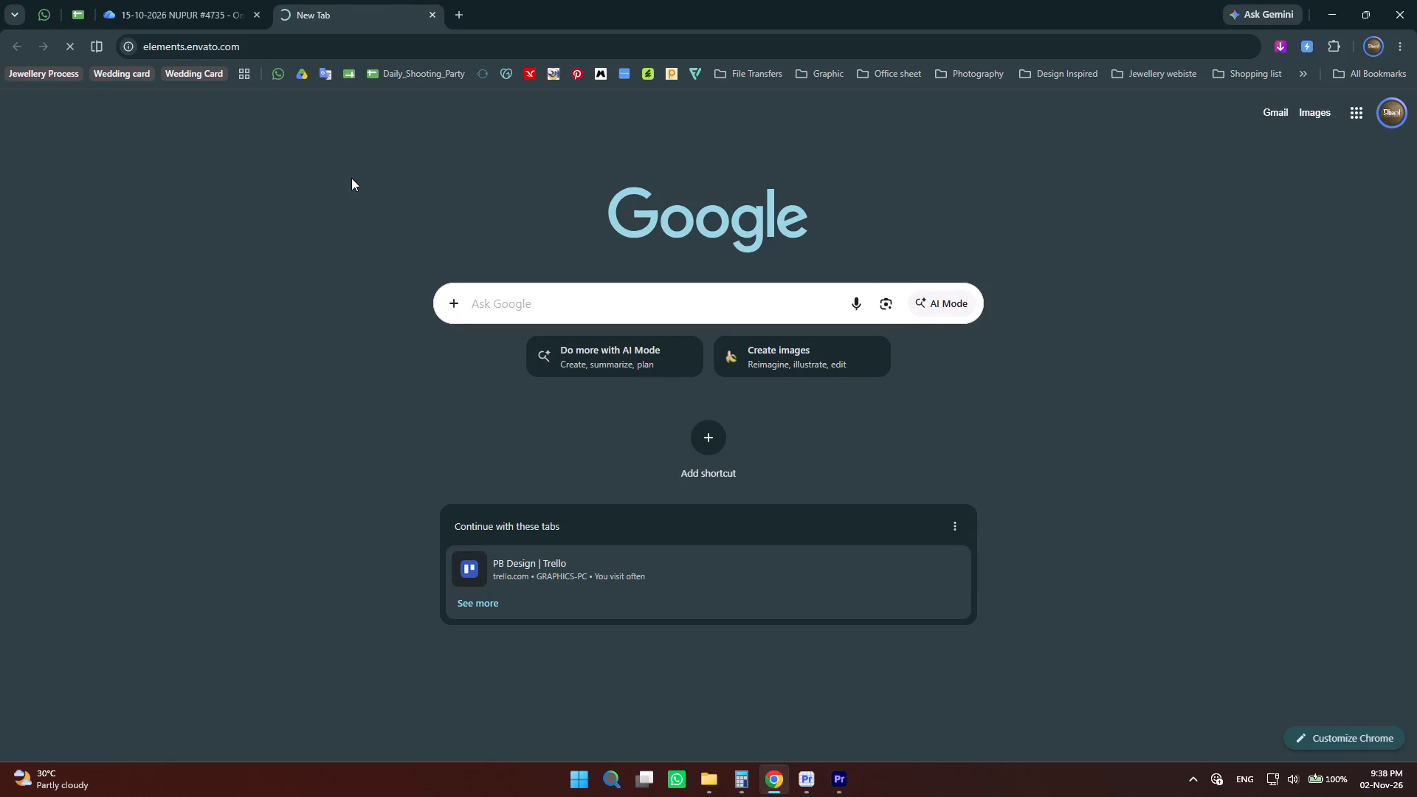